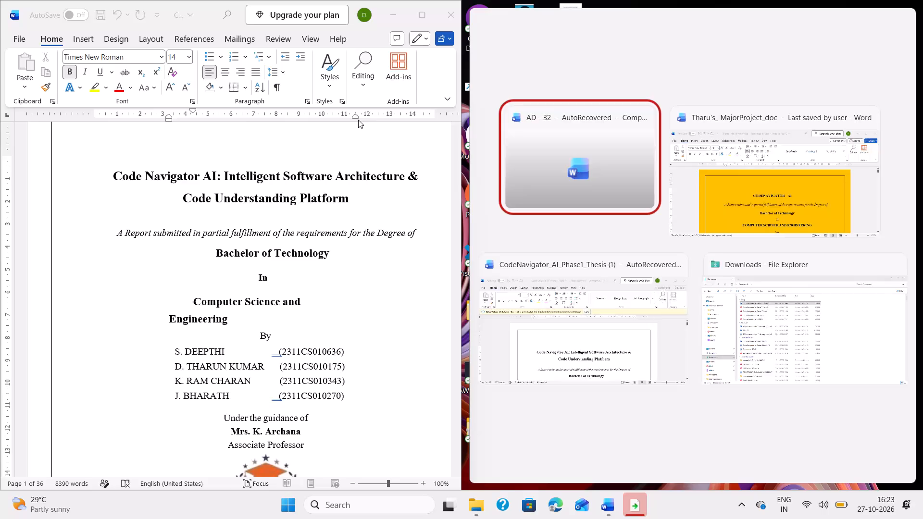
# Move the right indent of the "Computer Science and Engineering" line out to about 12 on the ruler so it fits on one line.
pyautogui.click(354, 115)
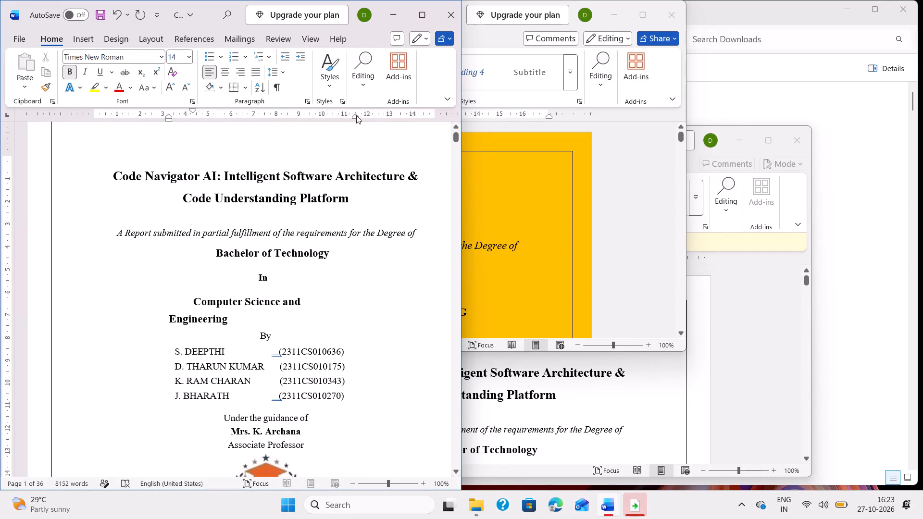
pyautogui.moveTo(355, 115); pyautogui.dragTo(366, 115)
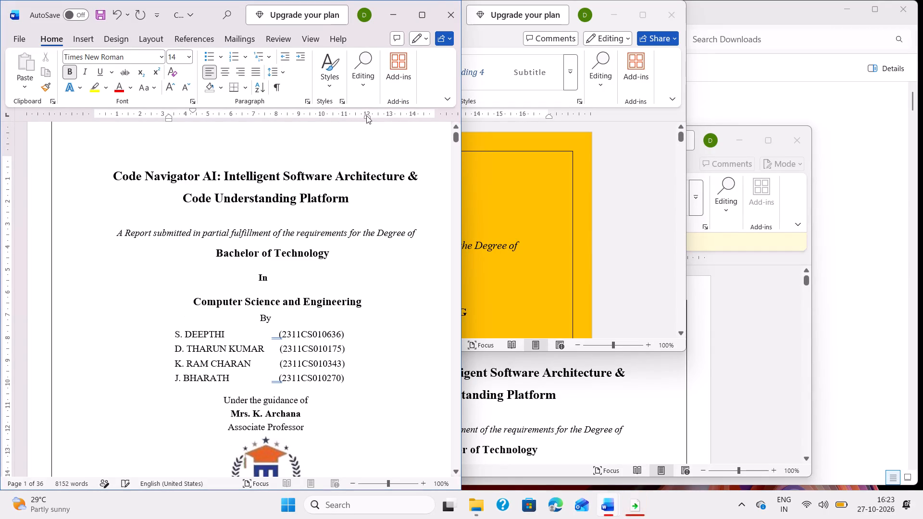
# Maximize the thesis window and make the four student names with their roll numbers on the title page bold.
pyautogui.click(427, 8)
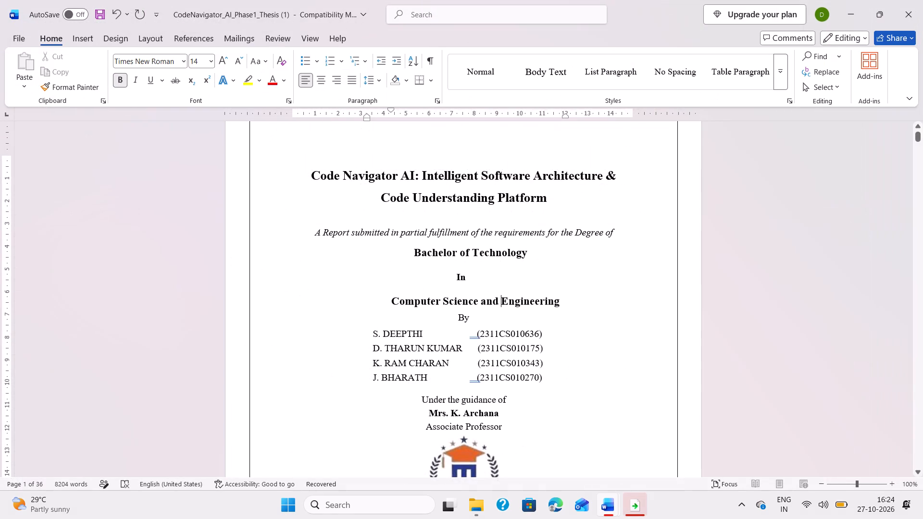
pyautogui.scroll(-1, 455, 335)
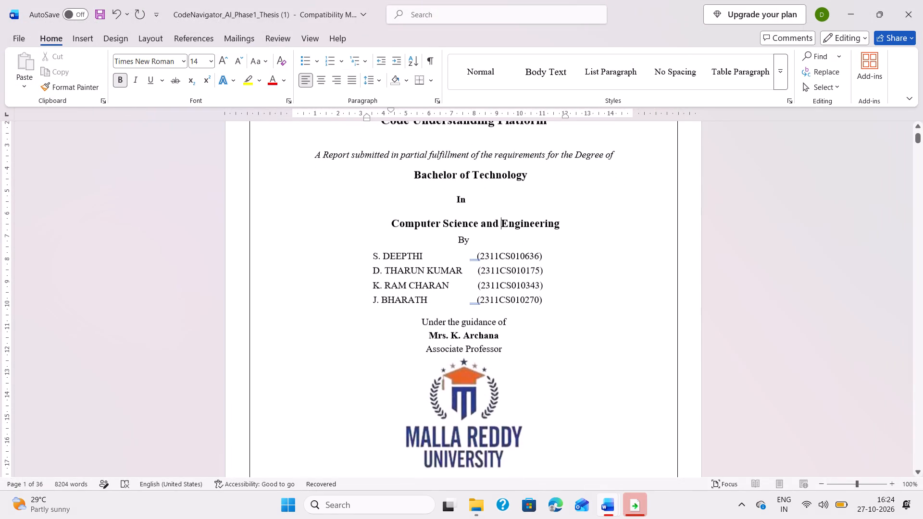
pyautogui.moveTo(367, 253); pyautogui.dragTo(546, 288)
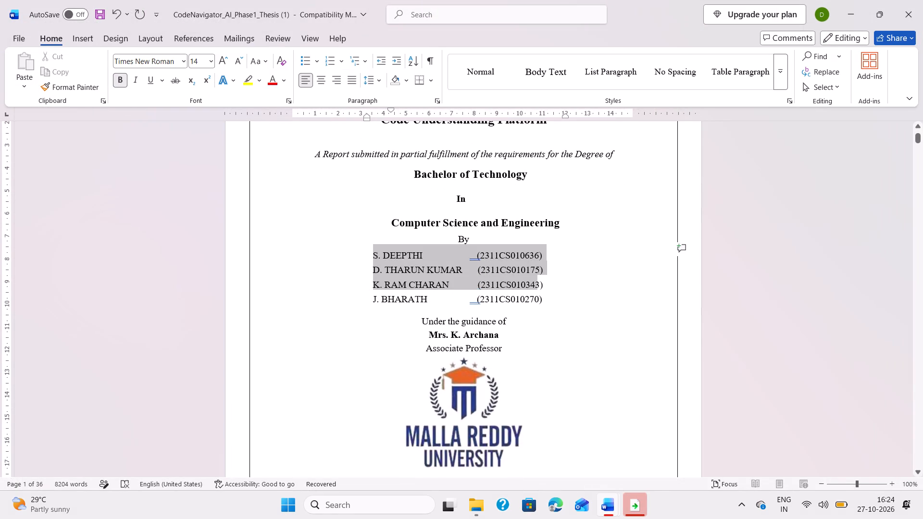
pyautogui.moveTo(546, 288); pyautogui.dragTo(560, 295)
pyautogui.click(574, 278)
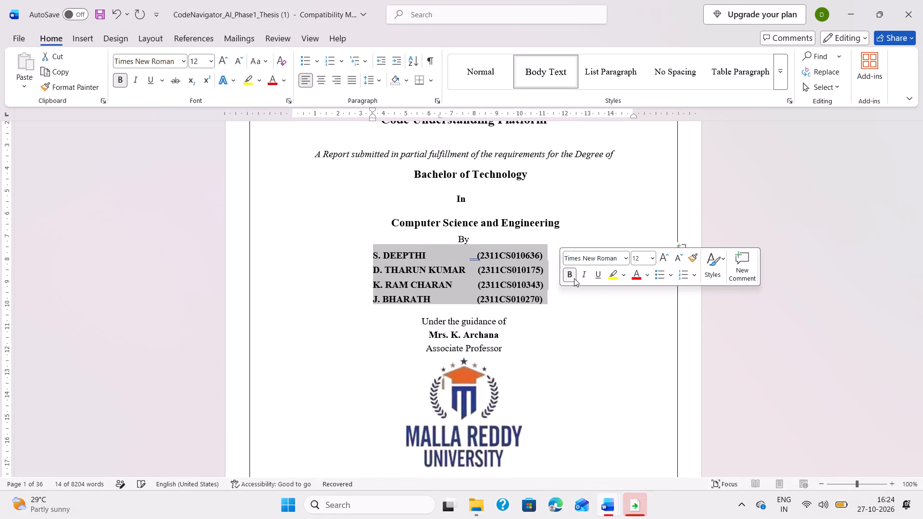
# Set the font size of the four student names and roll numbers on the title page to 14.
pyautogui.click(640, 258)
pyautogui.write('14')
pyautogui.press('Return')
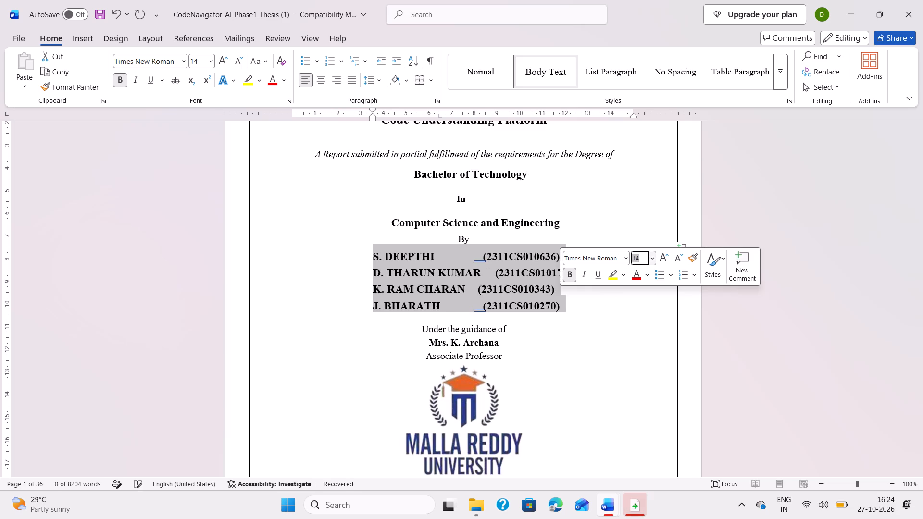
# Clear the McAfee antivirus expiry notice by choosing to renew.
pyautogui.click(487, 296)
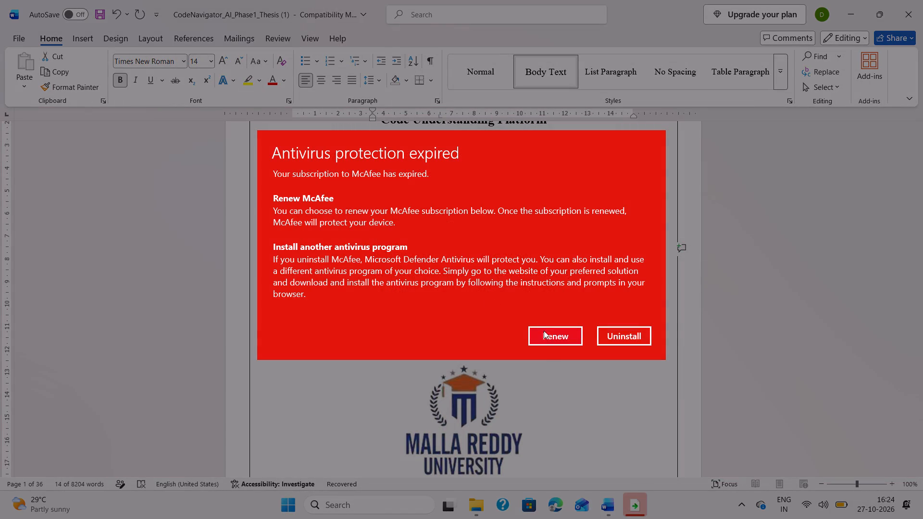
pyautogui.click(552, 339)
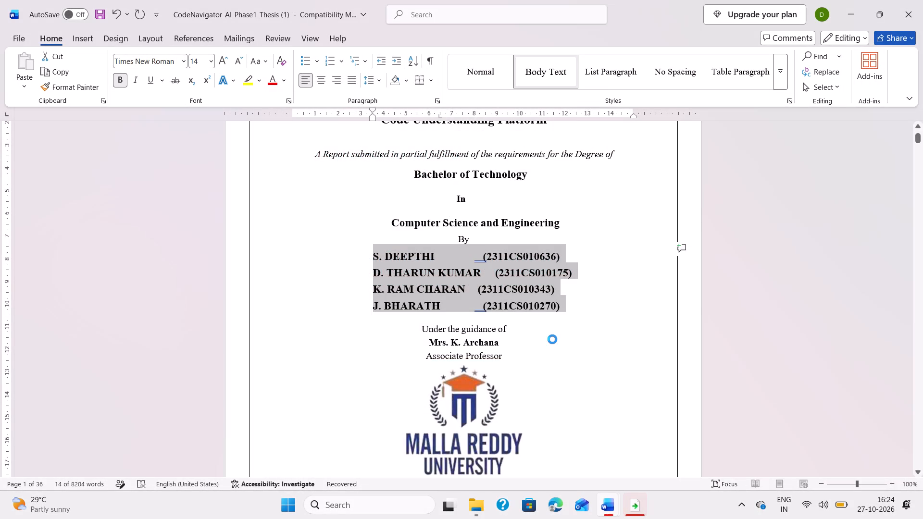
# Insert four spaces before the first student's roll number to align it with the second student's roll number.
pyautogui.click(479, 253)
pyautogui.press('Right')
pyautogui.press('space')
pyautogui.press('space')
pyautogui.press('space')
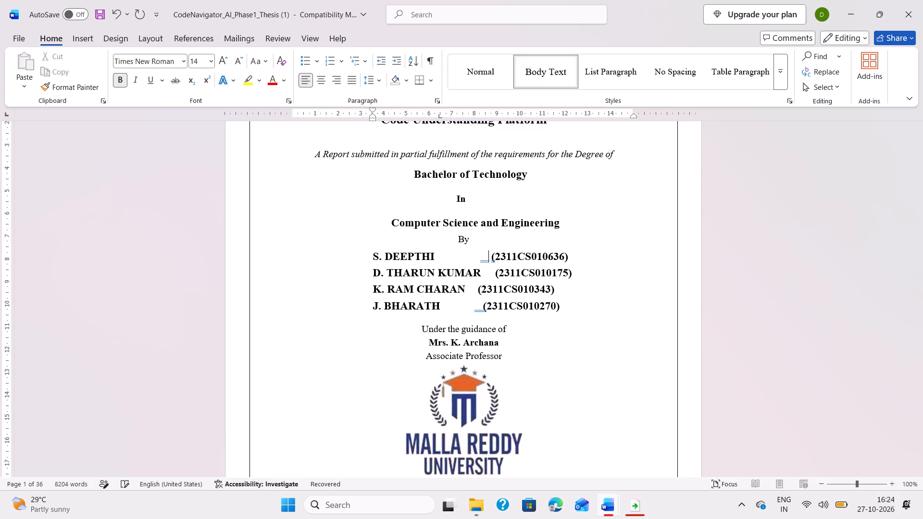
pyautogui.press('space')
# Insert six spaces before the third student's roll number to line it up with the roll numbers above.
pyautogui.press('Down')
pyautogui.press('Left')
pyautogui.press('Left')
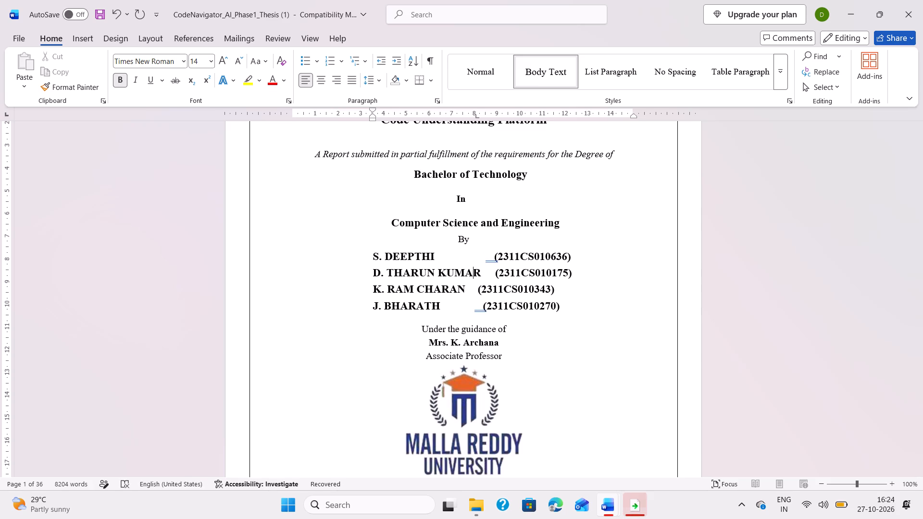
pyautogui.press('Down')
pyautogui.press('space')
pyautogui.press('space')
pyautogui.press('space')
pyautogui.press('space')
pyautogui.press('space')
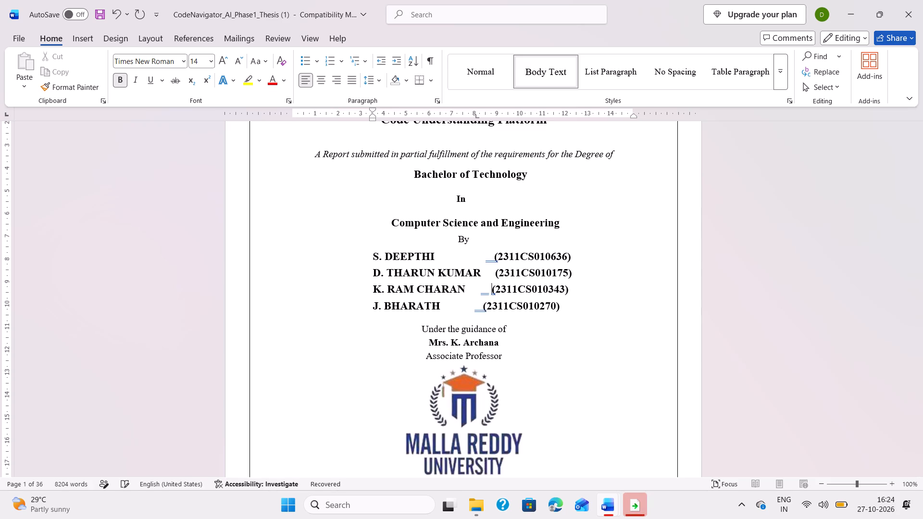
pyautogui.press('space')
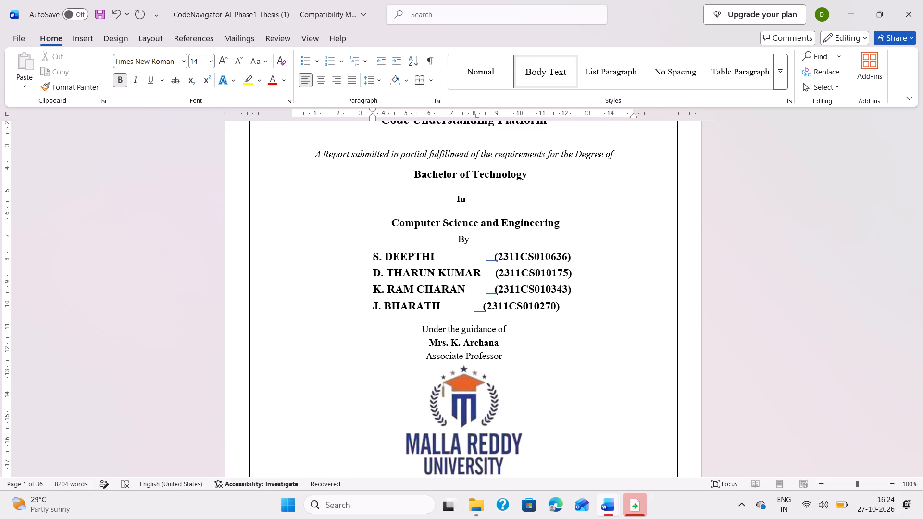
# Insert five spaces before the fourth student's roll number to line it up with the roll numbers above.
pyautogui.press('Up')
pyautogui.press('Down')
pyautogui.press('Down')
pyautogui.press('Left')
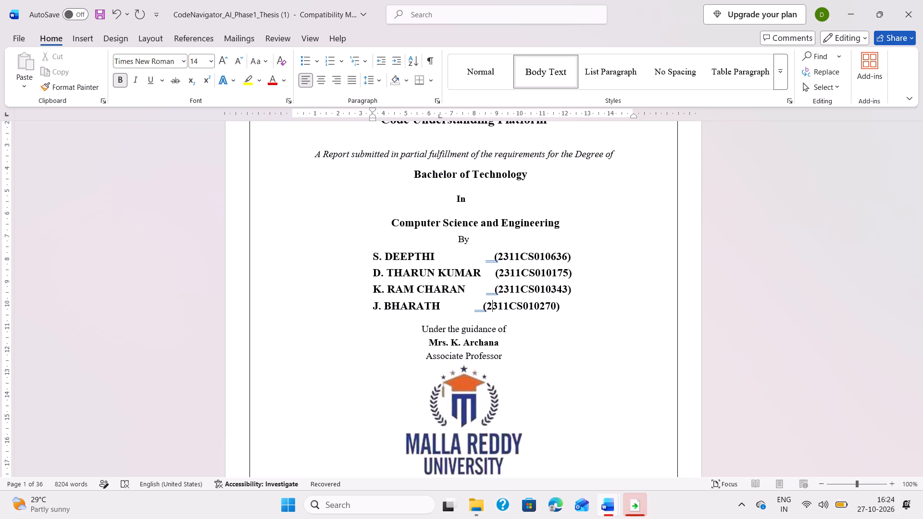
pyautogui.press('Left')
pyautogui.press('Left')
pyautogui.press('Right')
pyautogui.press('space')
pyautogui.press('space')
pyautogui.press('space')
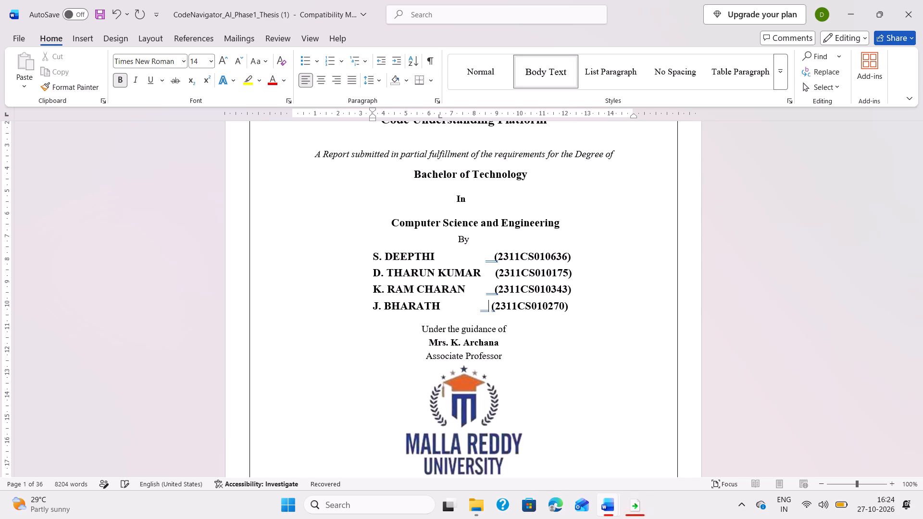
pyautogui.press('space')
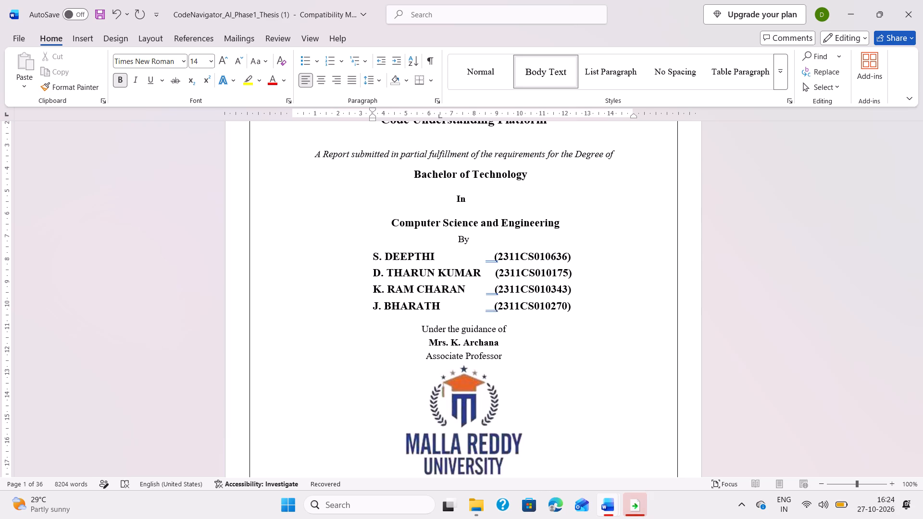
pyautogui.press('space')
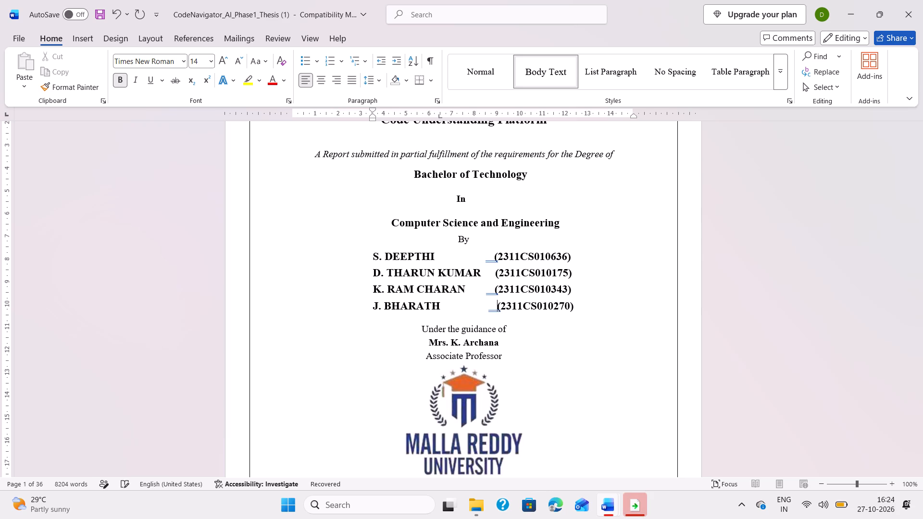
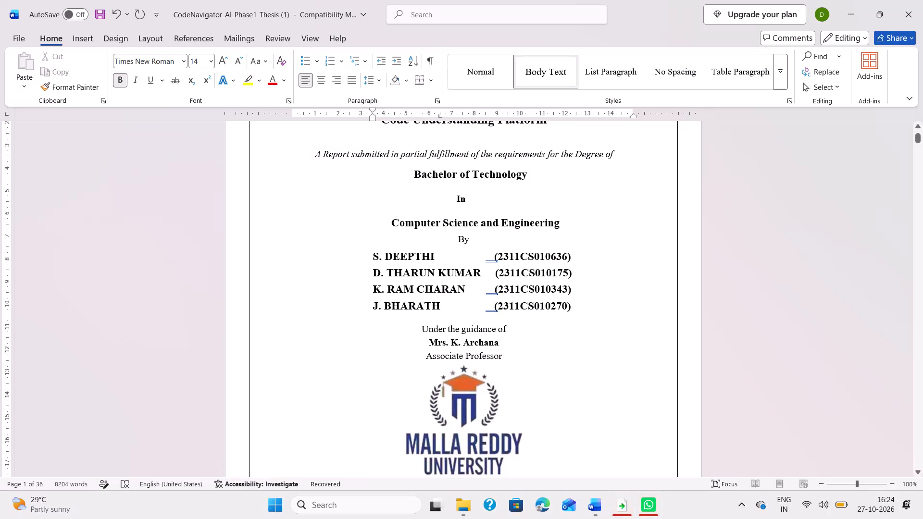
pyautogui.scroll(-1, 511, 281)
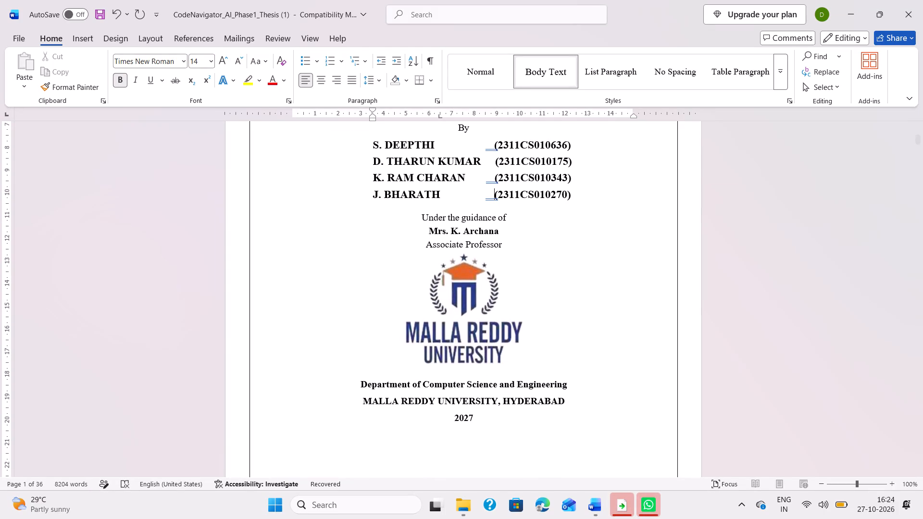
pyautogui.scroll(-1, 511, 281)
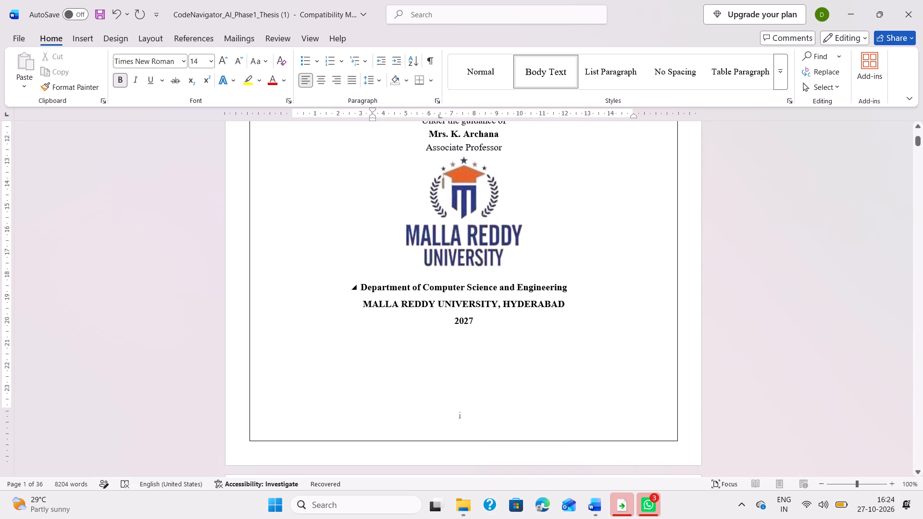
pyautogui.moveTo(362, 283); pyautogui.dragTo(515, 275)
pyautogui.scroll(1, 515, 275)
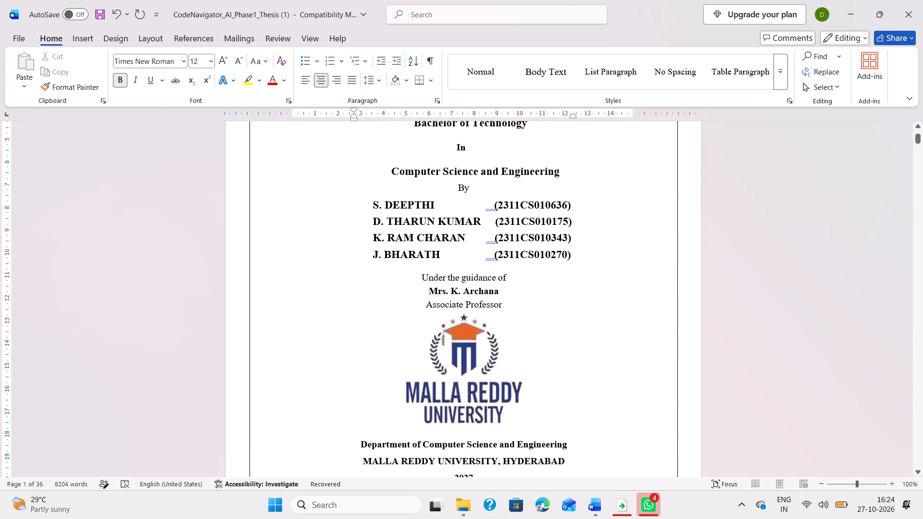
# Set the guidance block, from "Under the guidance of" through "Associate Professor", to 14 pt.
pyautogui.moveTo(417, 274); pyautogui.dragTo(510, 301)
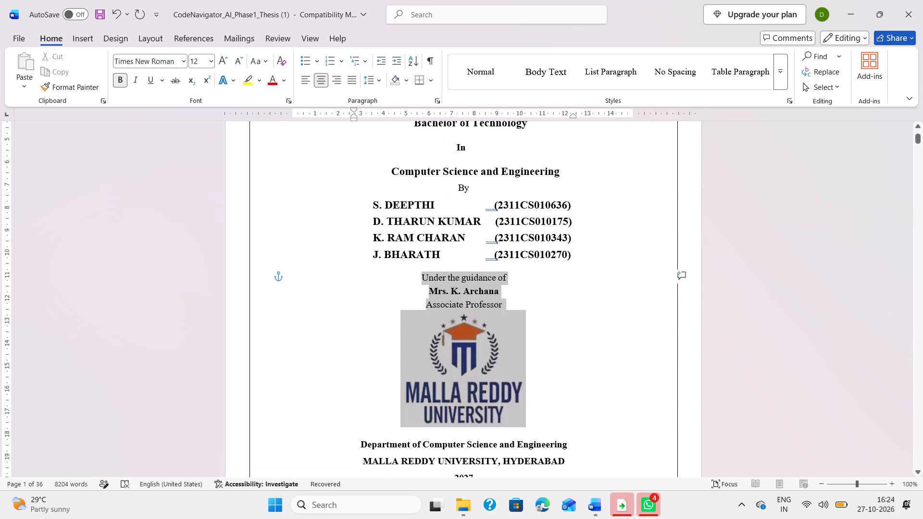
pyautogui.moveTo(510, 301); pyautogui.dragTo(511, 302)
pyautogui.click(510, 299)
pyautogui.moveTo(510, 300); pyautogui.dragTo(437, 282)
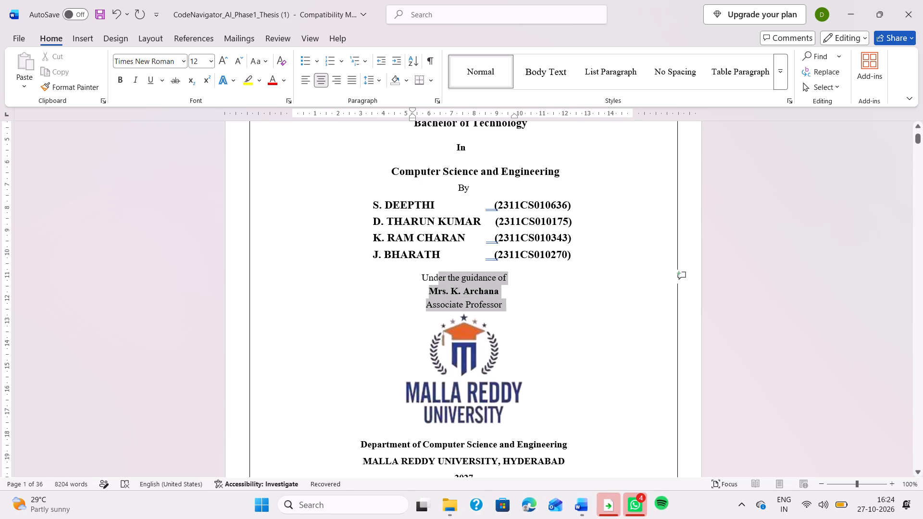
pyautogui.moveTo(437, 282); pyautogui.dragTo(428, 278)
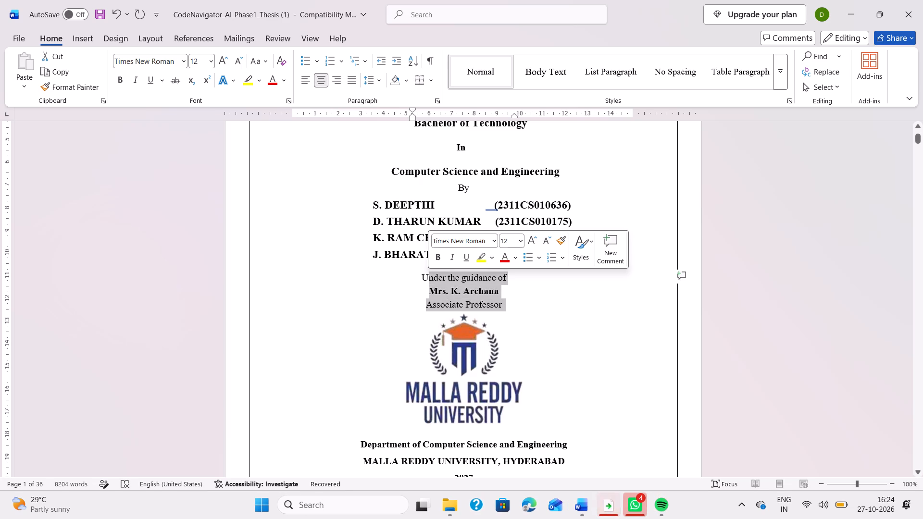
pyautogui.click(506, 236)
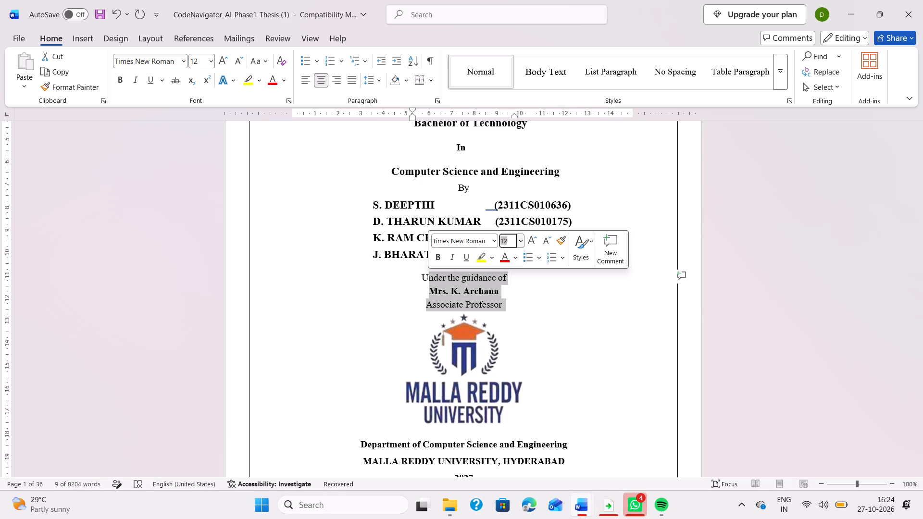
pyautogui.write('14')
pyautogui.press('Return')
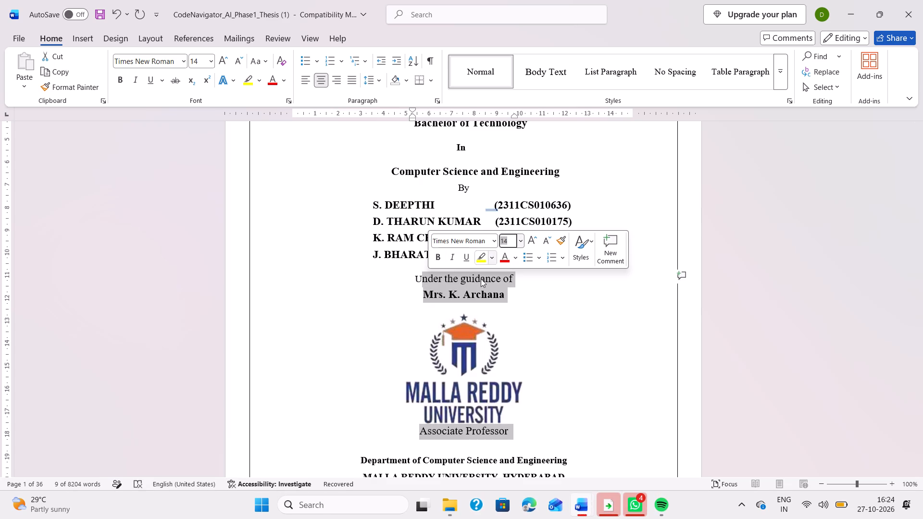
# Move the university logo down slightly so that "Associate Professor" sits above it.
pyautogui.click(456, 356)
pyautogui.moveTo(461, 353); pyautogui.dragTo(461, 354)
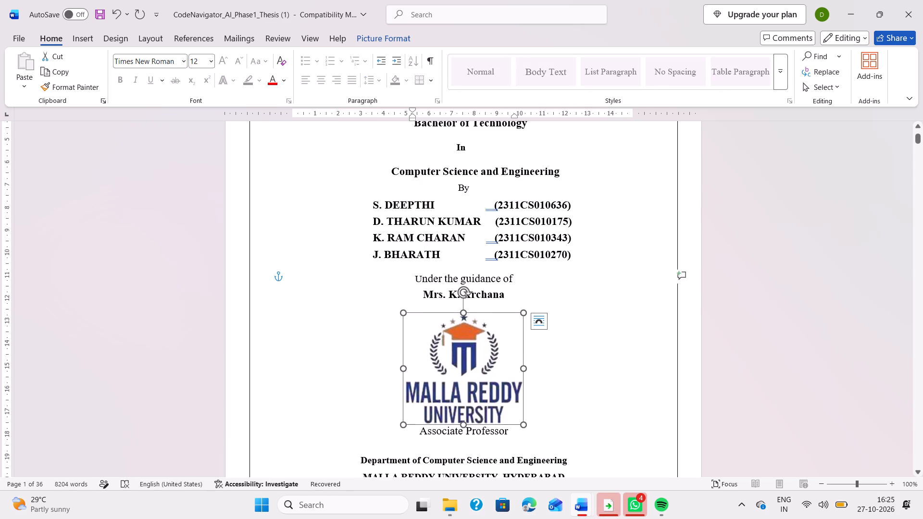
pyautogui.moveTo(461, 354); pyautogui.dragTo(462, 367)
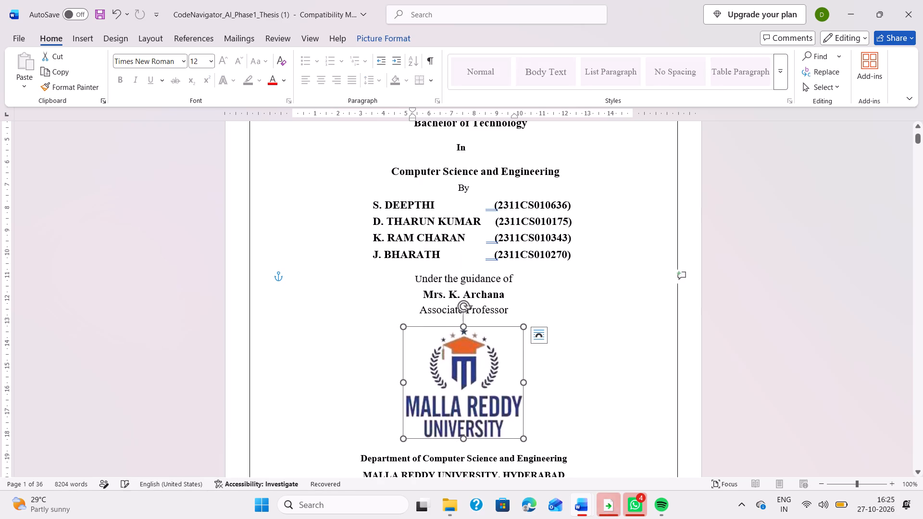
# Set the initial "U" of "Under the guidance of" to 14 pt.
pyautogui.click(421, 278)
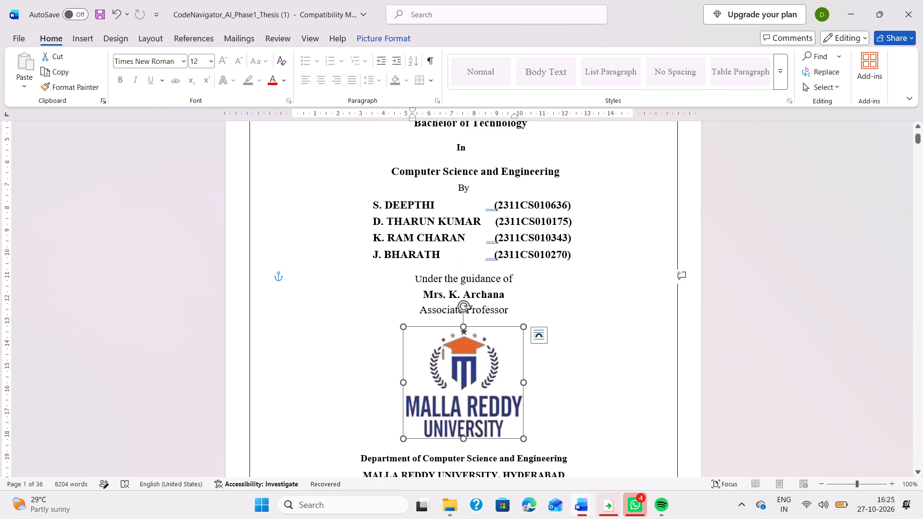
pyautogui.hotkey('shift', 'Left')
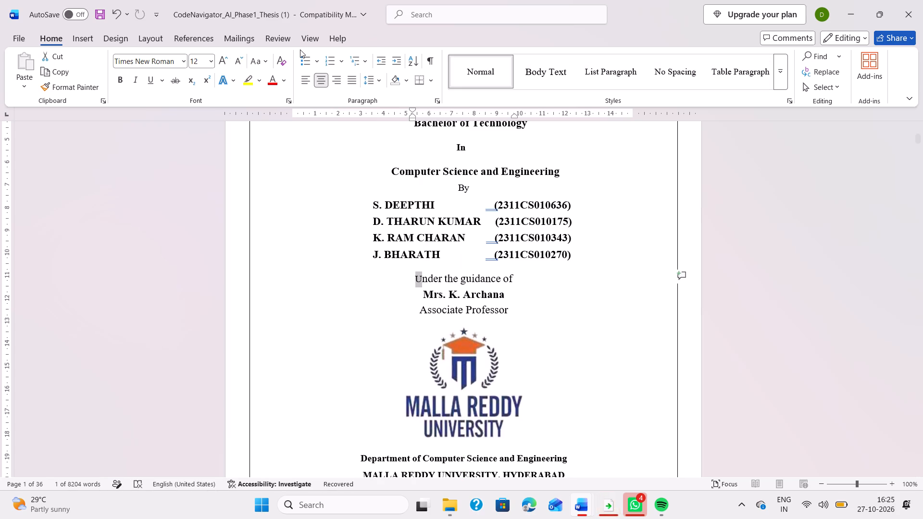
pyautogui.click(199, 62)
pyautogui.write('14')
pyautogui.press('Return')
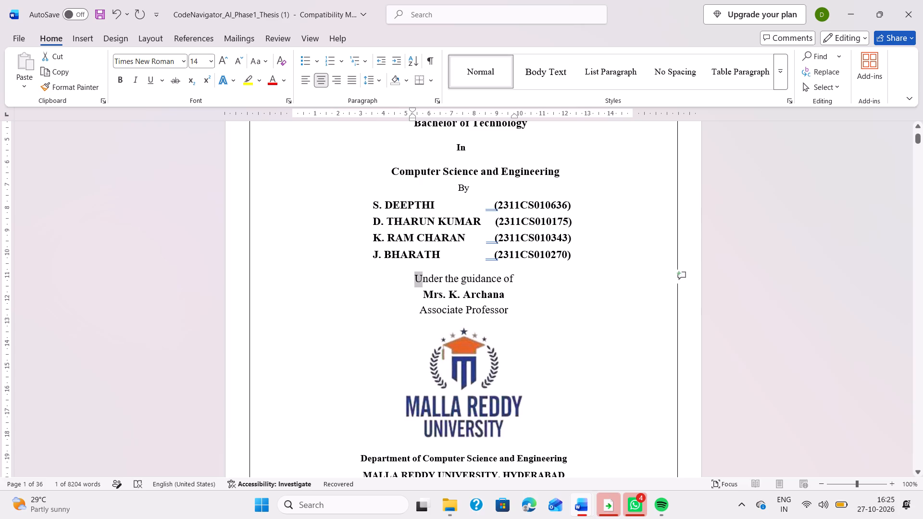
# Set the "Department of Computer Science and Engineering" line below the logo to 14 pt.
pyautogui.click(515, 357)
pyautogui.scroll(-1, 515, 357)
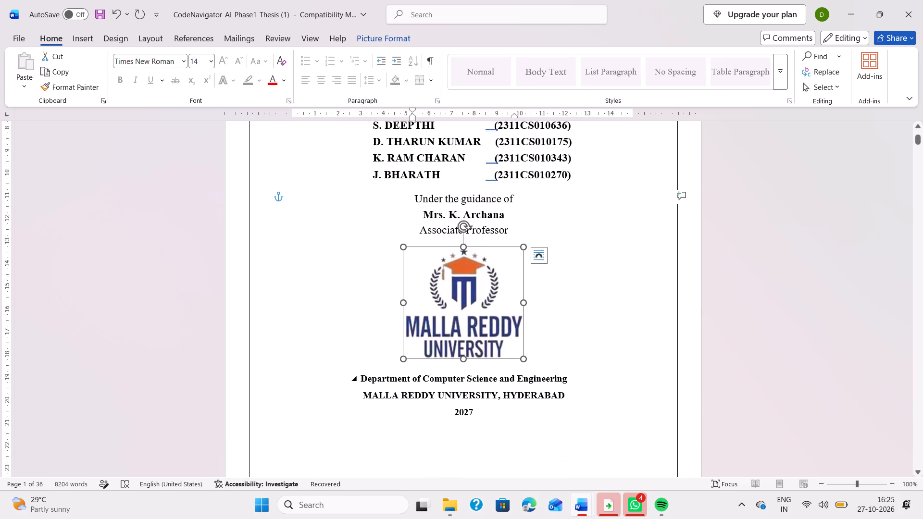
pyautogui.click(489, 376)
pyautogui.moveTo(360, 375); pyautogui.dragTo(587, 376)
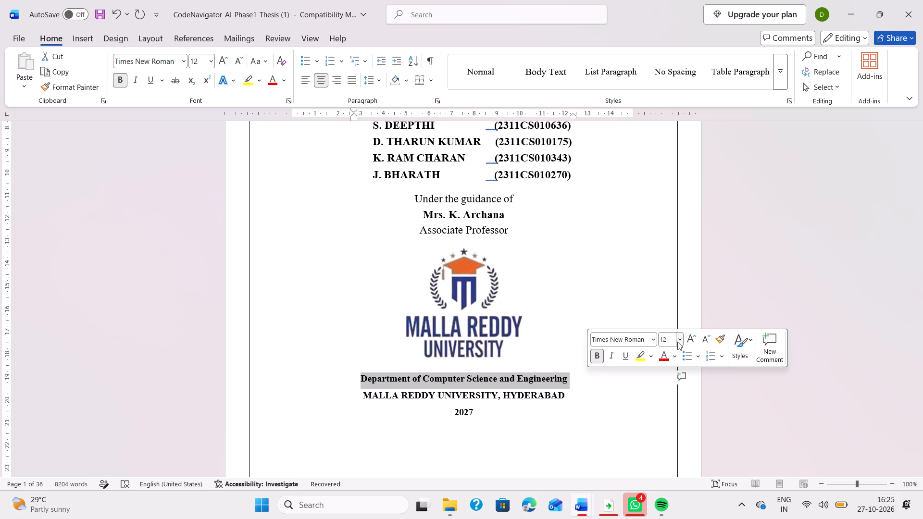
pyautogui.click(668, 338)
pyautogui.write('14')
pyautogui.press('Return')
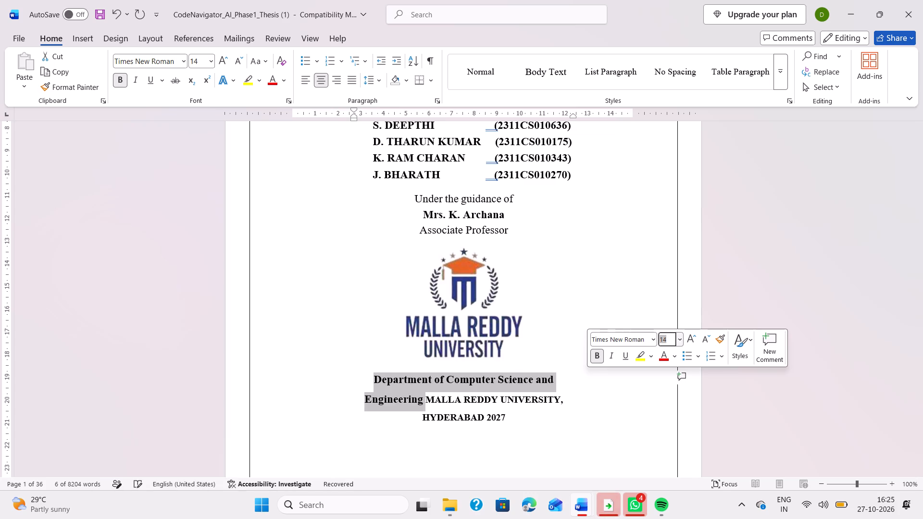
# Put "MALLA REDDY UNIVERSITY", "HYDERABAD" and "2027" on separate lines below the department name, removing the comma after the university.
pyautogui.click(427, 397)
pyautogui.press('Return')
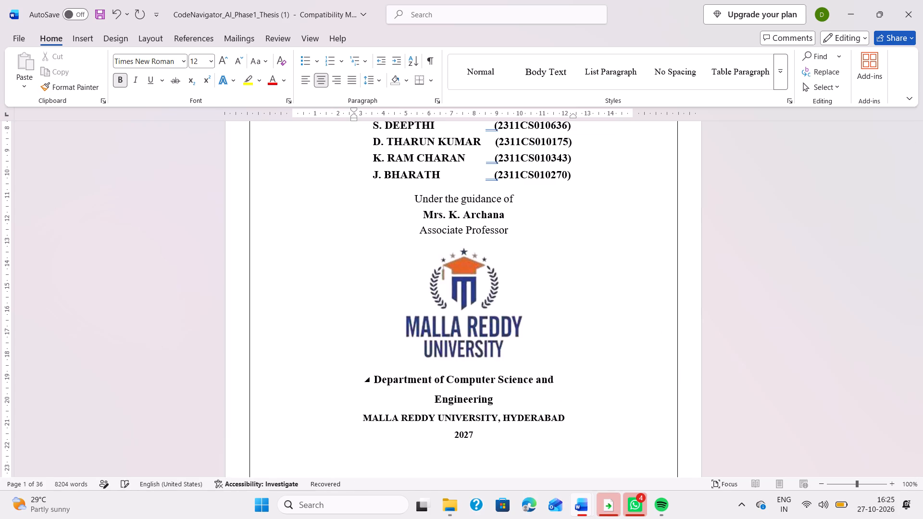
pyautogui.moveTo(361, 416); pyautogui.dragTo(392, 415)
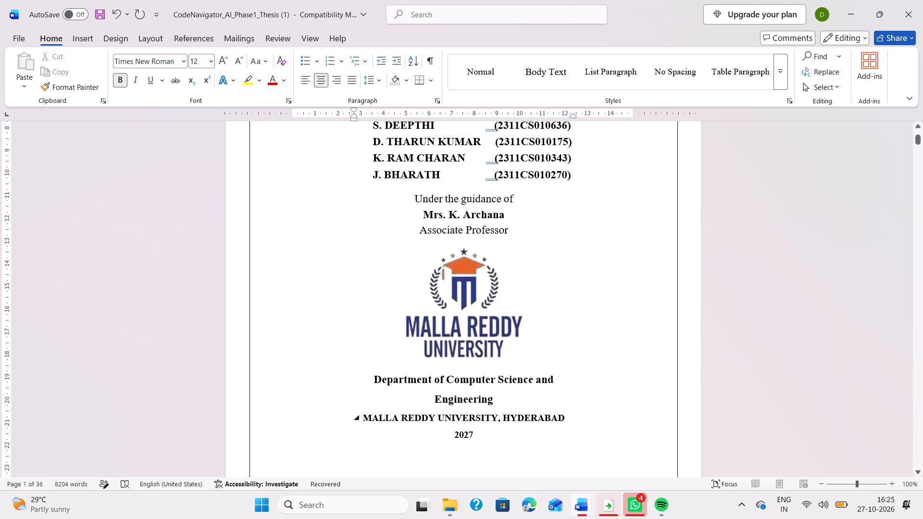
pyautogui.moveTo(392, 415); pyautogui.dragTo(577, 415)
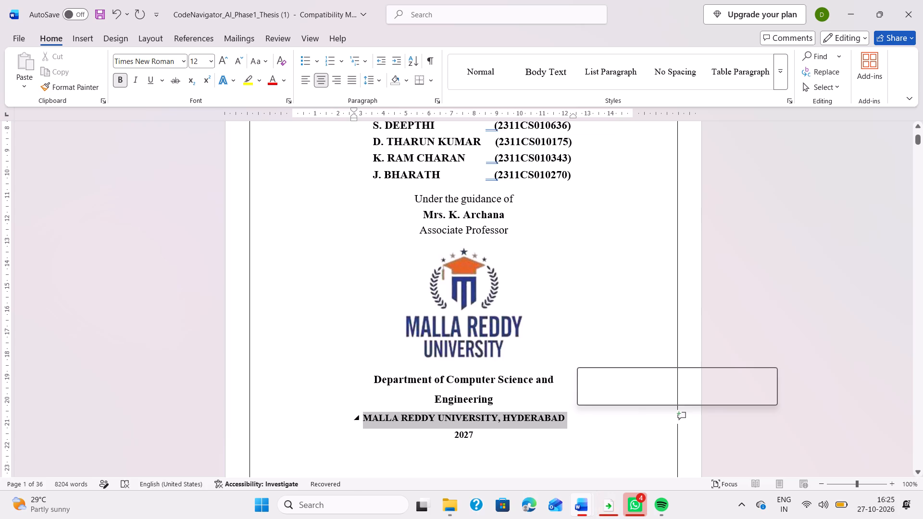
pyautogui.click(504, 413)
pyautogui.press('BackSpace')
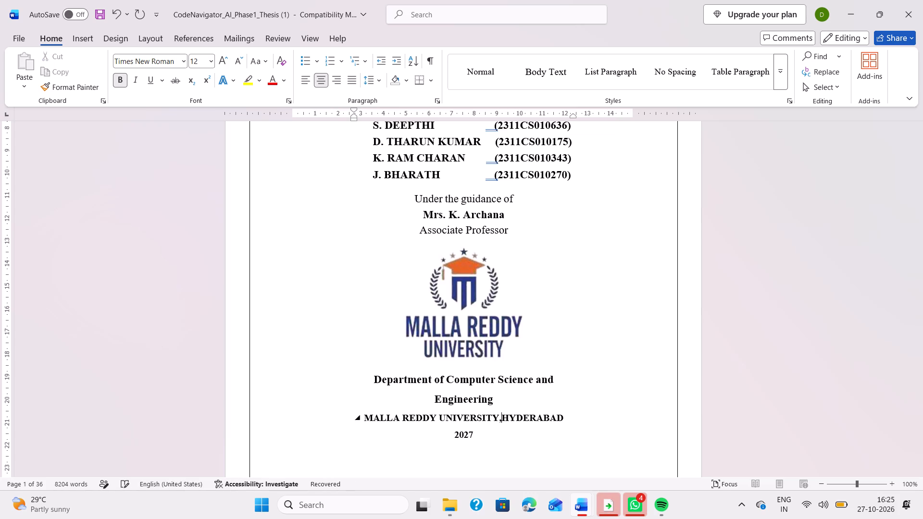
pyautogui.press('BackSpace')
pyautogui.press('Return')
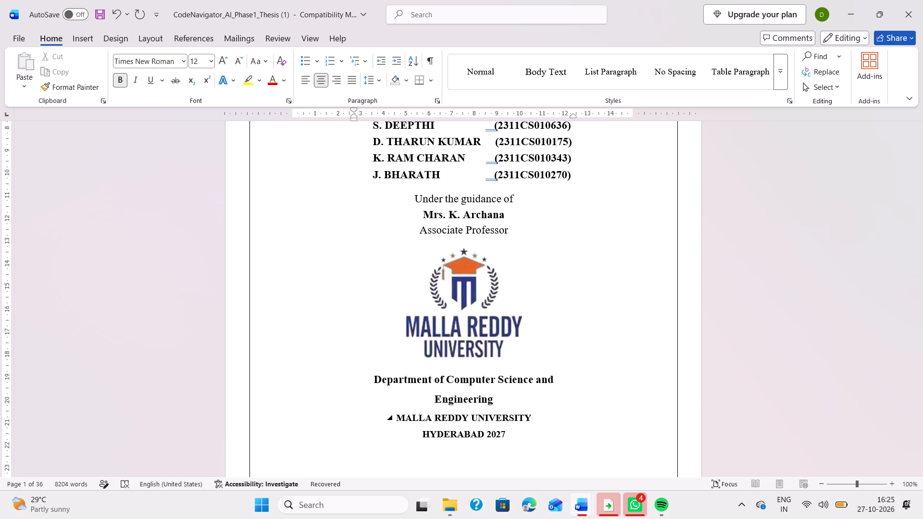
pyautogui.click(486, 436)
pyautogui.press('Return')
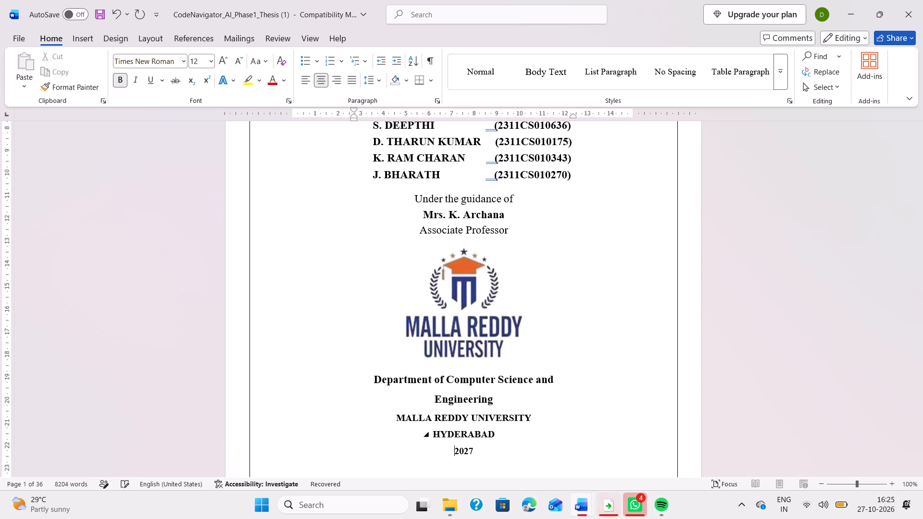
# Set the "MALLA REDDY UNIVERSITY" text line below the department name to 20 pt.
pyautogui.moveTo(398, 417); pyautogui.dragTo(493, 417)
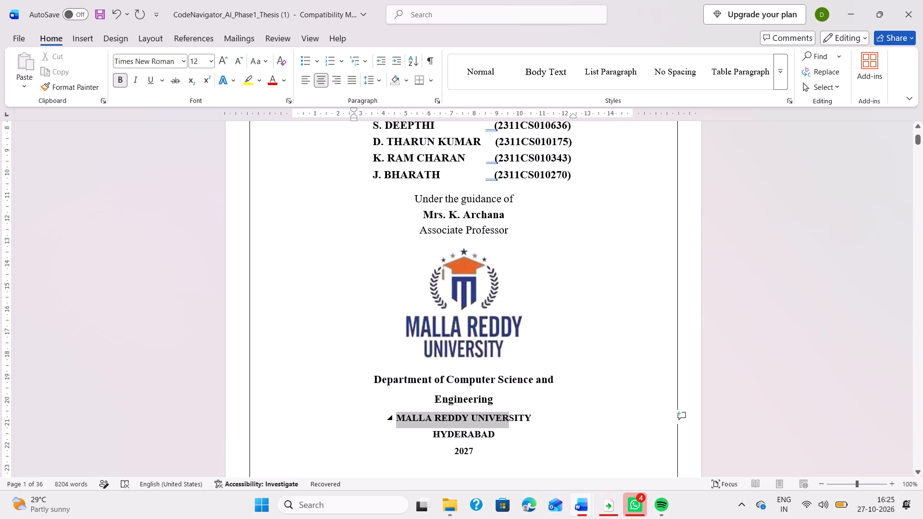
pyautogui.moveTo(493, 417); pyautogui.dragTo(516, 416)
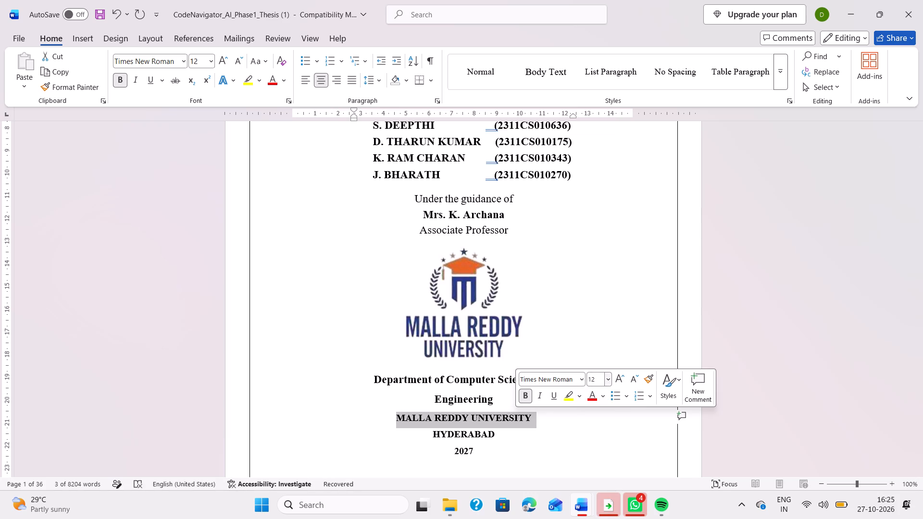
pyautogui.click(591, 380)
pyautogui.write('20')
pyautogui.press('Return')
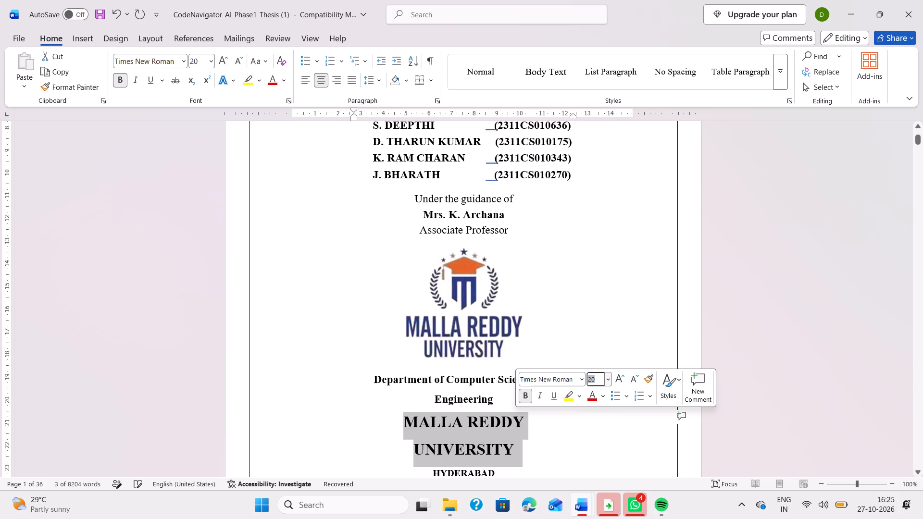
# Move the right indent of the "MALLA REDDY UNIVERSITY" line out to about 12.8 on the ruler so it fits on one line.
pyautogui.click(536, 434)
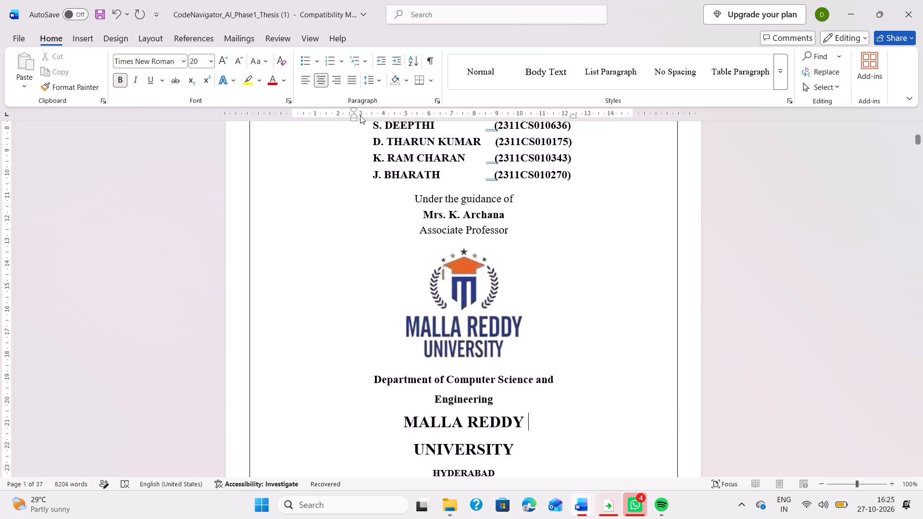
pyautogui.press('super+Left')
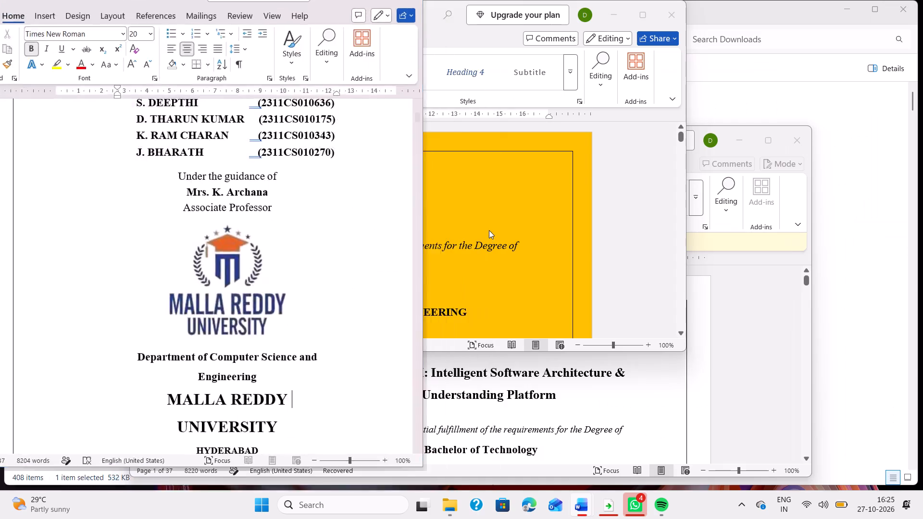
pyautogui.click(374, 116)
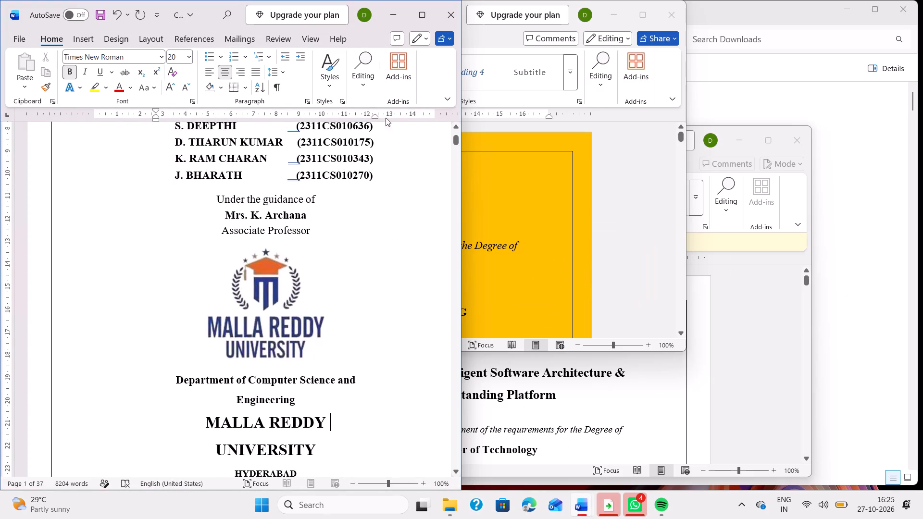
pyautogui.moveTo(376, 114); pyautogui.dragTo(386, 114)
pyautogui.moveTo(386, 114); pyautogui.dragTo(409, 112)
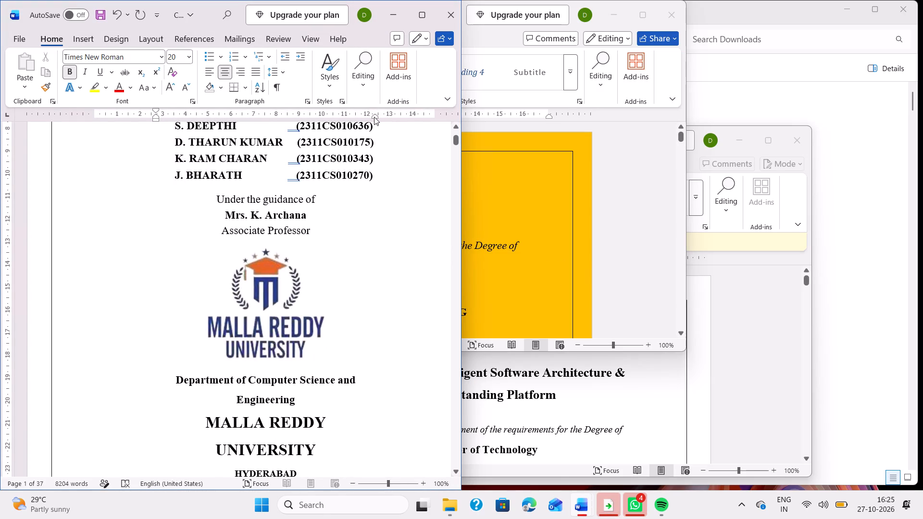
pyautogui.moveTo(375, 116); pyautogui.dragTo(399, 121)
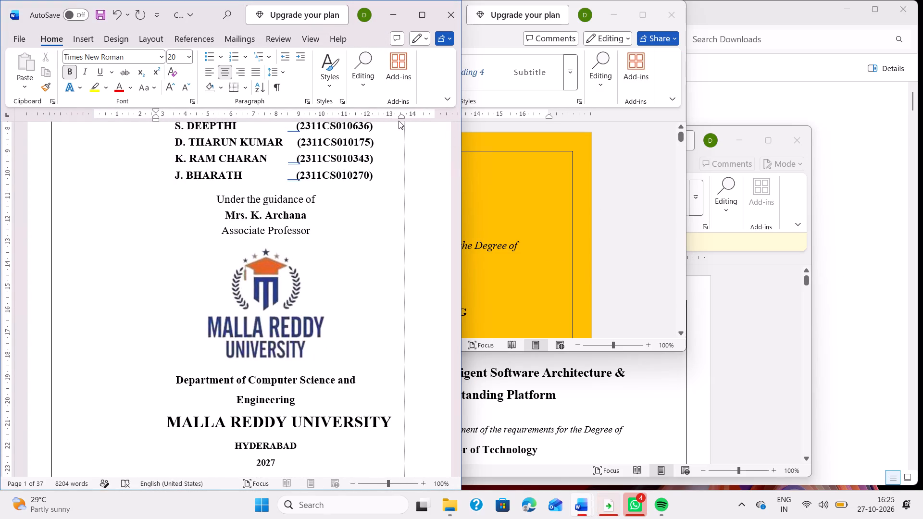
pyautogui.moveTo(399, 121); pyautogui.dragTo(387, 119)
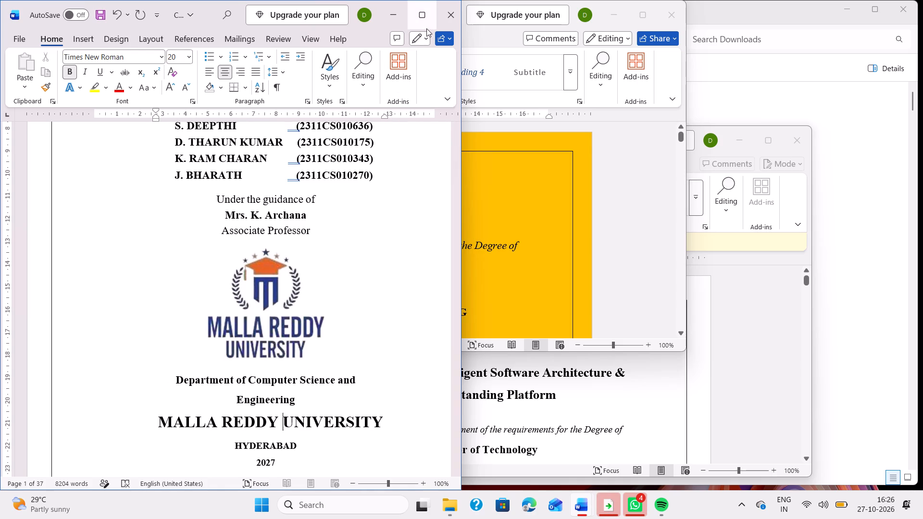
pyautogui.click(425, 16)
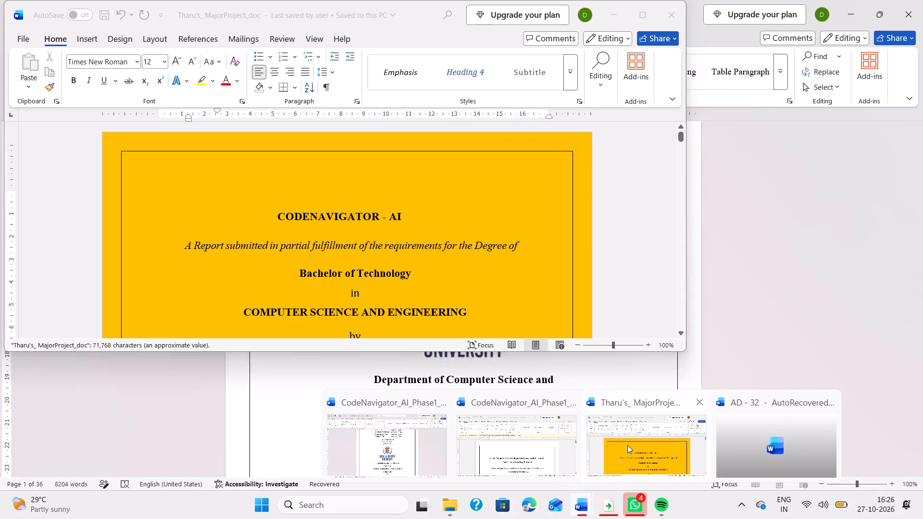
# Switch to the recovered copy of CodeNavigator_AI_Phase1_Thesis (1), maximise it and review its title page and certificate page.
pyautogui.click(627, 445)
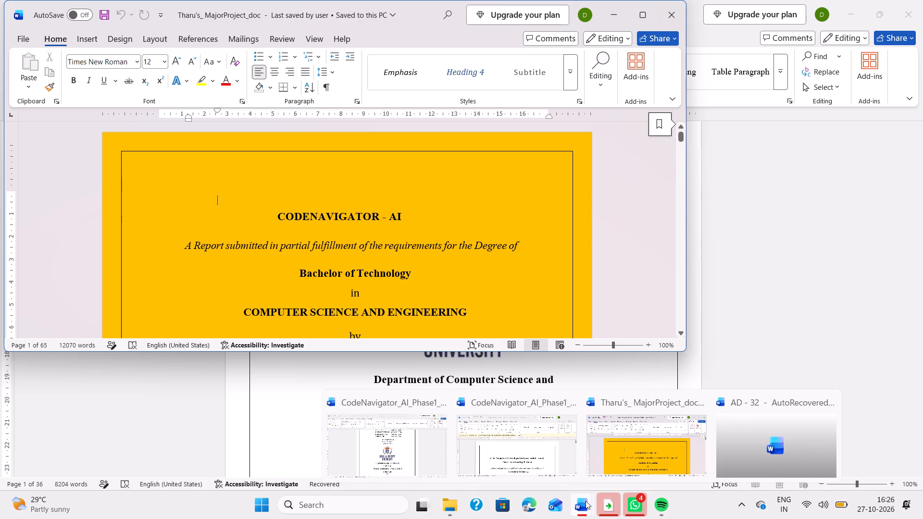
pyautogui.click(538, 453)
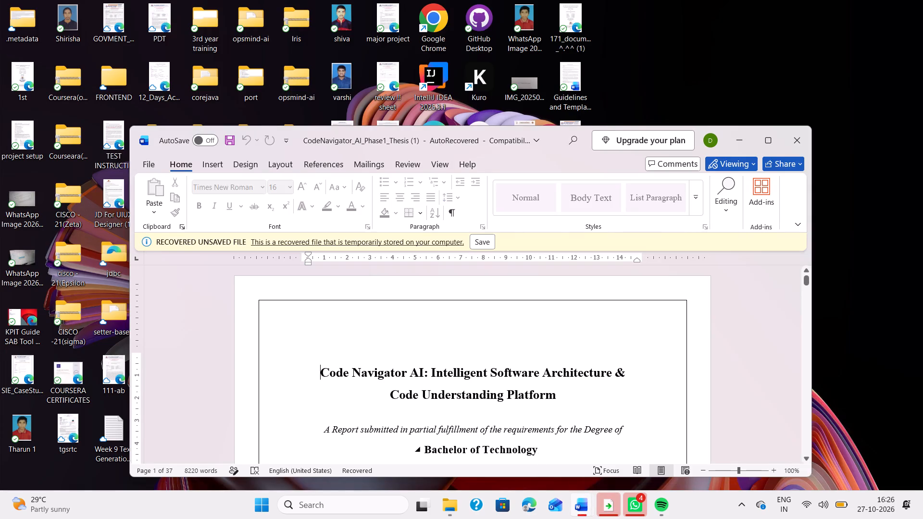
pyautogui.scroll(-4, 564, 369)
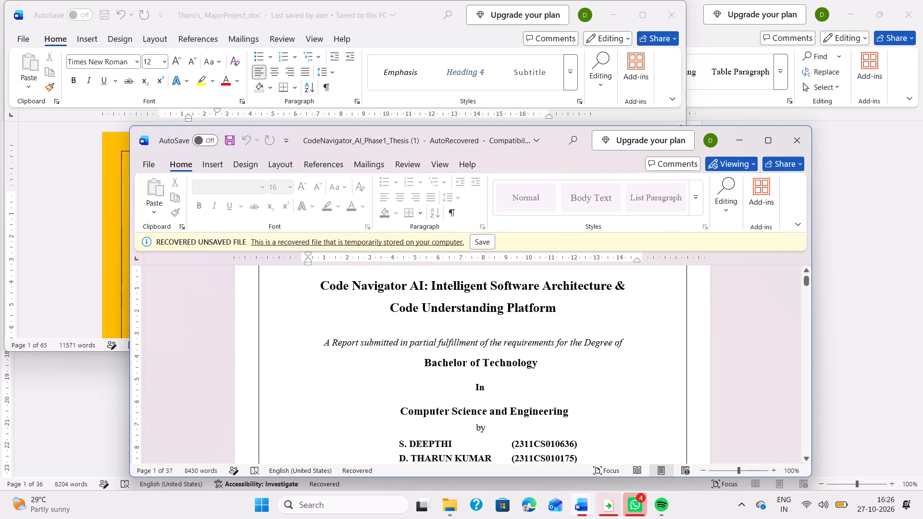
pyautogui.scroll(-1, 547, 422)
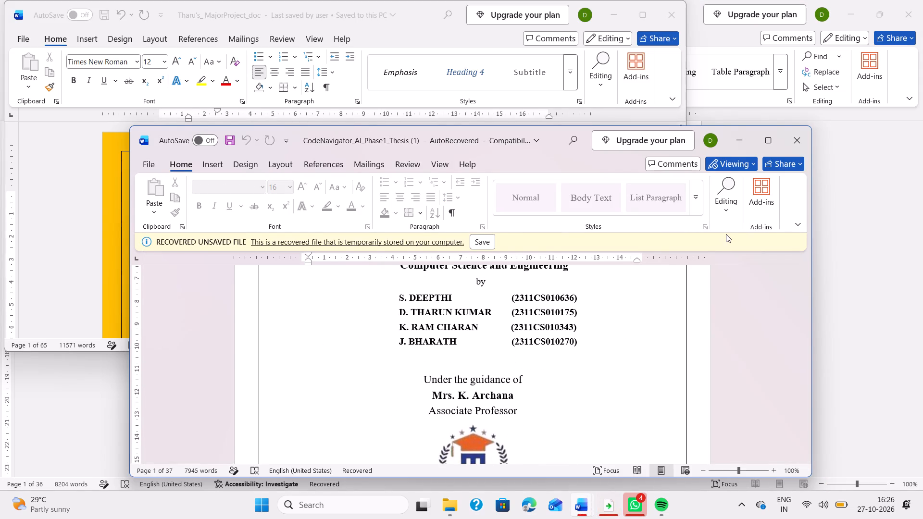
pyautogui.click(765, 138)
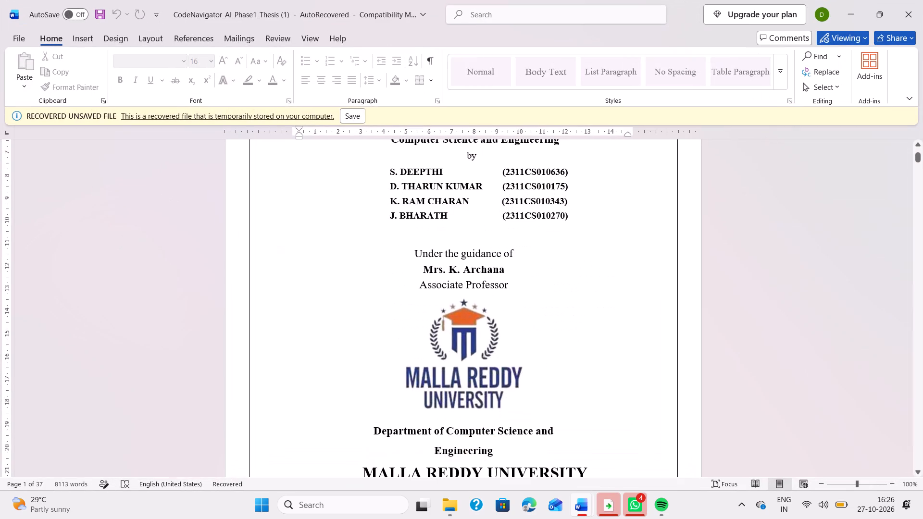
pyautogui.scroll(-1, 536, 344)
pyautogui.scroll(1, 527, 324)
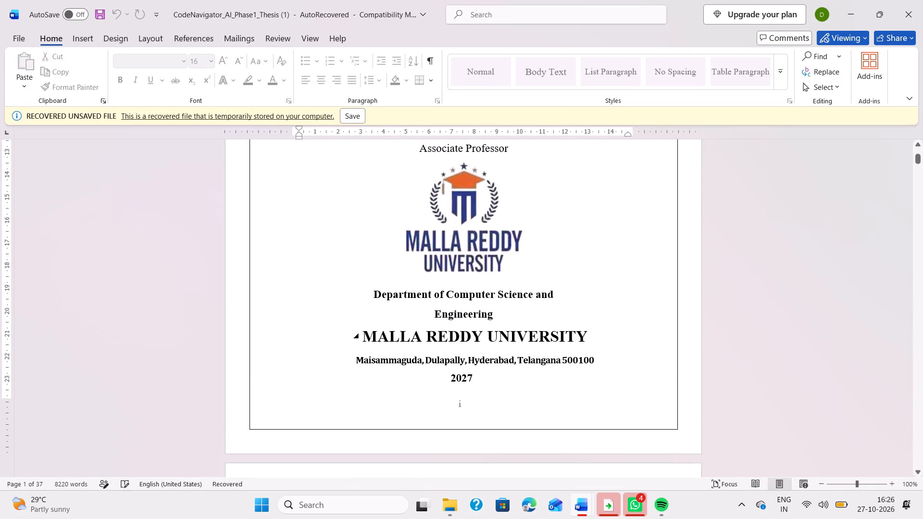
pyautogui.scroll(-3, 450, 329)
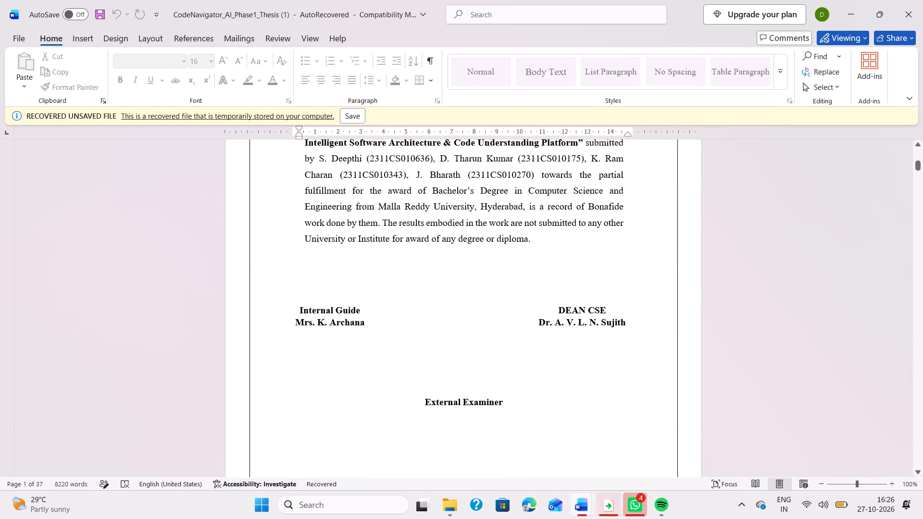
# Save the recovered file as CodeNavigator_AI_Phase1_Thesis (1) (AutoRecovered).docx in the OneDrive Documents folder.
pyautogui.click(353, 113)
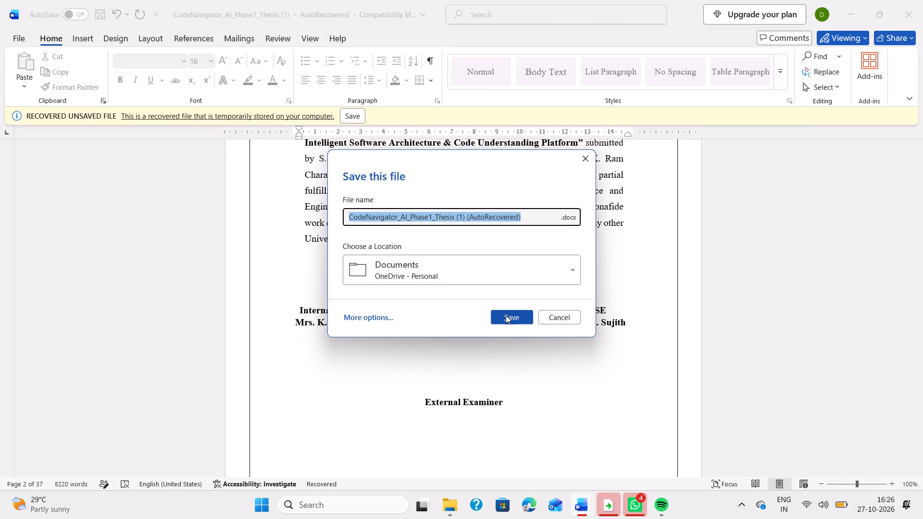
pyautogui.click(506, 315)
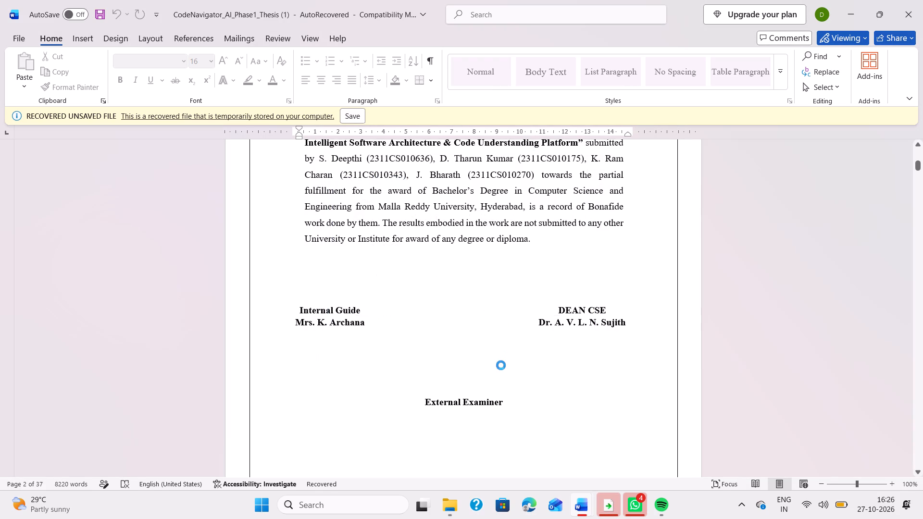
# Bring up the thesis's Declaration page and place it side by side with the MajorProject_doc document.
pyautogui.scroll(-3, 512, 277)
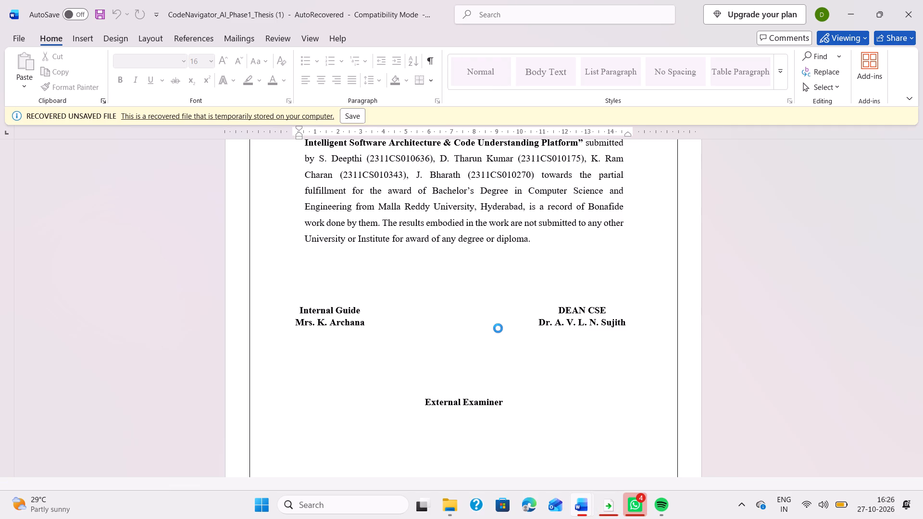
pyautogui.scroll(-5, 491, 277)
pyautogui.scroll(1, 492, 321)
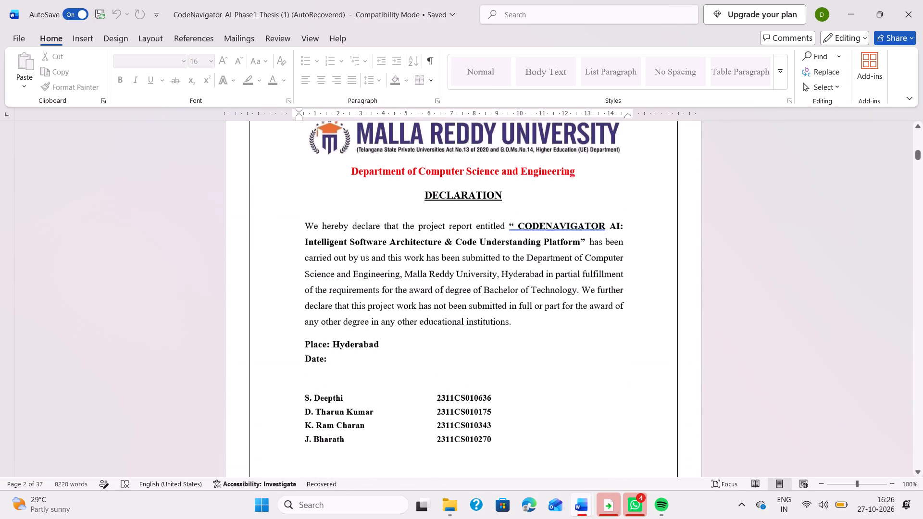
pyautogui.scroll(-1, 313, 412)
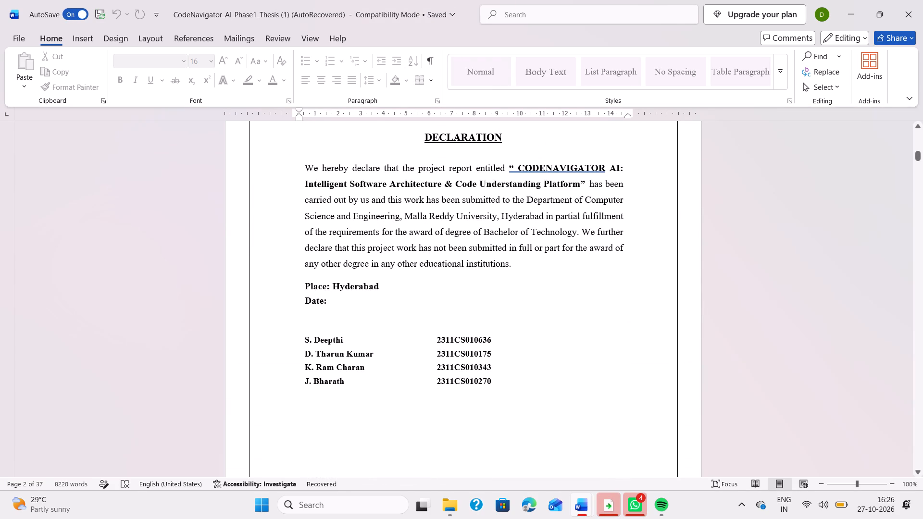
pyautogui.press('super+Left')
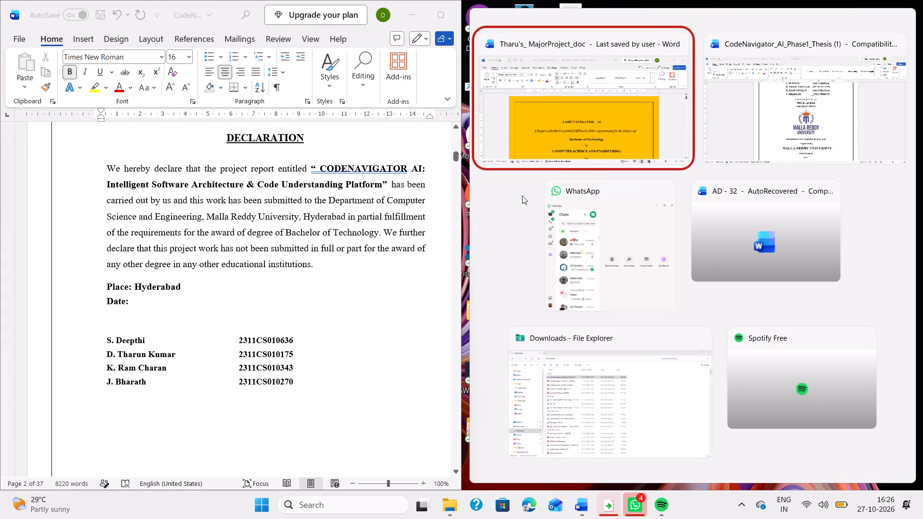
pyautogui.click(557, 134)
# Find the Declaration page in the MajorProject_doc document and check the font size of its student list.
pyautogui.scroll(-2, 636, 391)
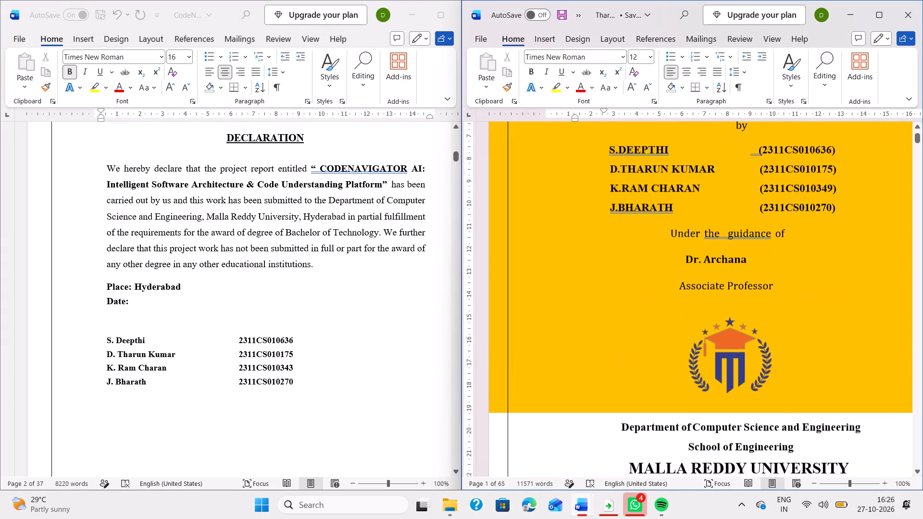
pyautogui.scroll(-2, 636, 391)
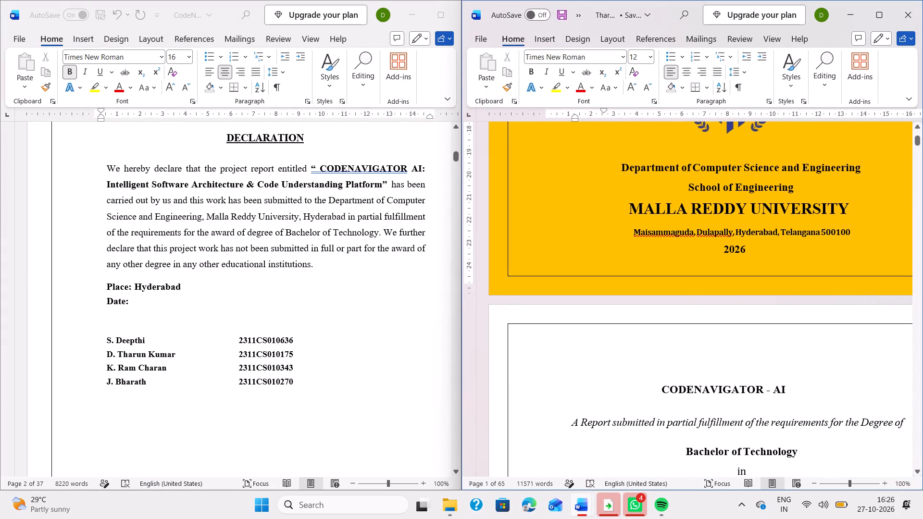
pyautogui.scroll(-3, 636, 391)
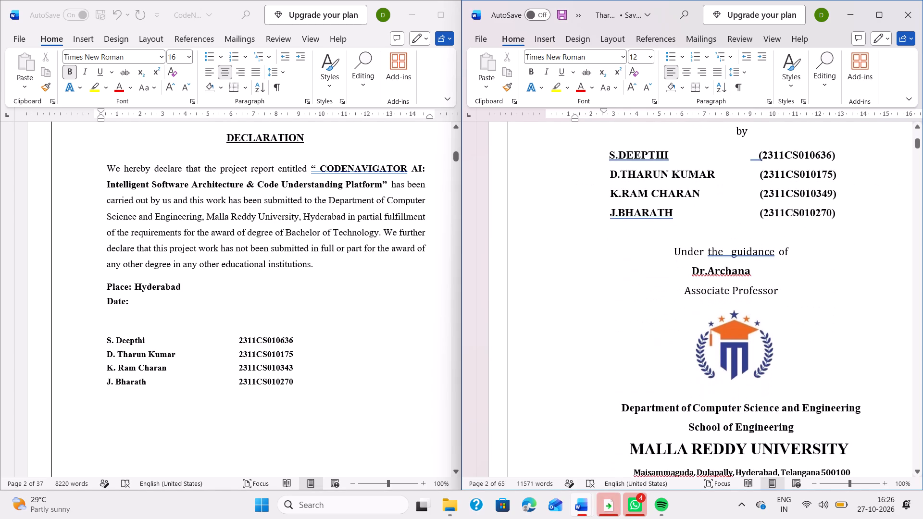
pyautogui.scroll(-7, 693, 416)
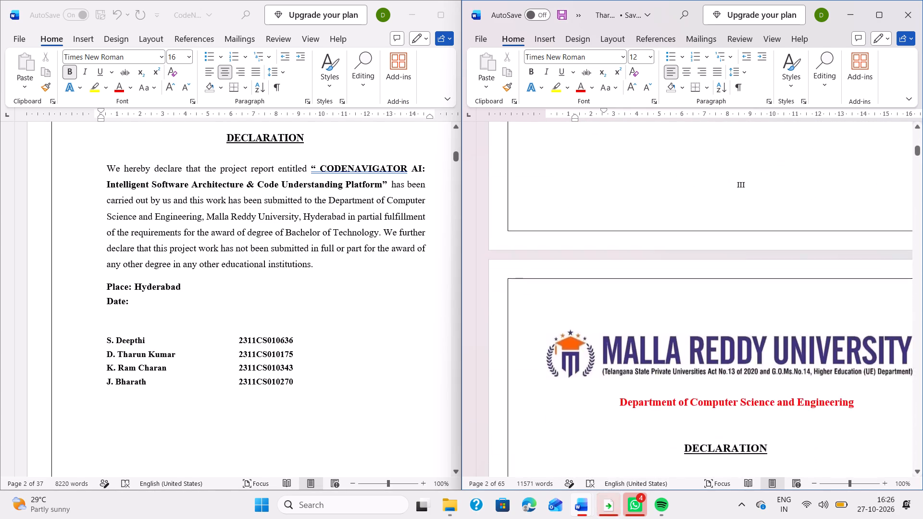
pyautogui.scroll(-3, 693, 416)
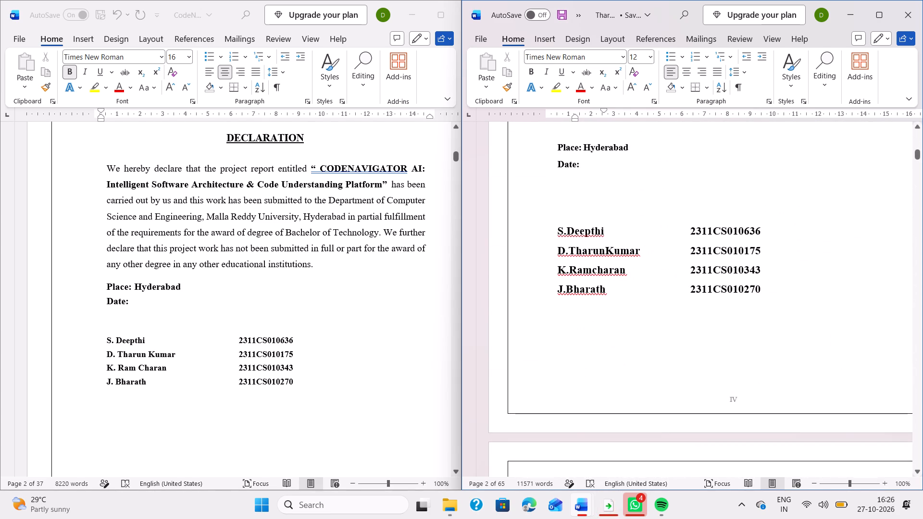
pyautogui.moveTo(548, 229); pyautogui.dragTo(773, 284)
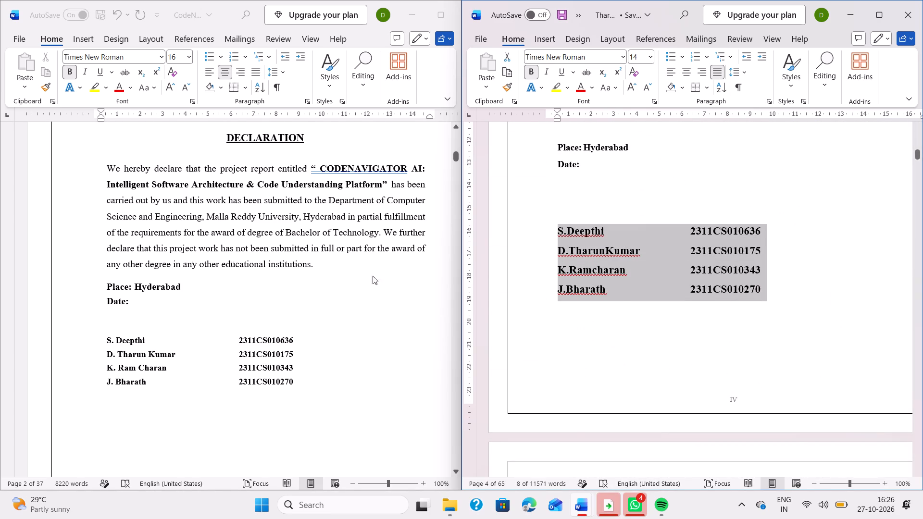
# Set the student names and roll numbers on the thesis's Declaration page to 14 pt, and check the declaration paragraph's font size.
pyautogui.click(209, 364)
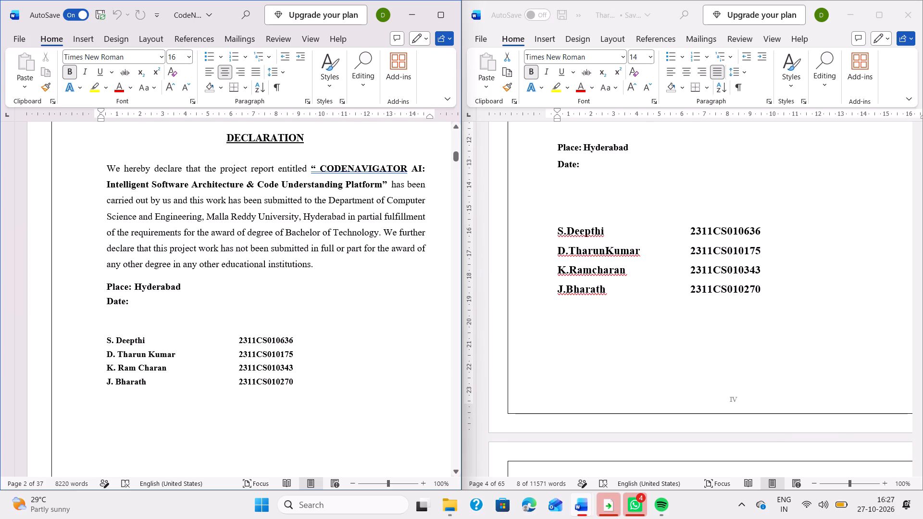
pyautogui.moveTo(101, 337); pyautogui.dragTo(297, 381)
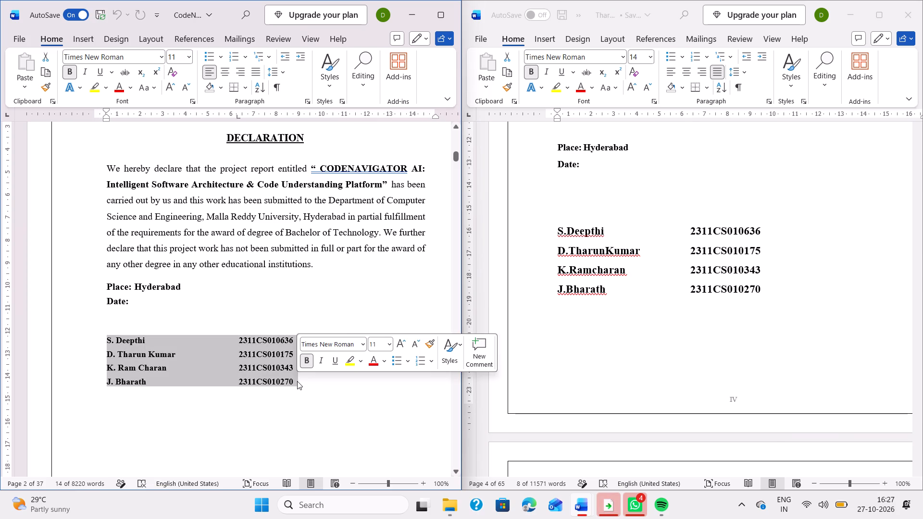
pyautogui.click(375, 347)
pyautogui.write('14')
pyautogui.press('Return')
pyautogui.click(335, 317)
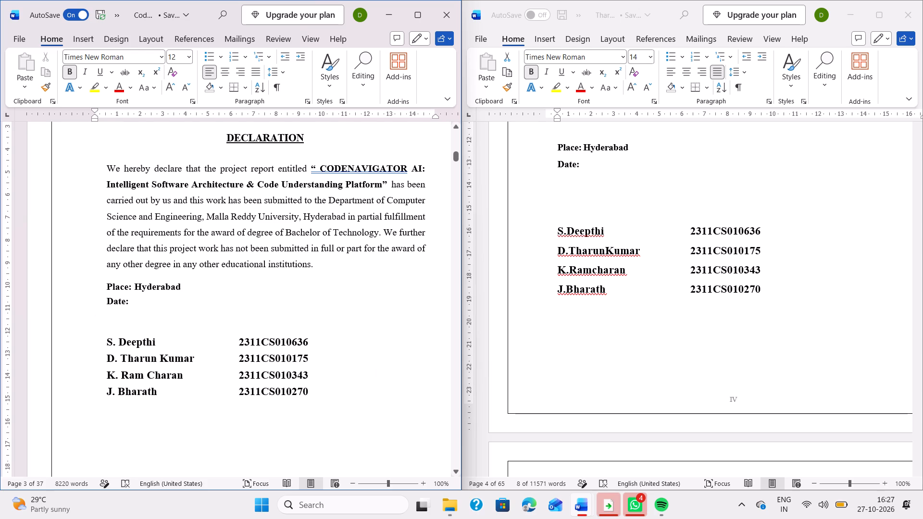
pyautogui.moveTo(103, 161); pyautogui.dragTo(339, 265)
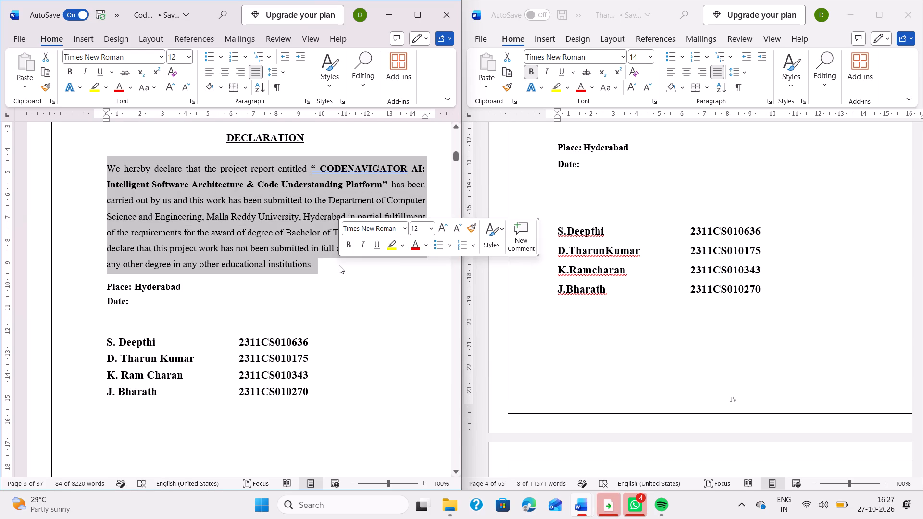
pyautogui.click(329, 292)
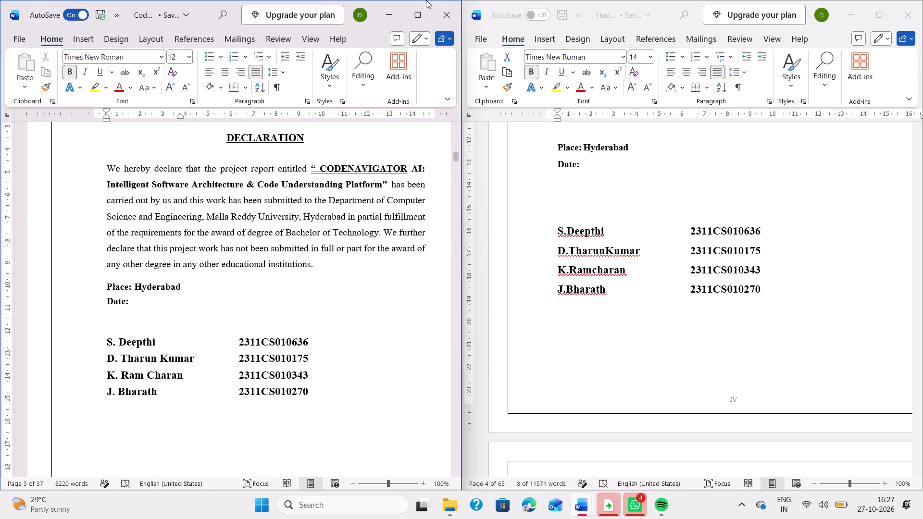
# Maximise the thesis and set the student names and roll numbers below the acknowledgement text on page 4 to 14 pt.
pyautogui.click(419, 8)
pyautogui.scroll(-4, 464, 284)
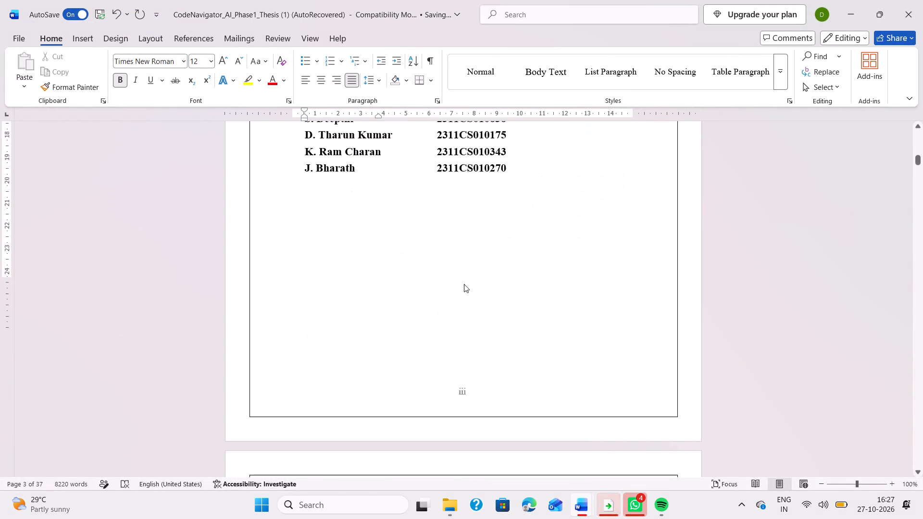
pyautogui.scroll(-2, 464, 284)
pyautogui.moveTo(452, 262); pyautogui.dragTo(613, 323)
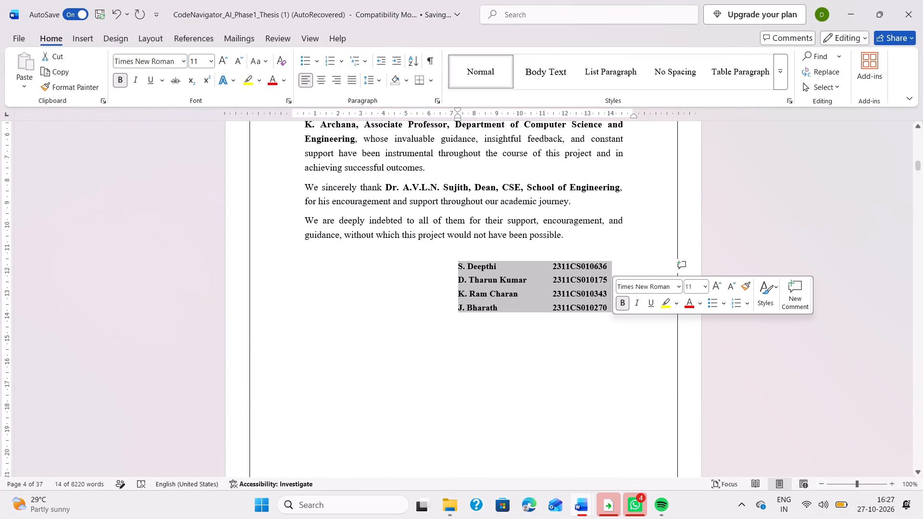
pyautogui.click(692, 286)
pyautogui.write('14')
pyautogui.press('Return')
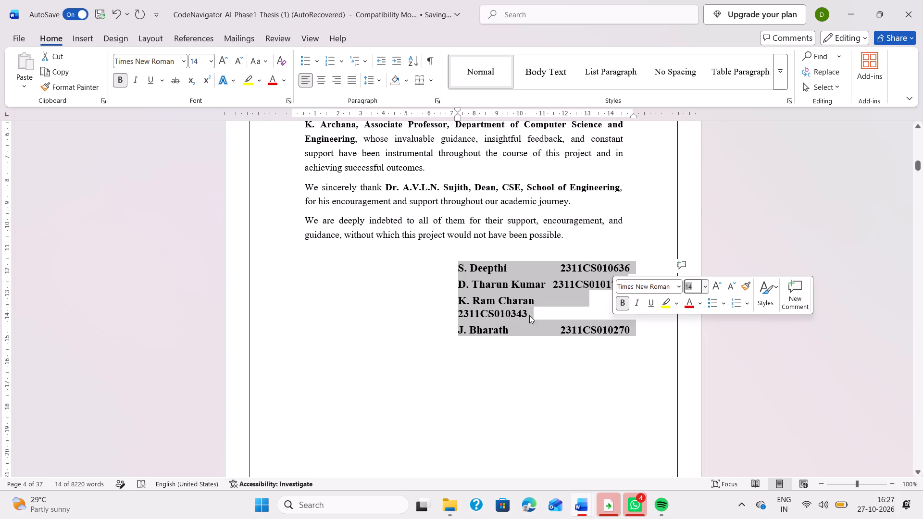
pyautogui.click(529, 315)
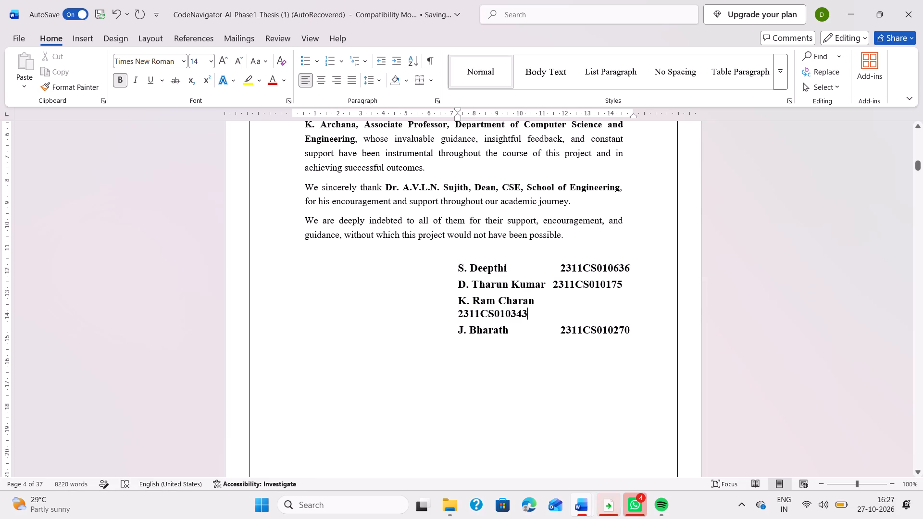
# Insert three spaces before the second student's roll number on page 4 to align it with the roll number column.
pyautogui.click(551, 285)
pyautogui.press('space')
pyautogui.press('space')
pyautogui.press('space')
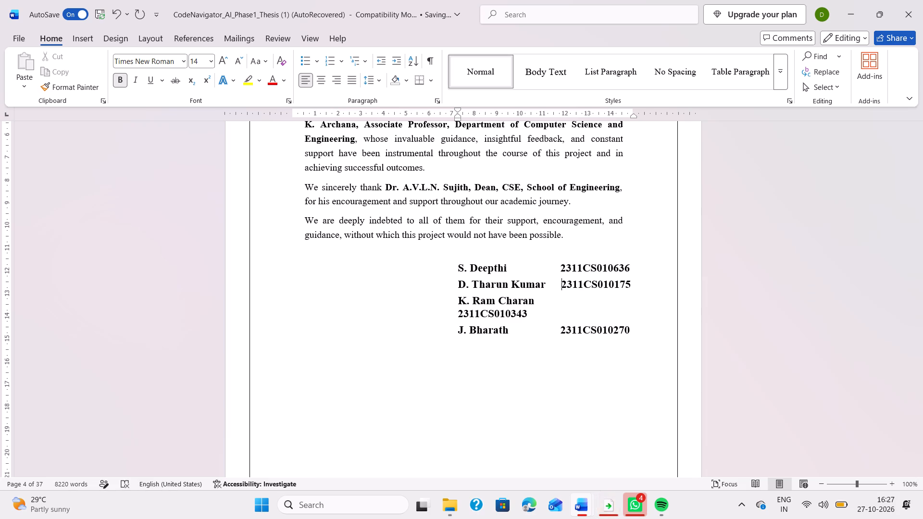
pyautogui.press('BackSpace')
pyautogui.press('space')
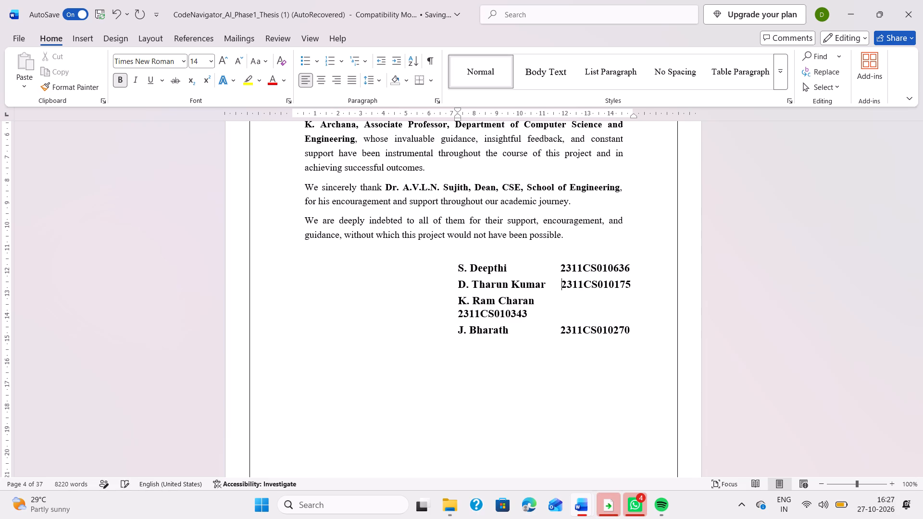
# Try to pull the third student's wrapped roll number on page 4 back up beside the name.
pyautogui.click(453, 316)
pyautogui.press('BackSpace')
pyautogui.press('BackSpace')
pyautogui.press('BackSpace')
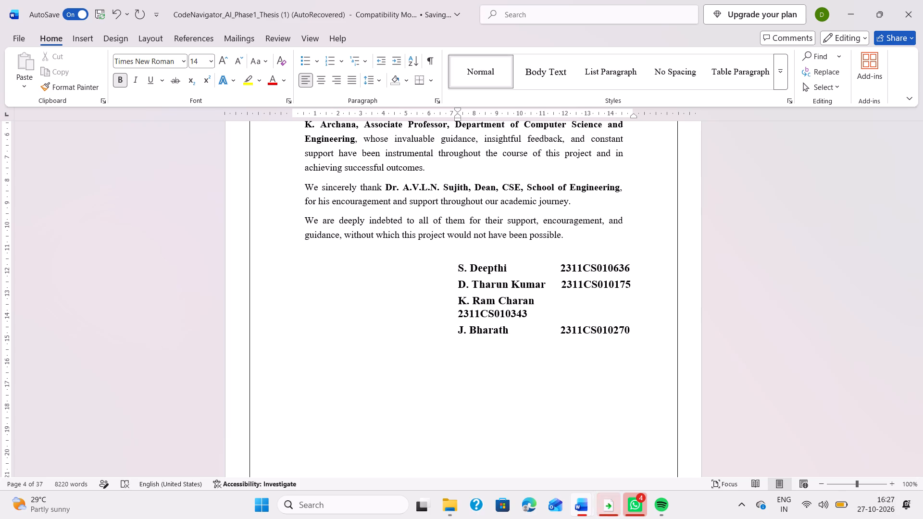
# Place the thesis beside the reference document, and paste a copy of the third student's wrapped roll number beside the name on page 4.
pyautogui.press('super+Left')
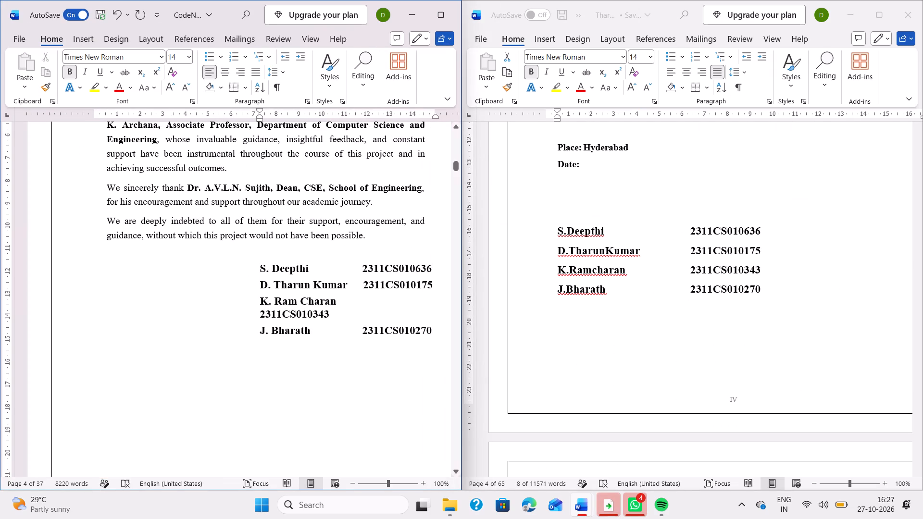
pyautogui.press('BackSpace')
pyautogui.press('BackSpace')
pyautogui.moveTo(258, 315); pyautogui.dragTo(338, 305)
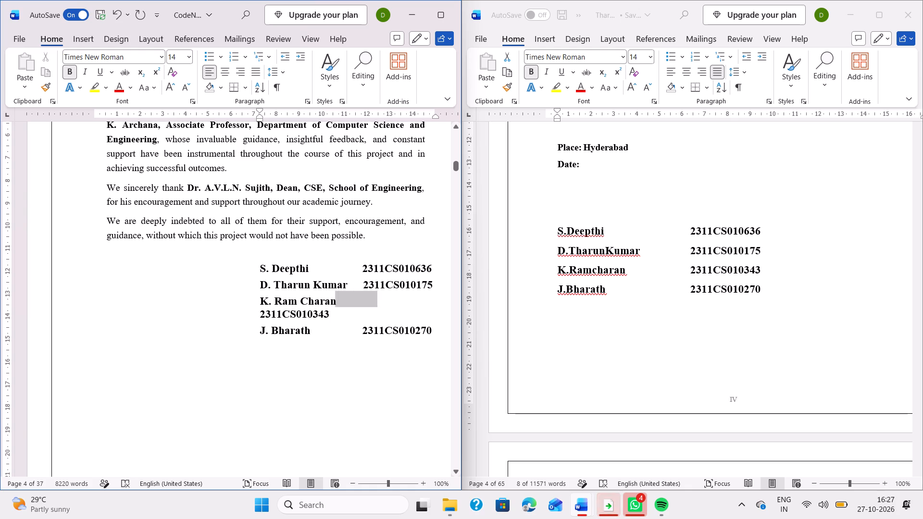
pyautogui.moveTo(338, 305); pyautogui.dragTo(330, 312)
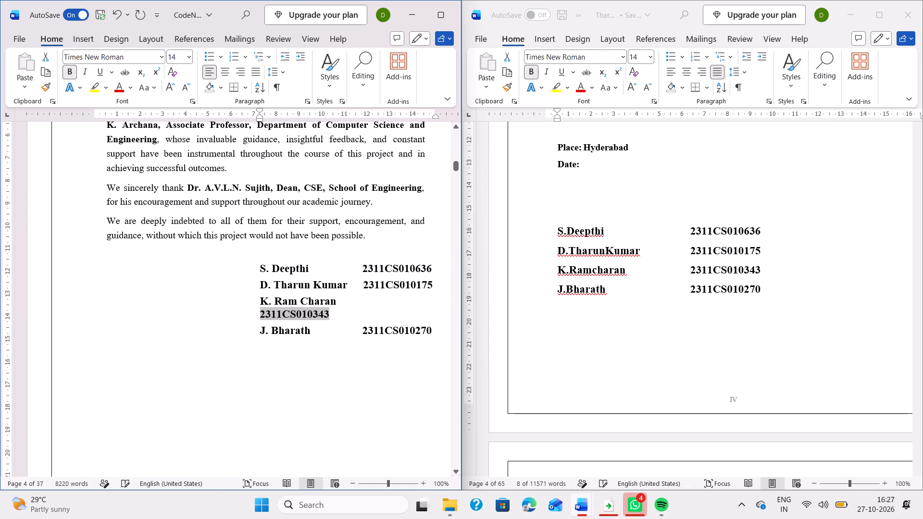
pyautogui.hotkey('ctrl', 'c')
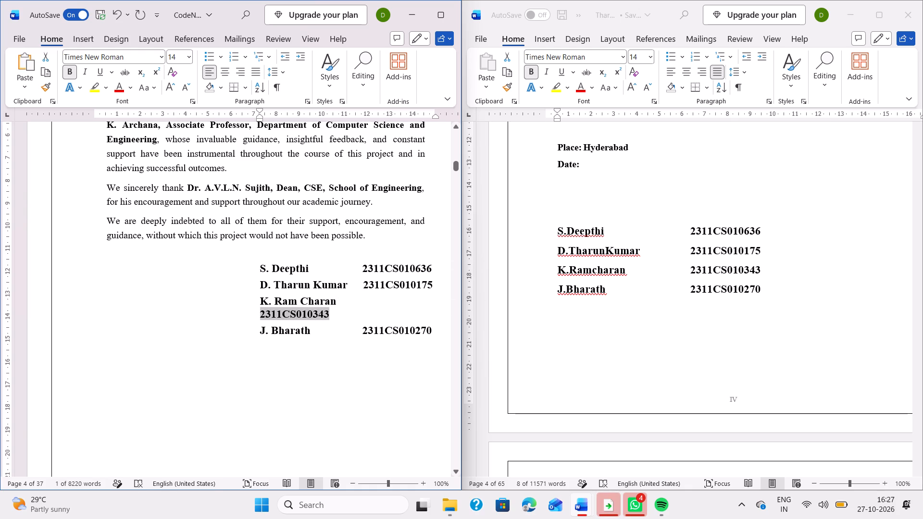
pyautogui.click(358, 313)
pyautogui.click(360, 298)
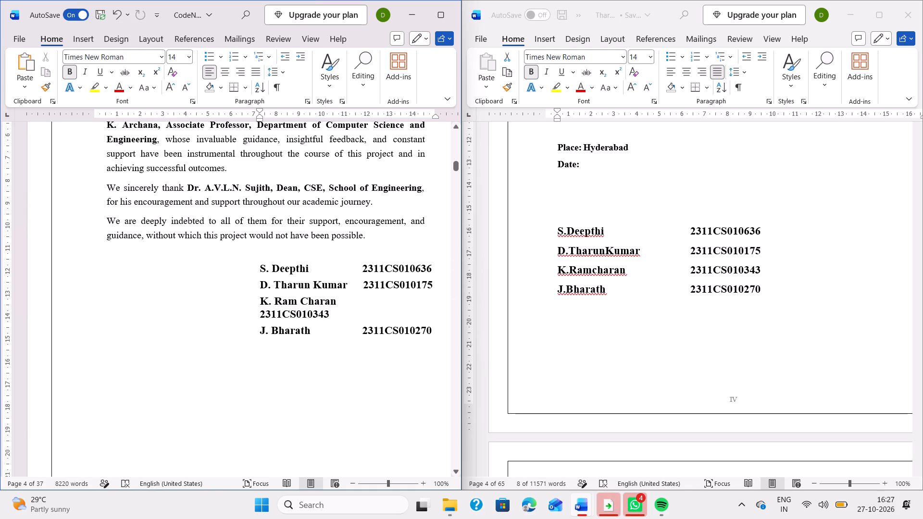
pyautogui.click(372, 302)
pyautogui.click(365, 301)
pyautogui.hotkey('ctrl', 'v')
pyautogui.press('BackSpace')
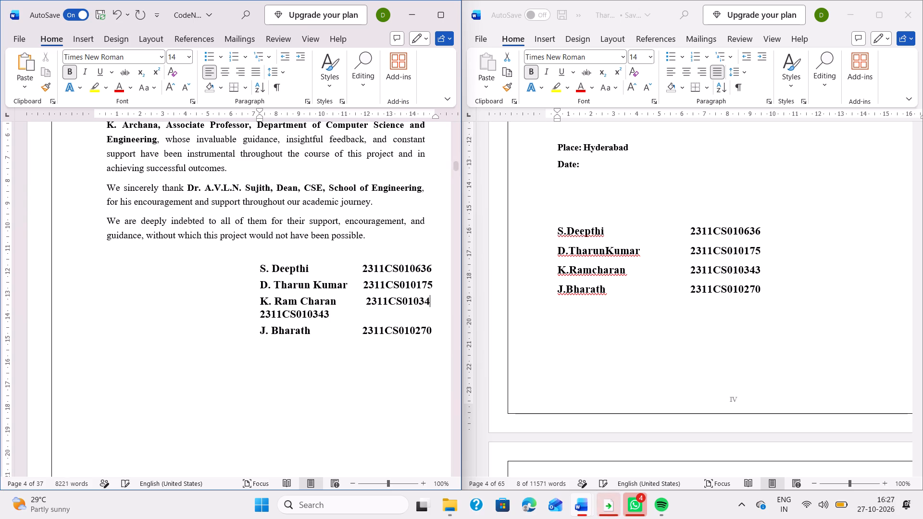
pyautogui.hotkey('ctrl', 'z')
# Remove one space before the third student's pasted roll number to align it with the roll number column.
pyautogui.press('Left')
pyautogui.press('Left')
pyautogui.press('Left')
pyautogui.press('Left')
pyautogui.press('Left')
pyautogui.press('Left')
pyautogui.press('Left')
pyautogui.press('Left')
pyautogui.press('Left')
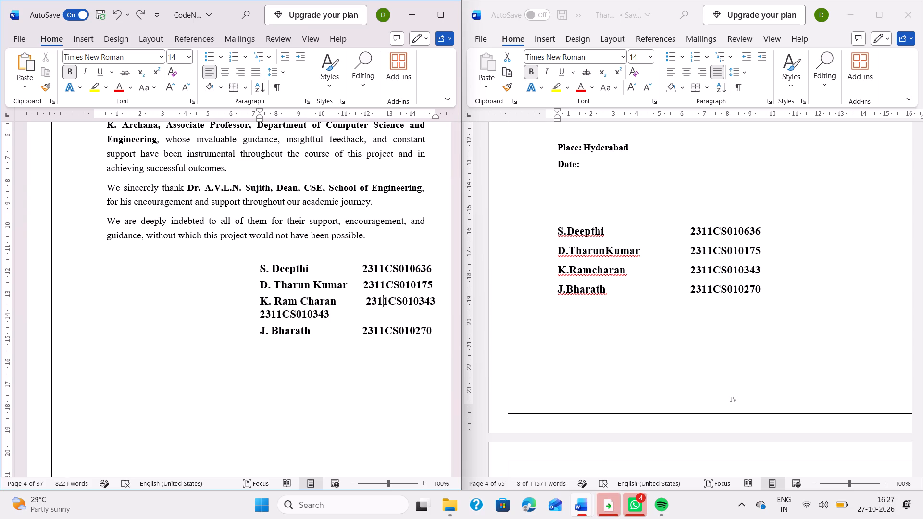
pyautogui.press('Left')
pyautogui.press('Left')
pyautogui.press('Left')
pyautogui.press('BackSpace')
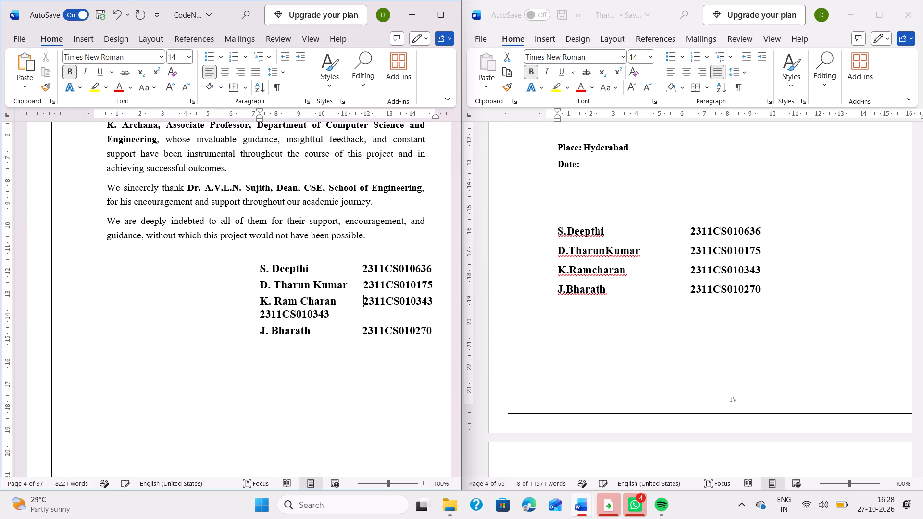
# Delete the duplicate roll number left on the line below the third student's name.
pyautogui.moveTo(331, 312); pyautogui.dragTo(250, 310)
pyautogui.press('BackSpace')
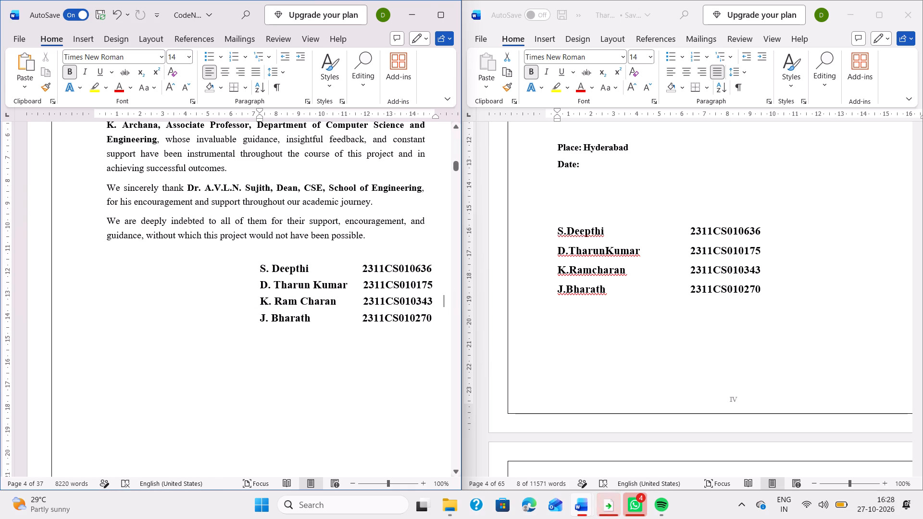
# Maximise the thesis, review the page 4 student list and the Abstract page, and check the abstract's font size.
pyautogui.click(413, 9)
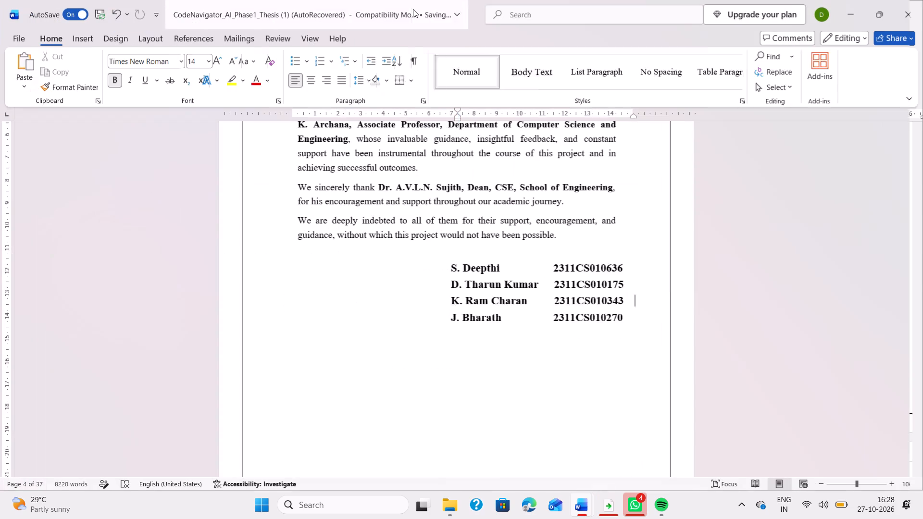
pyautogui.scroll(-1, 563, 412)
pyautogui.scroll(3, 563, 412)
pyautogui.scroll(-2, 563, 412)
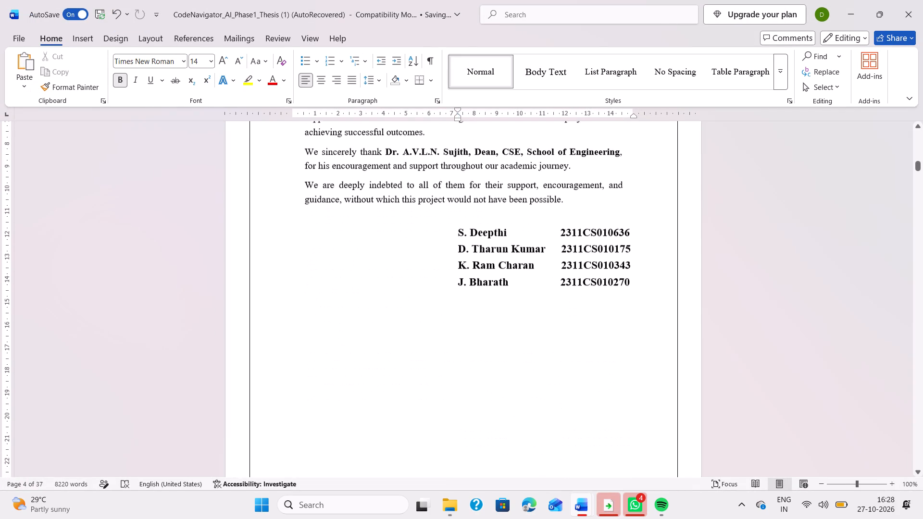
pyautogui.scroll(-5, 563, 412)
pyautogui.scroll(1, 563, 412)
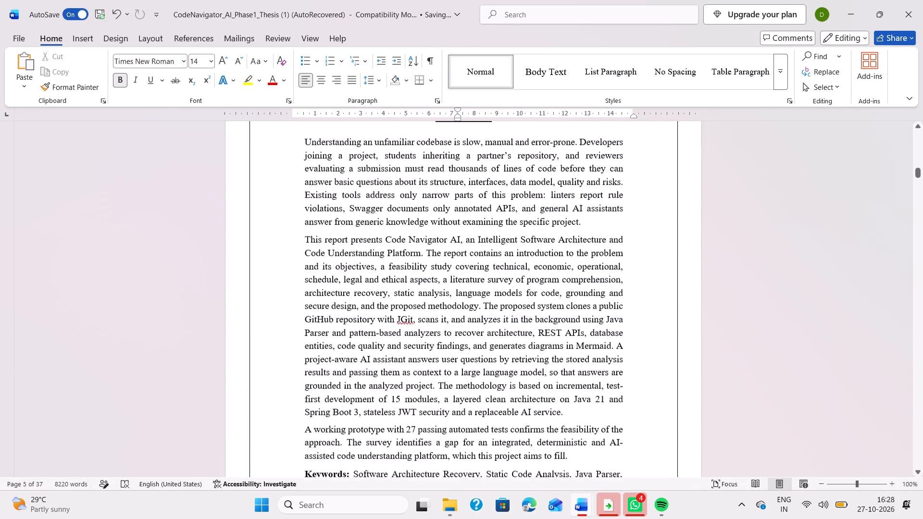
pyautogui.scroll(-1, 563, 412)
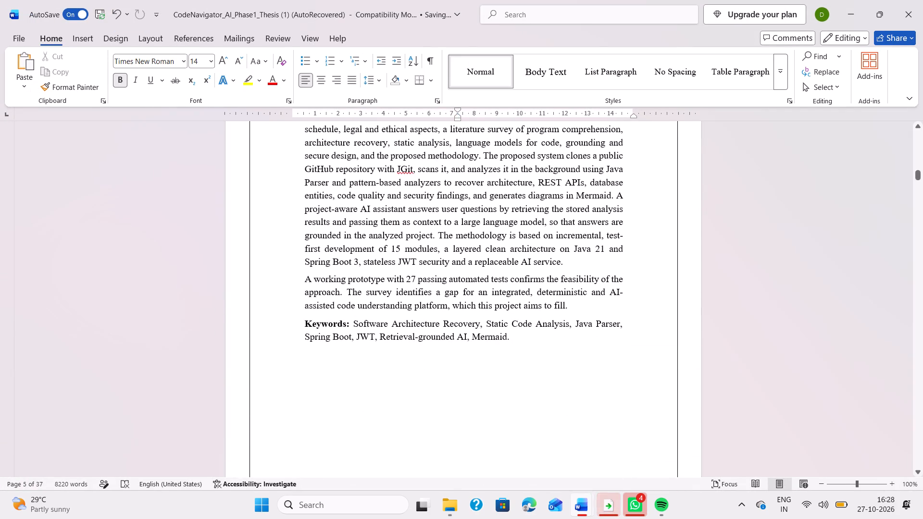
pyautogui.click(571, 262)
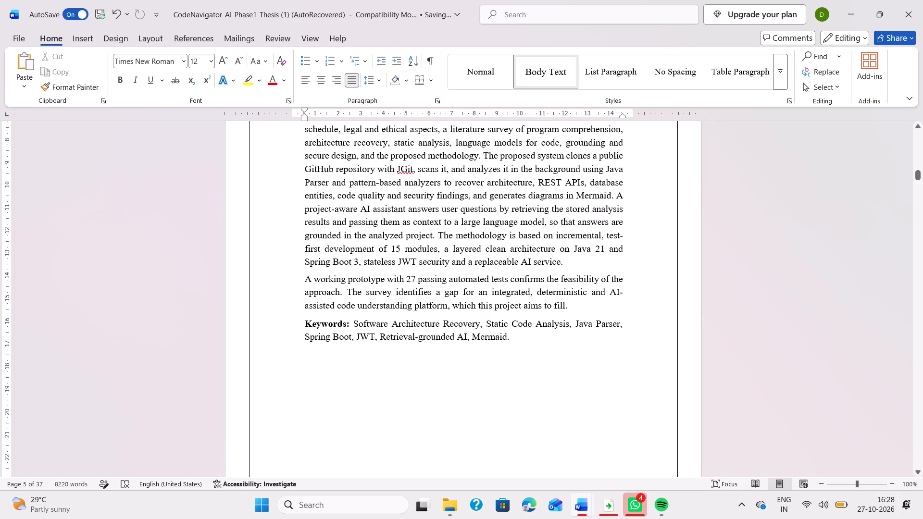
pyautogui.scroll(2, 571, 262)
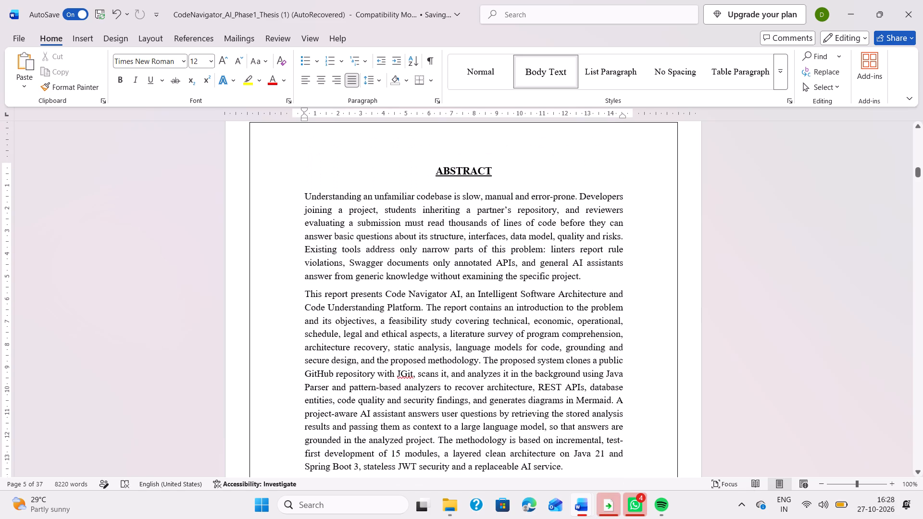
# Look through the thesis's contents pages, list of figures and introduction, and review the title page from heading to footer.
pyautogui.scroll(-9, 571, 262)
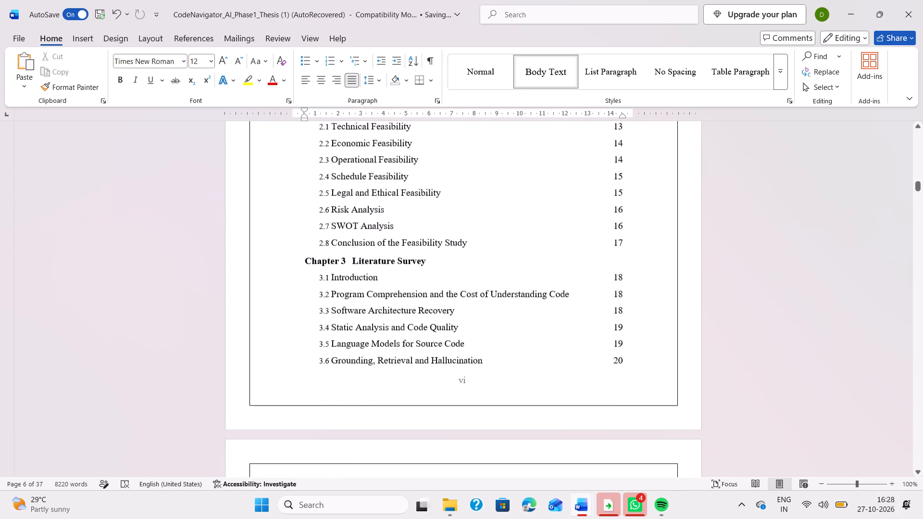
pyautogui.scroll(-3, 571, 262)
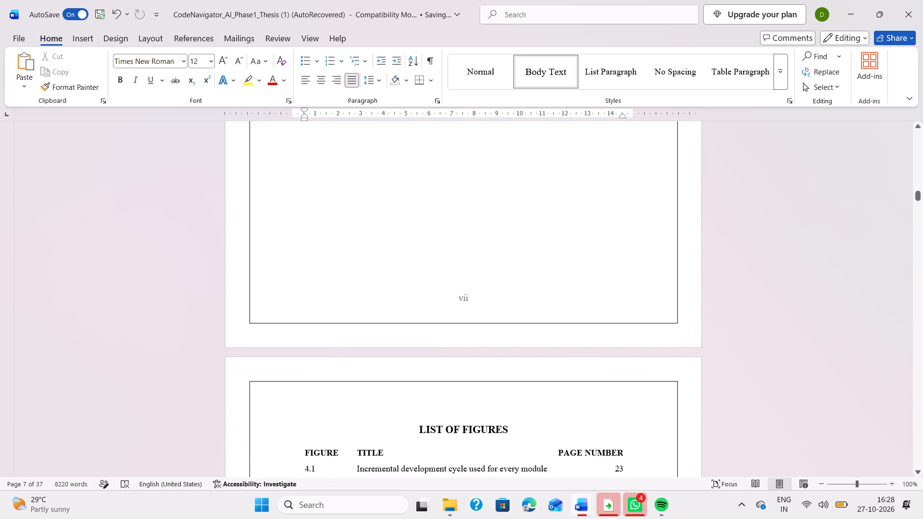
pyautogui.scroll(-2, 571, 262)
pyautogui.scroll(-5, 546, 334)
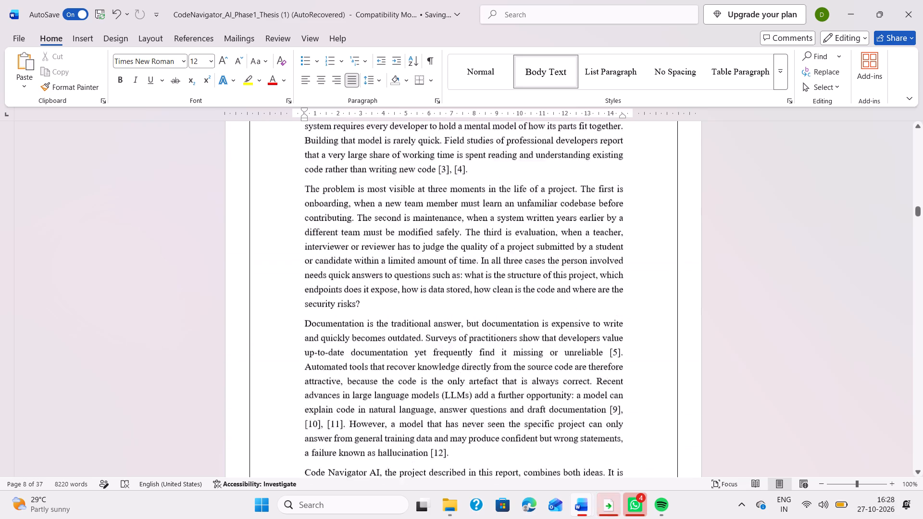
pyautogui.scroll(-2, 546, 334)
pyautogui.scroll(20, 546, 334)
pyautogui.scroll(17, 546, 334)
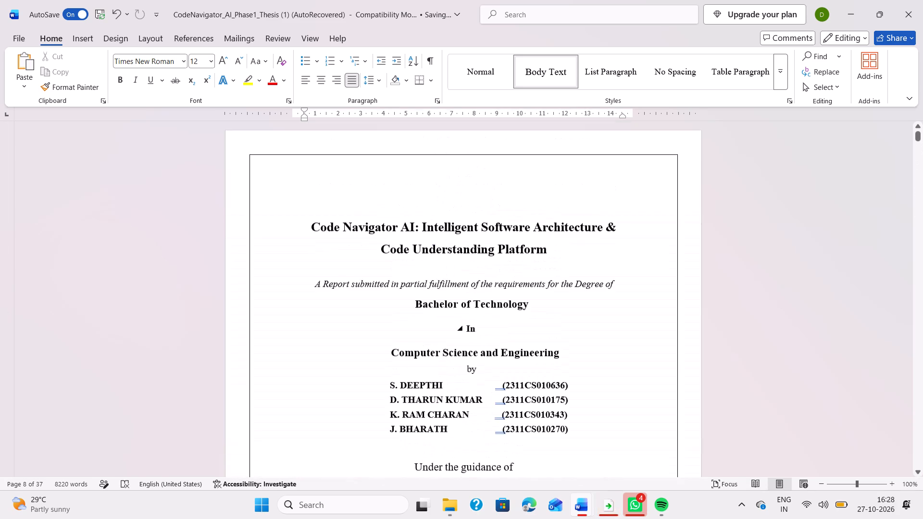
pyautogui.scroll(-2, 580, 279)
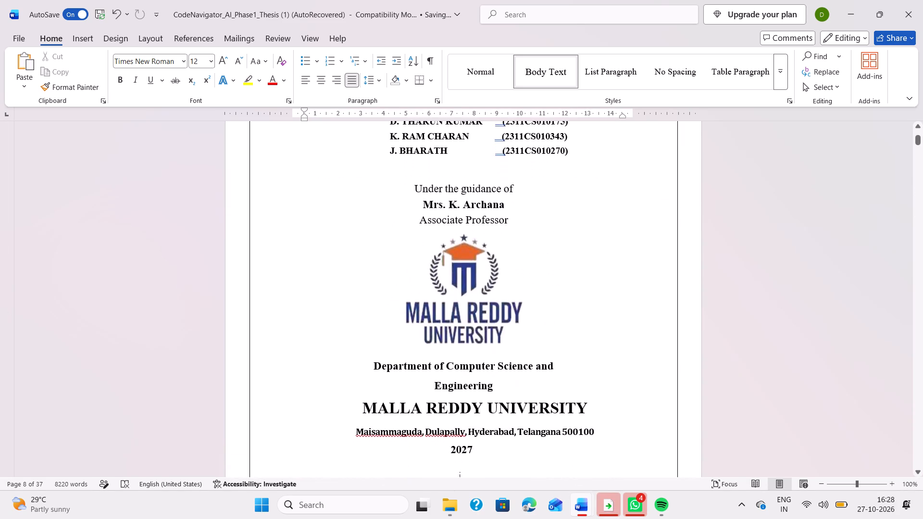
pyautogui.scroll(-1, 580, 279)
pyautogui.scroll(1, 580, 279)
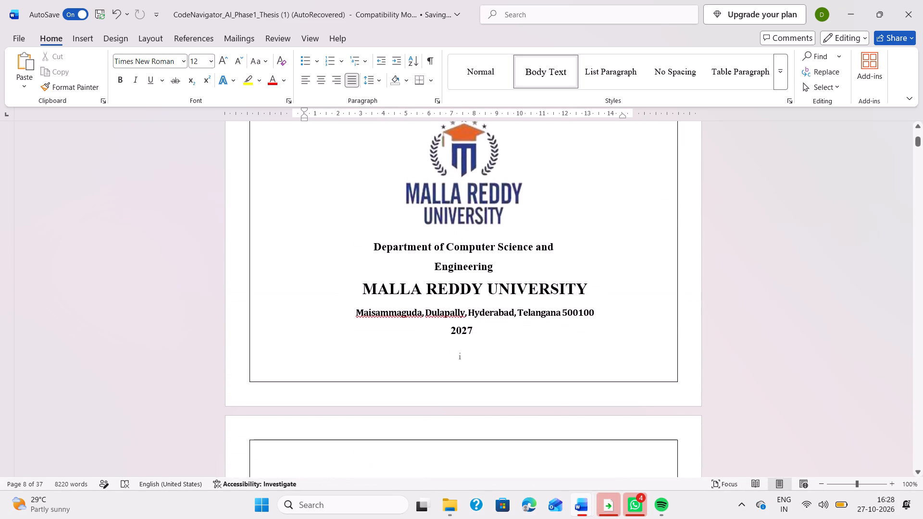
# Switch to the reference major project document, maximise it, and examine its cover, title, certificate and declaration pages in print preview.
pyautogui.hotkey('alt', 'Tab')
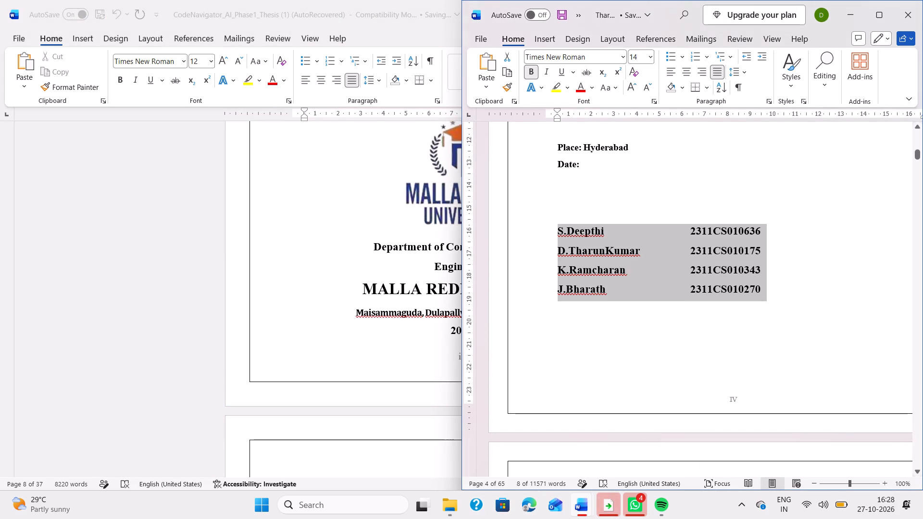
pyautogui.press('super+Up')
pyautogui.press('super+Up')
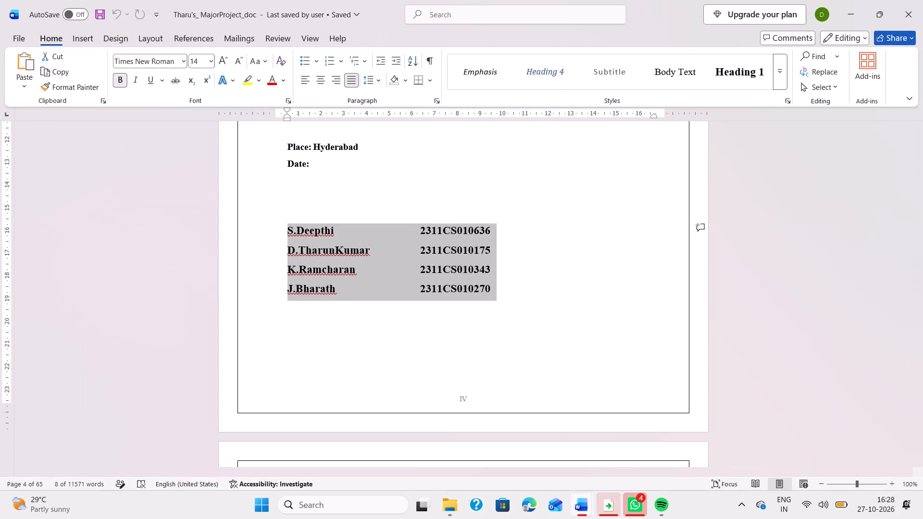
pyautogui.scroll(20, 533, 264)
pyautogui.scroll(10, 533, 264)
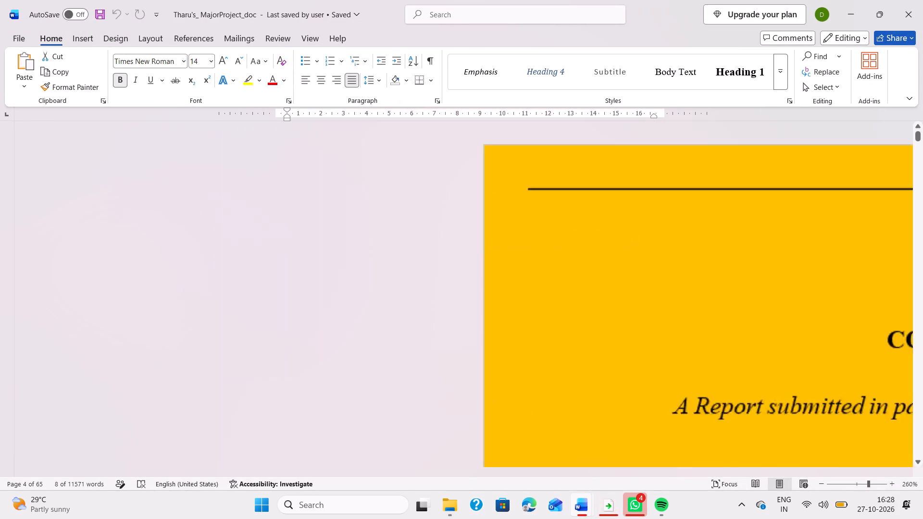
pyautogui.hotkey('ctrl', 'p')
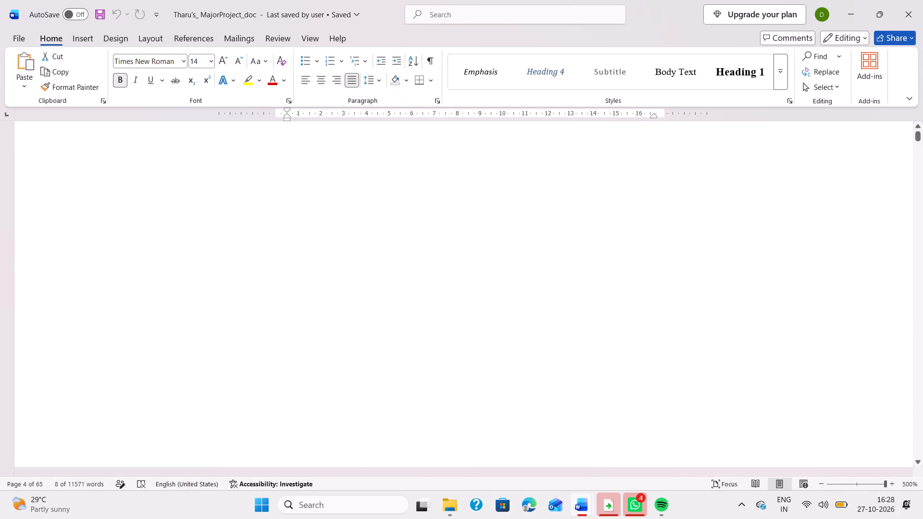
pyautogui.keyDown('ctrl'); pyautogui.scroll(-1, 532, 248); pyautogui.keyUp('ctrl')
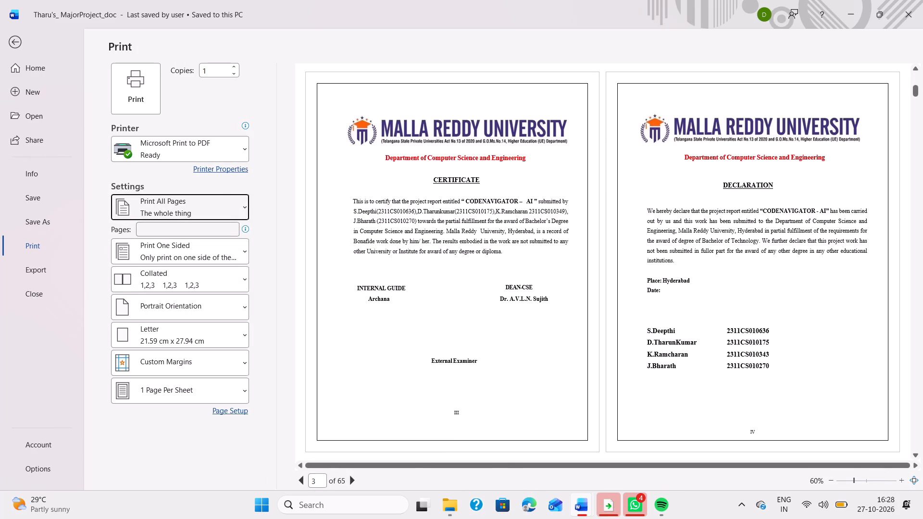
pyautogui.scroll(10, 552, 294)
pyautogui.scroll(1, 479, 300)
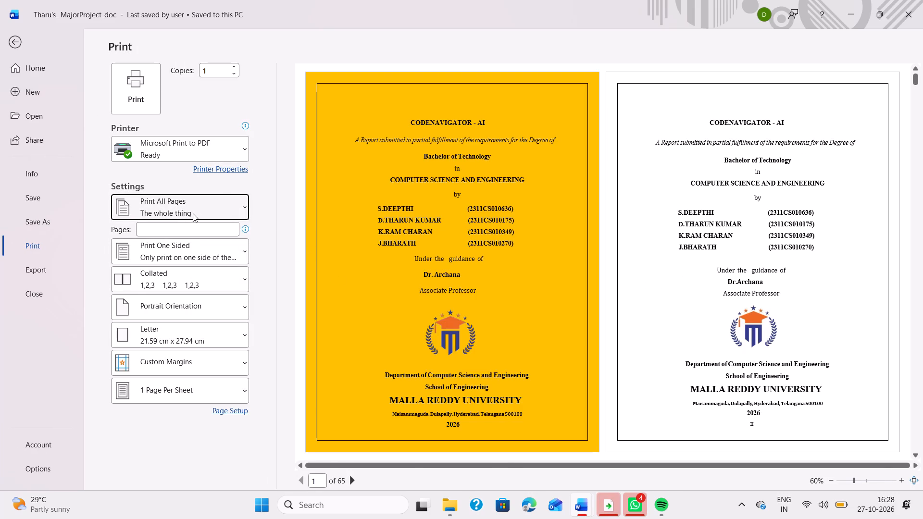
pyautogui.click(188, 234)
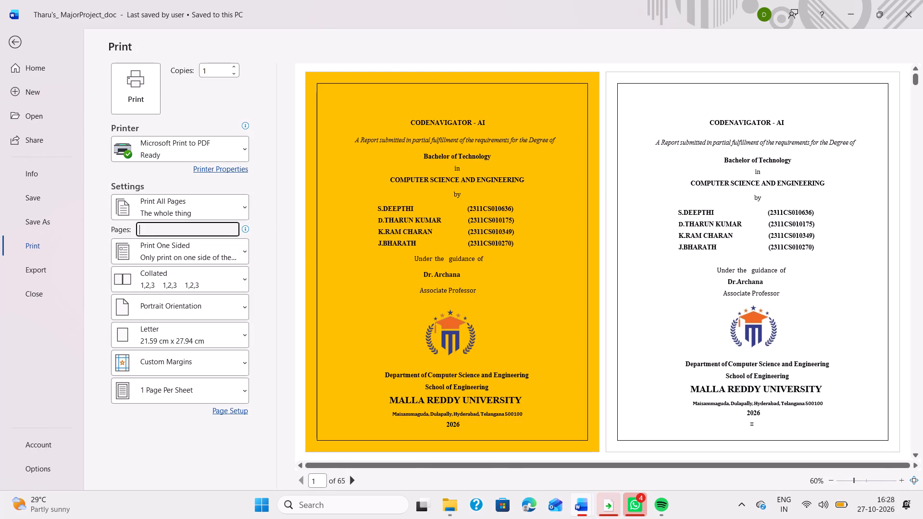
pyautogui.click(13, 39)
# Reduce the reference document's zoom to 120% and look over its certificate, cover and title pages.
pyautogui.keyDown('ctrl'); pyautogui.scroll(-6, 412, 241); pyautogui.keyUp('ctrl')
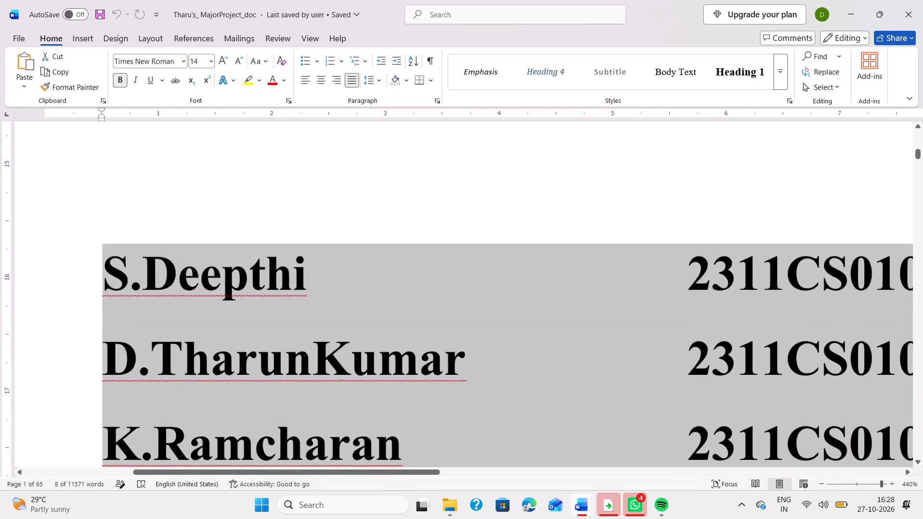
pyautogui.keyDown('ctrl'); pyautogui.scroll(-19, 412, 241); pyautogui.keyUp('ctrl')
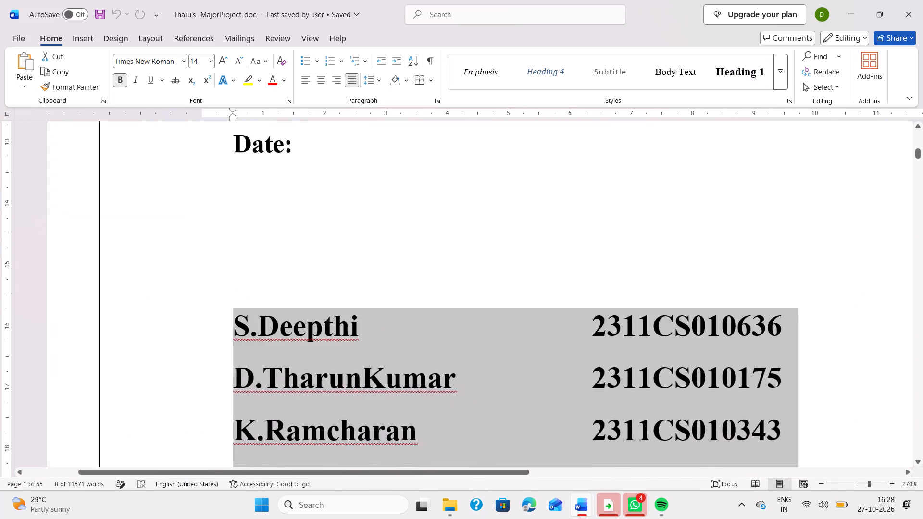
pyautogui.keyDown('ctrl'); pyautogui.scroll(-6, 412, 241); pyautogui.keyUp('ctrl')
pyautogui.keyDown('ctrl'); pyautogui.scroll(-7, 521, 260); pyautogui.keyUp('ctrl')
pyautogui.scroll(7, 521, 260)
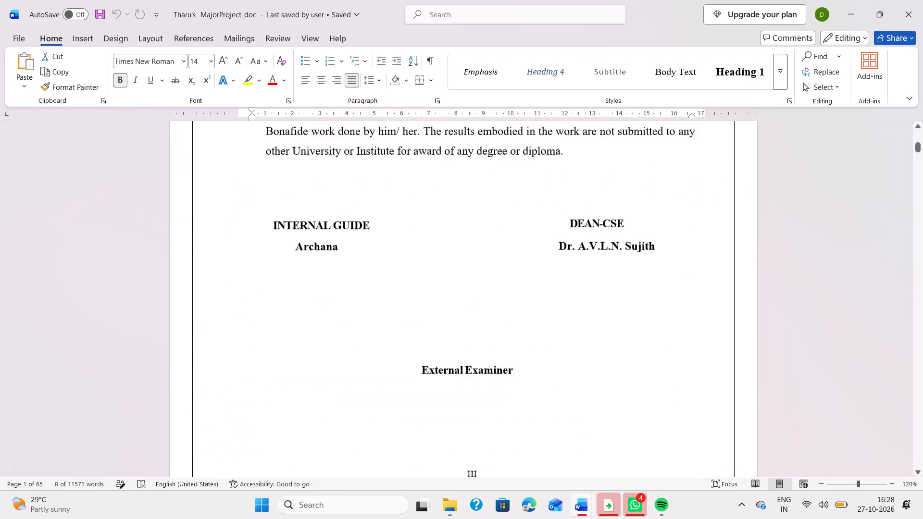
pyautogui.scroll(4, 521, 260)
pyautogui.scroll(-4, 521, 260)
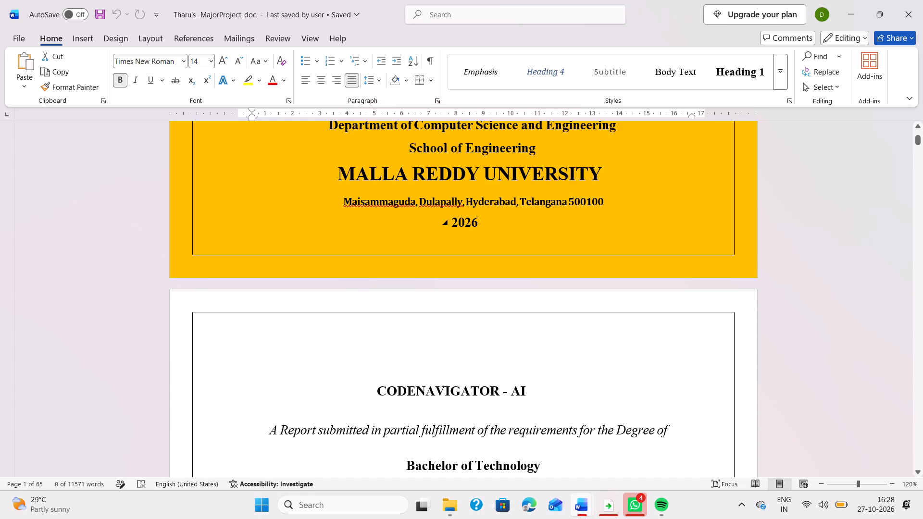
# Change the year at the bottom of the yellow cover page to 2027.
pyautogui.click(479, 222)
pyautogui.press('BackSpace')
pyautogui.press('7')
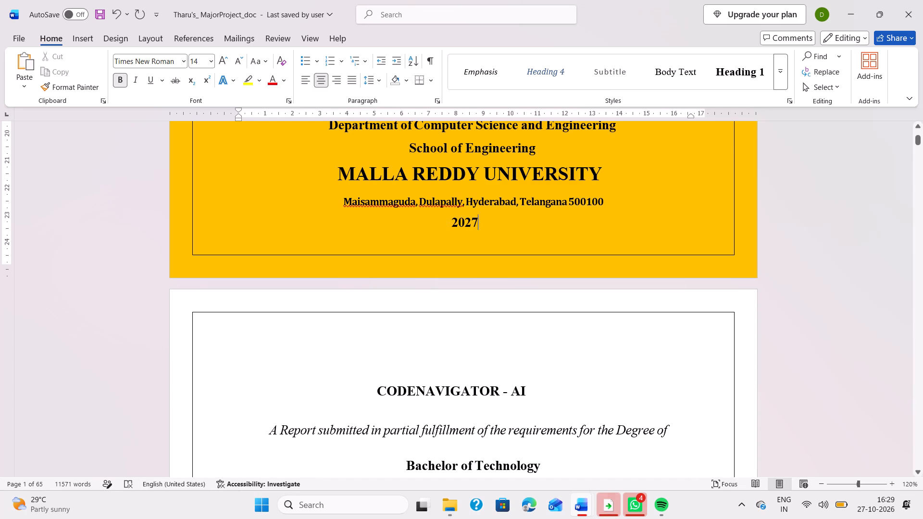
# Print only page 1, the yellow cover, with Microsoft Print to PDF and save it to the Desktop as yellow.
pyautogui.hotkey('ctrl', 'p')
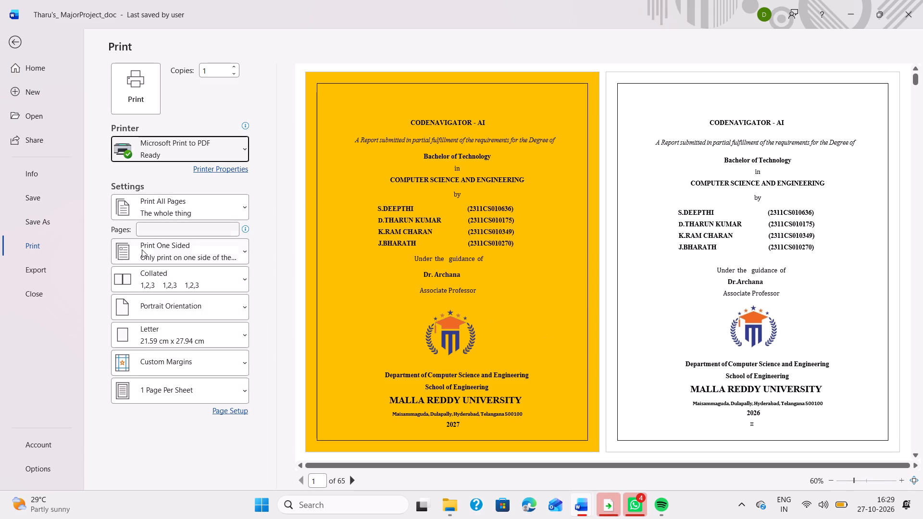
pyautogui.click(173, 225)
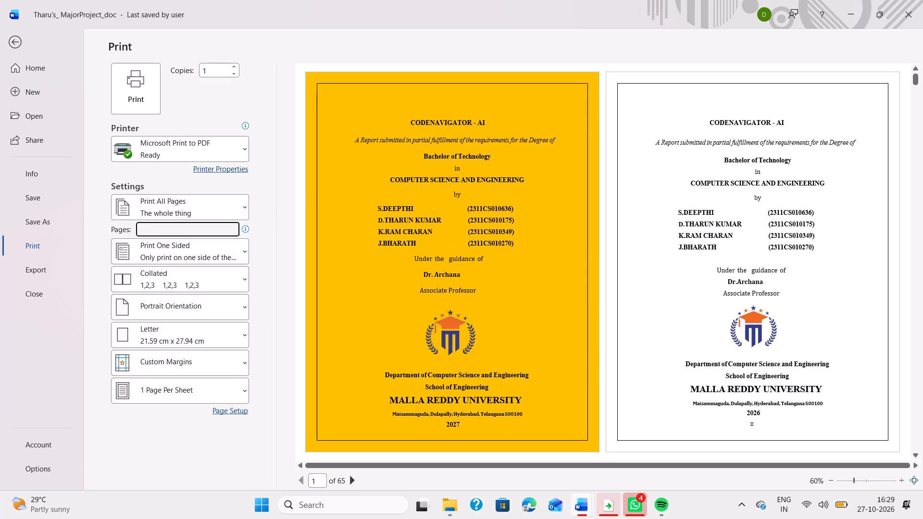
pyautogui.press('1')
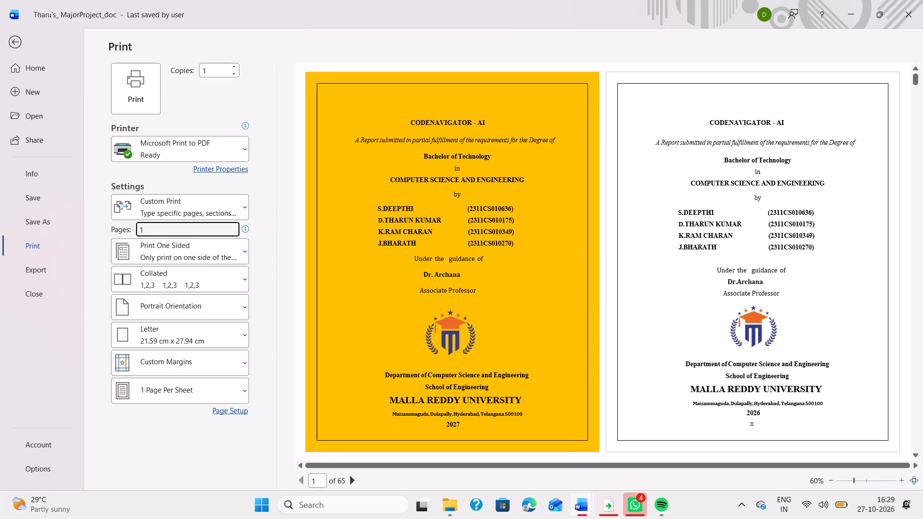
pyautogui.click(244, 205)
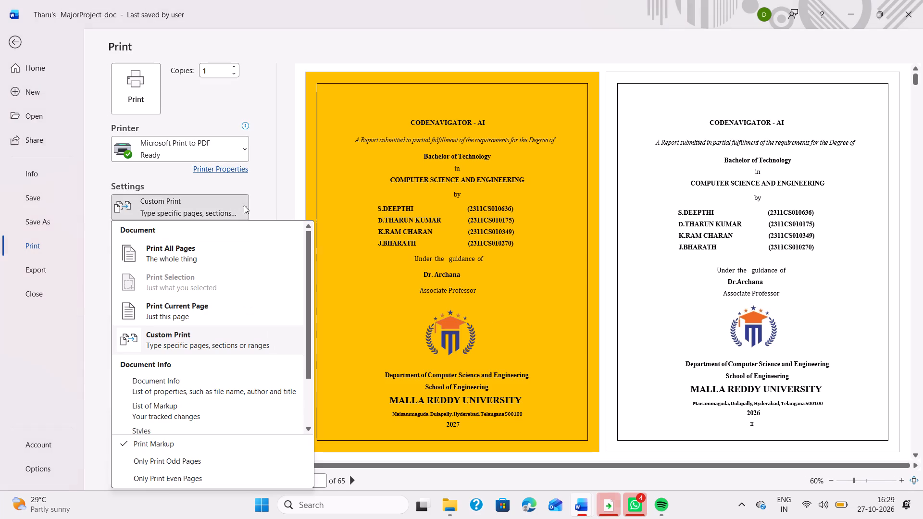
pyautogui.click(222, 312)
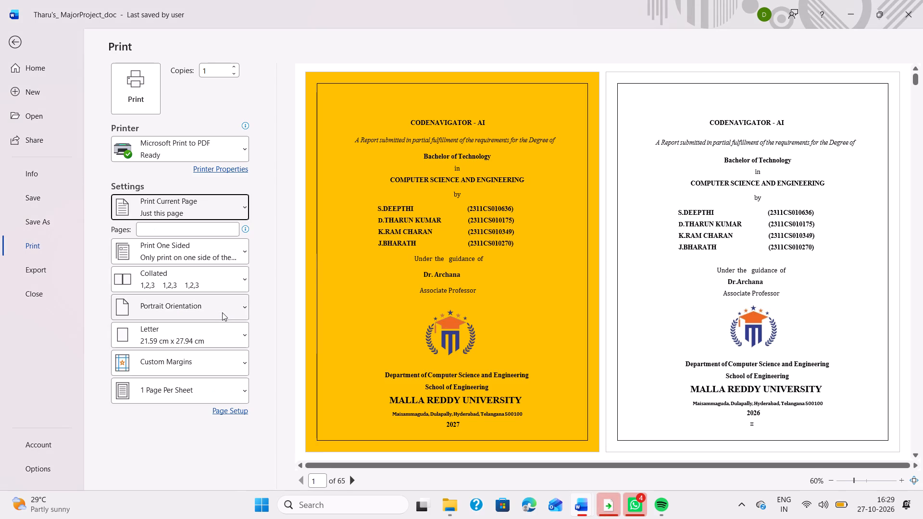
pyautogui.click(217, 232)
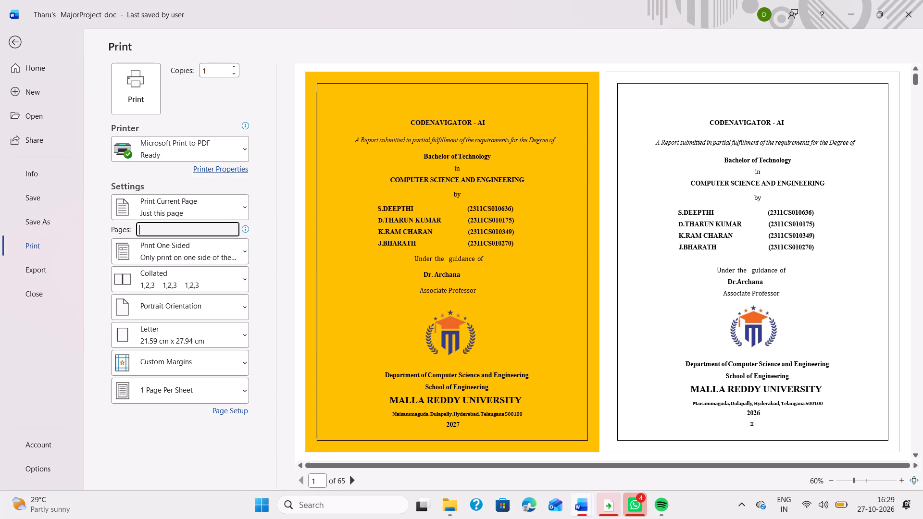
pyautogui.press('1')
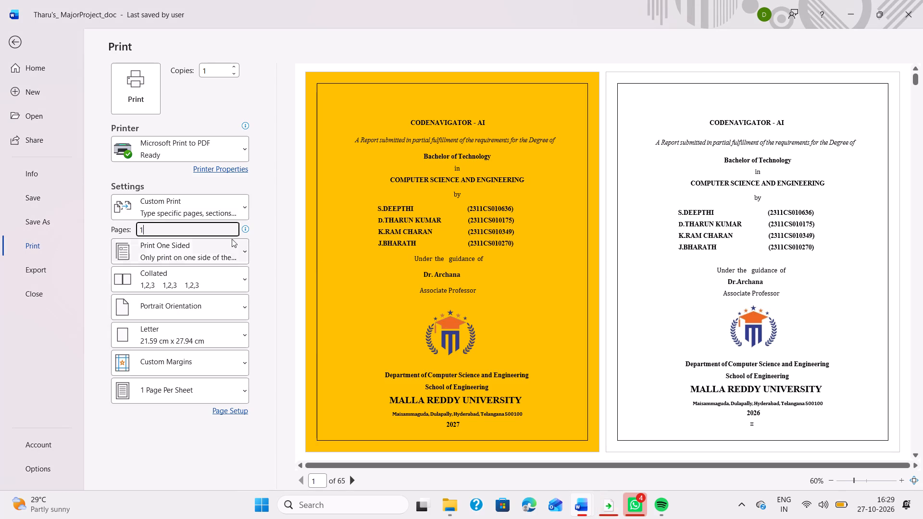
pyautogui.press('Return')
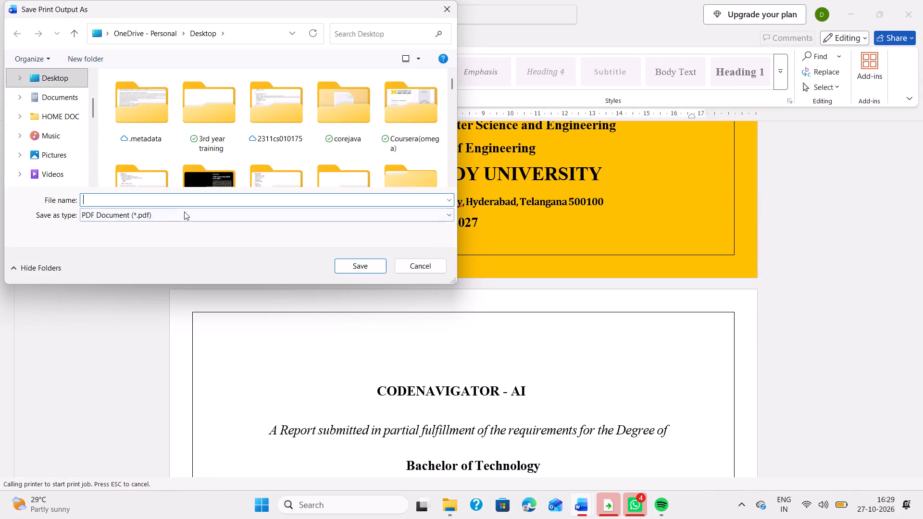
pyautogui.write('yellow')
pyautogui.click(368, 267)
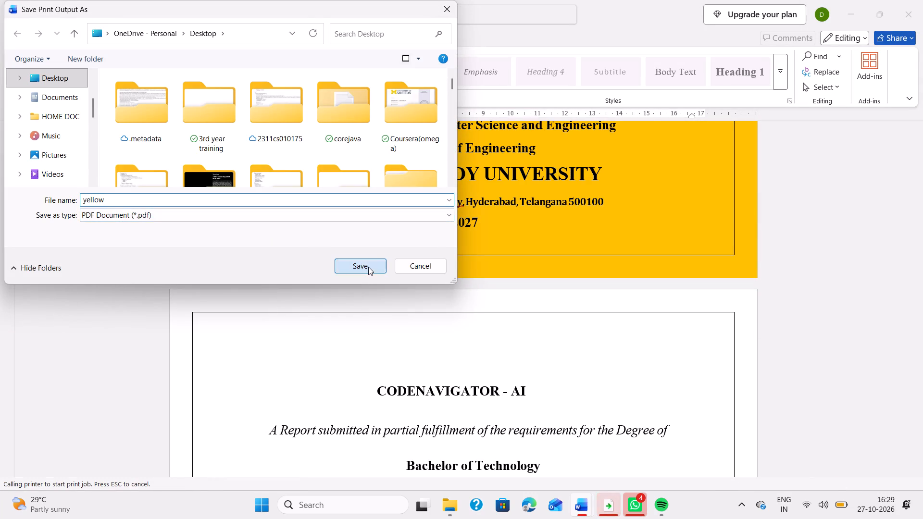
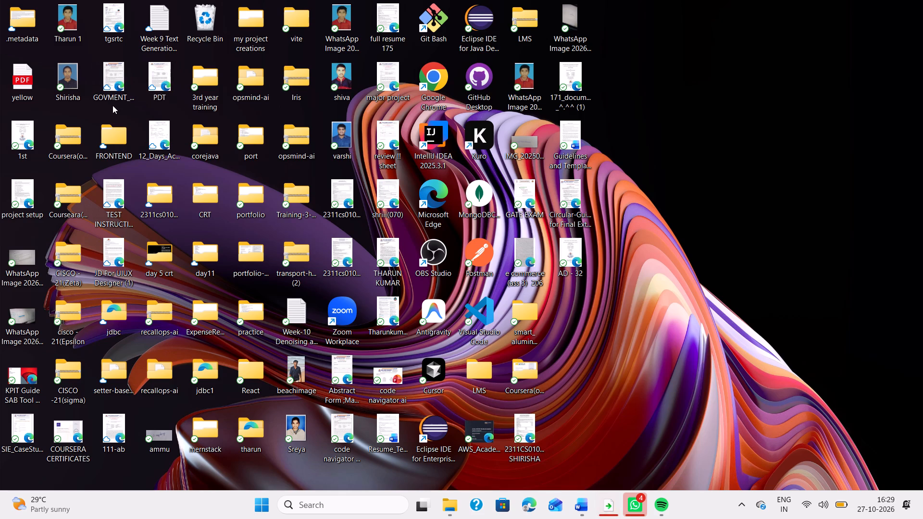
# Open the yellow PDF from the desktop, check which pages it contains, and close it.
pyautogui.doubleClick(23, 81)
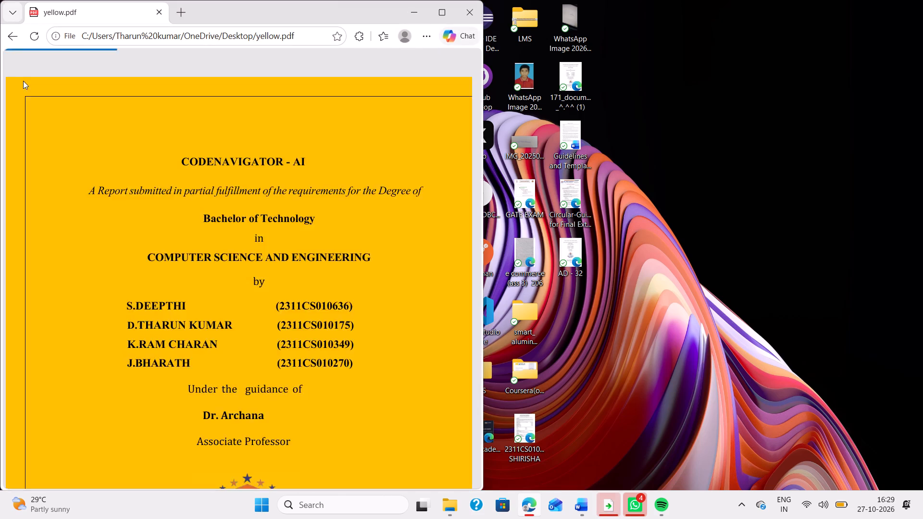
pyautogui.scroll(-14, 295, 255)
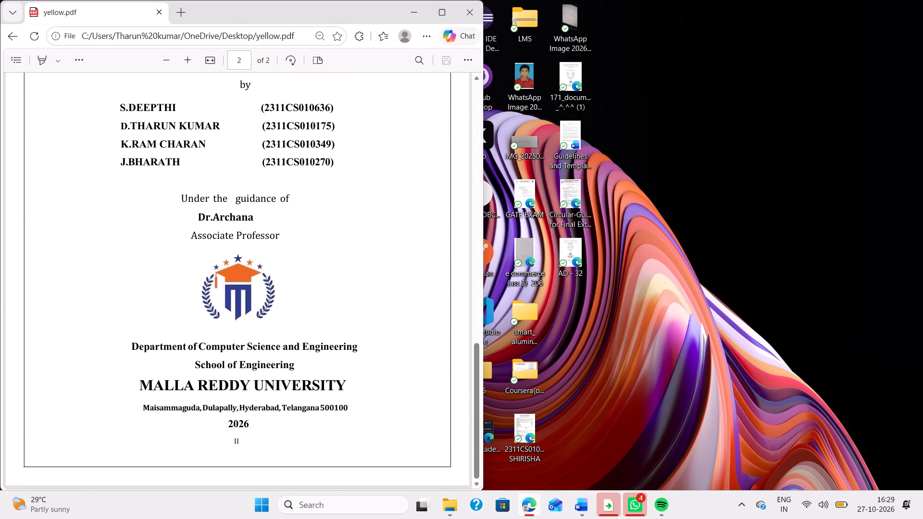
pyautogui.scroll(8, 295, 255)
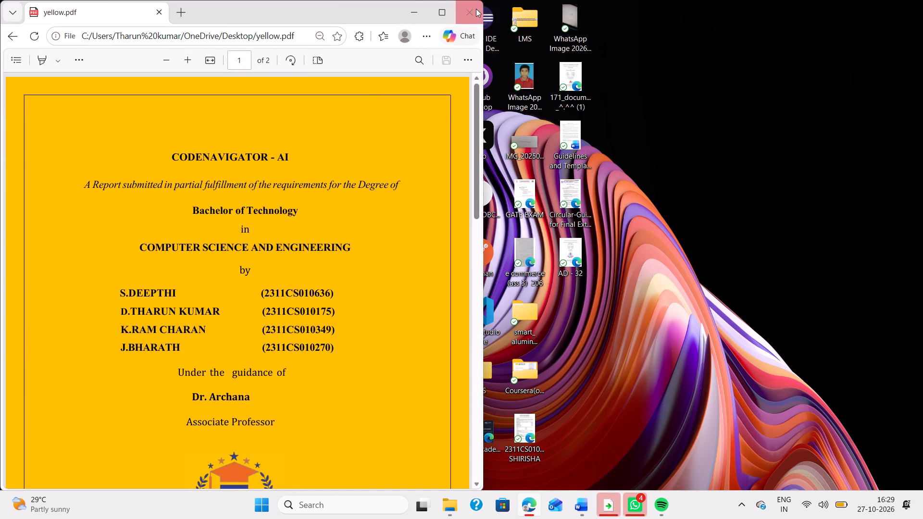
pyautogui.click(474, 8)
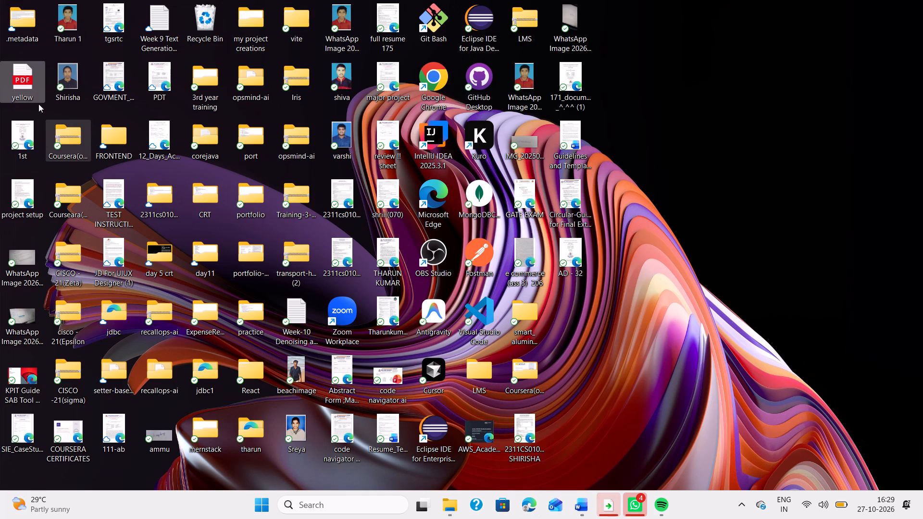
# Delete the yellow PDF from the desktop.
pyautogui.rightClick(24, 87)
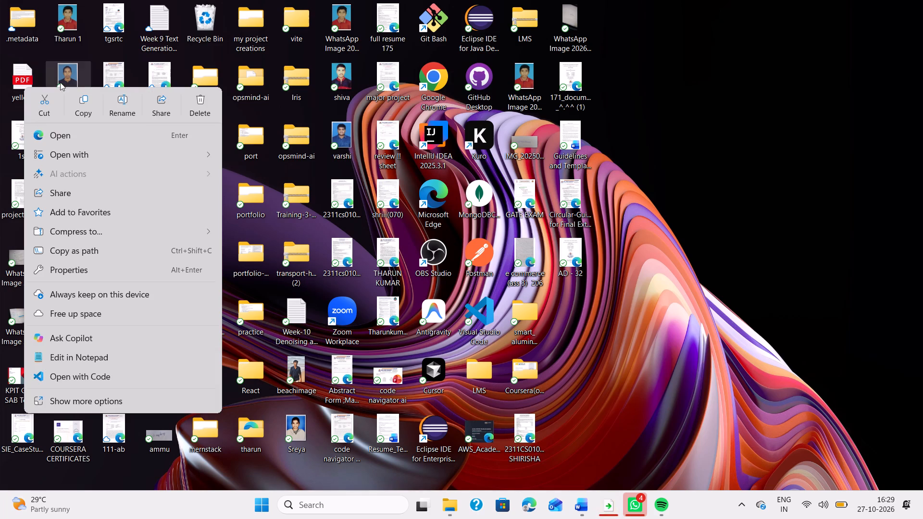
pyautogui.click(207, 101)
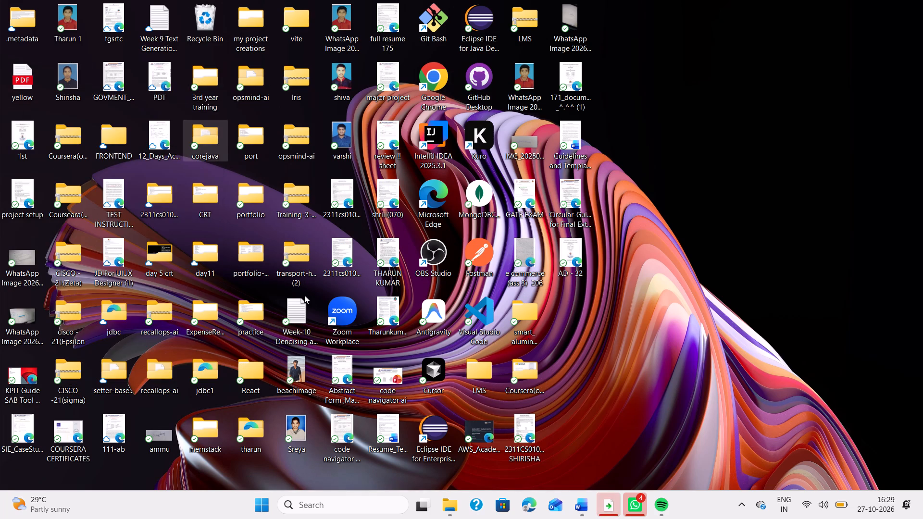
# Print the reference major project document with the page range set to 0 using Microsoft Print to PDF, saving it as yellow.
pyautogui.hotkey('alt', 'Tab')
pyautogui.scroll(9, 447, 252)
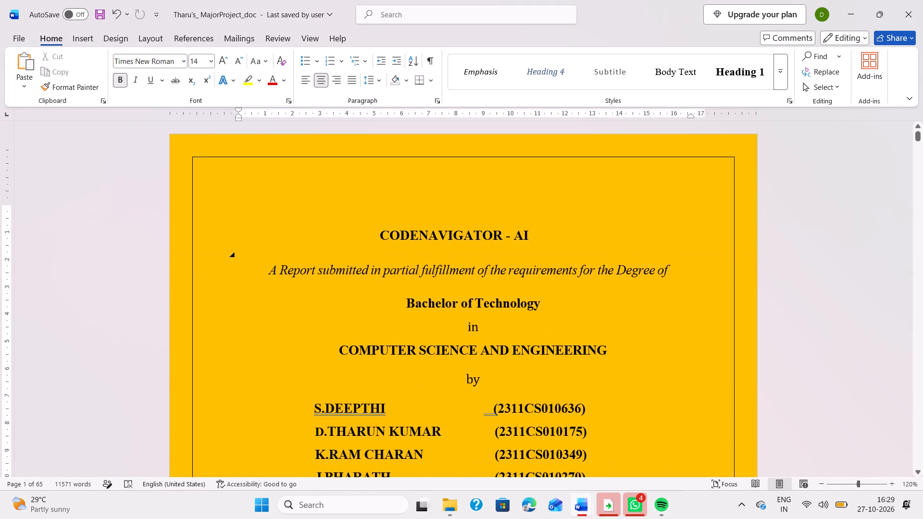
pyautogui.hotkey('ctrl', 'p')
pyautogui.click(200, 230)
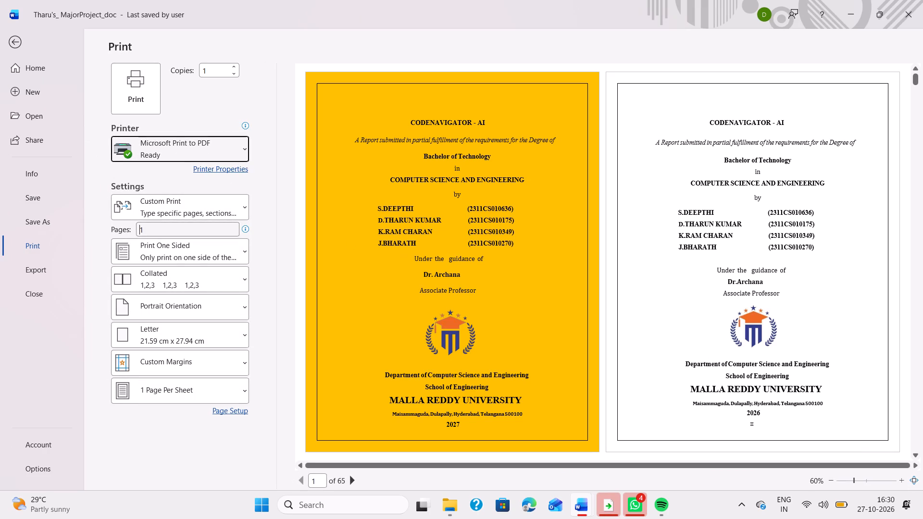
pyautogui.press('BackSpace')
pyautogui.press('0')
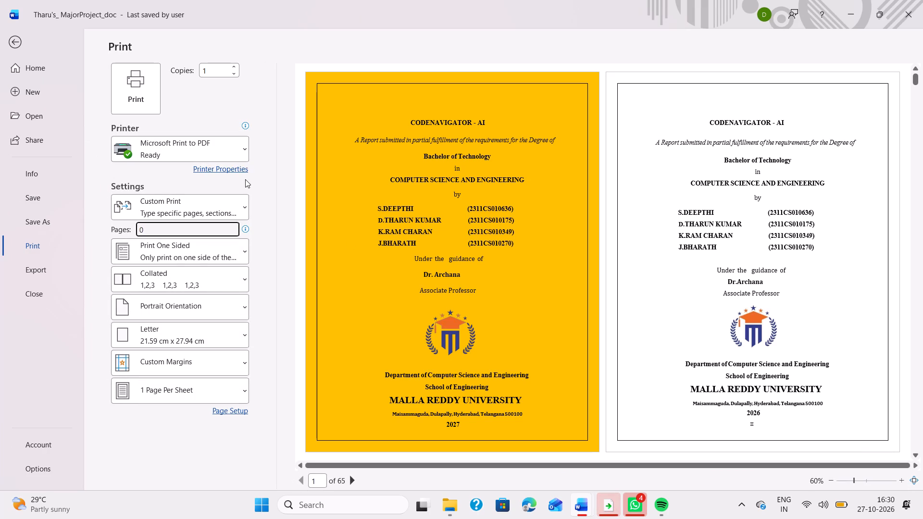
pyautogui.press('Return')
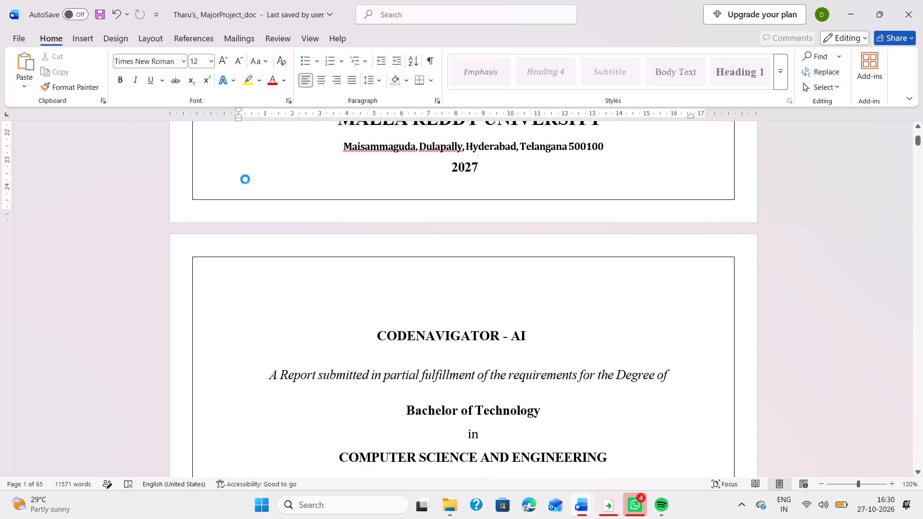
pyautogui.write('yellow')
pyautogui.press('Return')
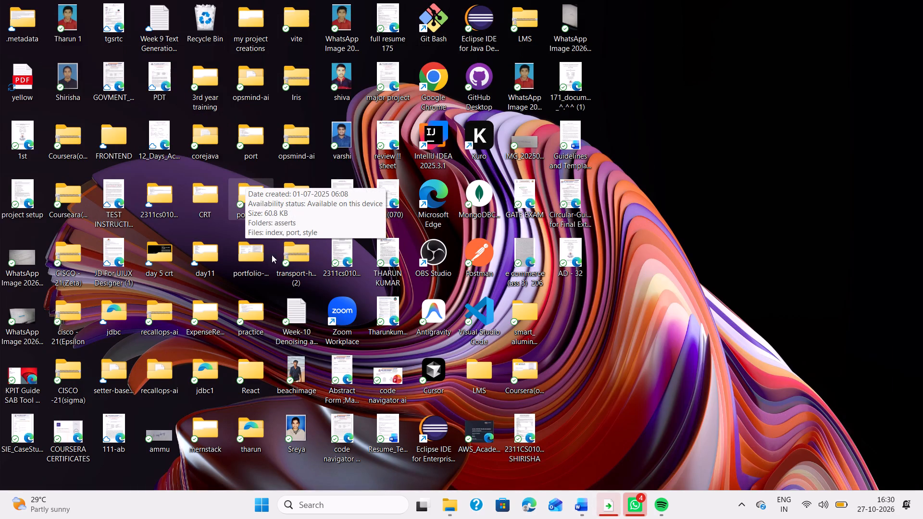
# Open Google Chrome with the first university profile in a maximised window and search for i love pdf.
pyautogui.rightClick(603, 439)
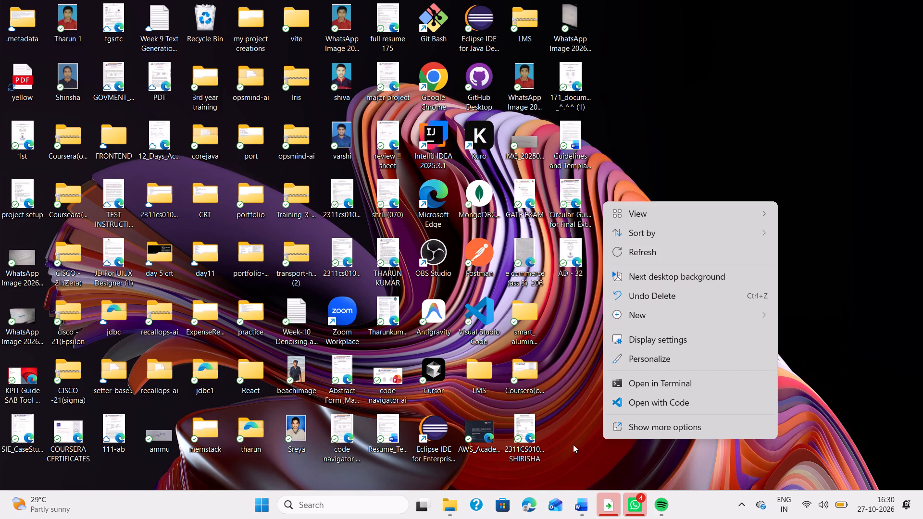
pyautogui.press('c')
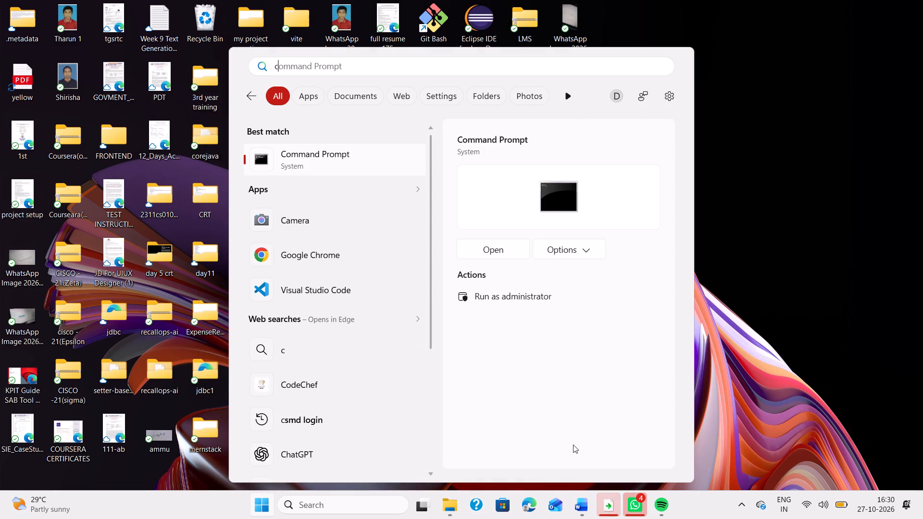
pyautogui.click(573, 445)
pyautogui.press('h')
pyautogui.press('r')
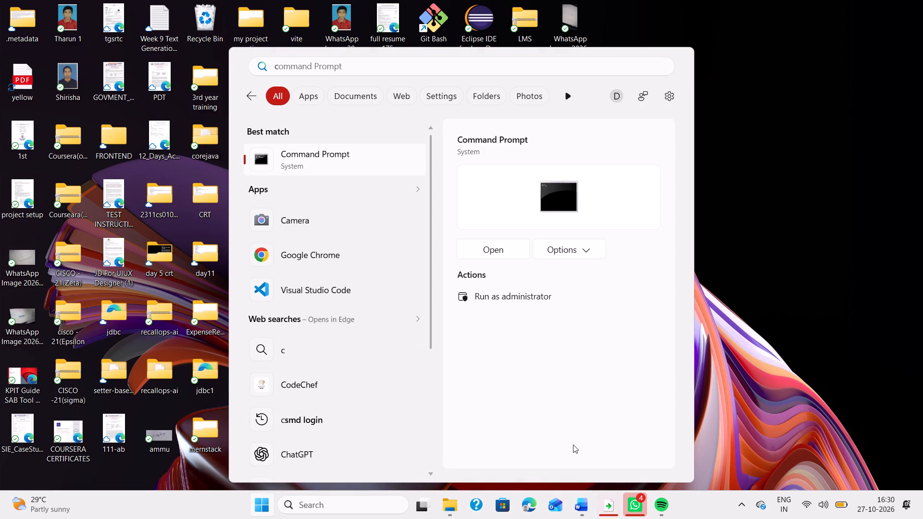
pyautogui.press('c')
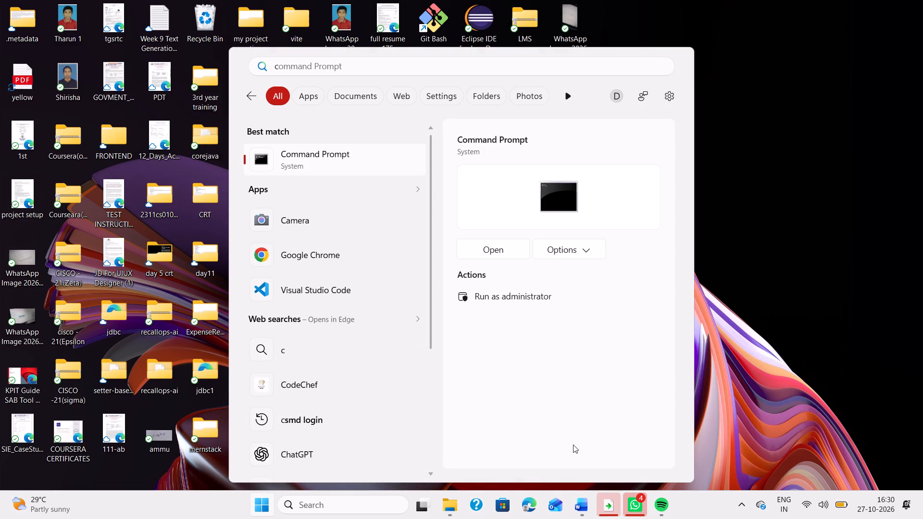
pyautogui.click(344, 254)
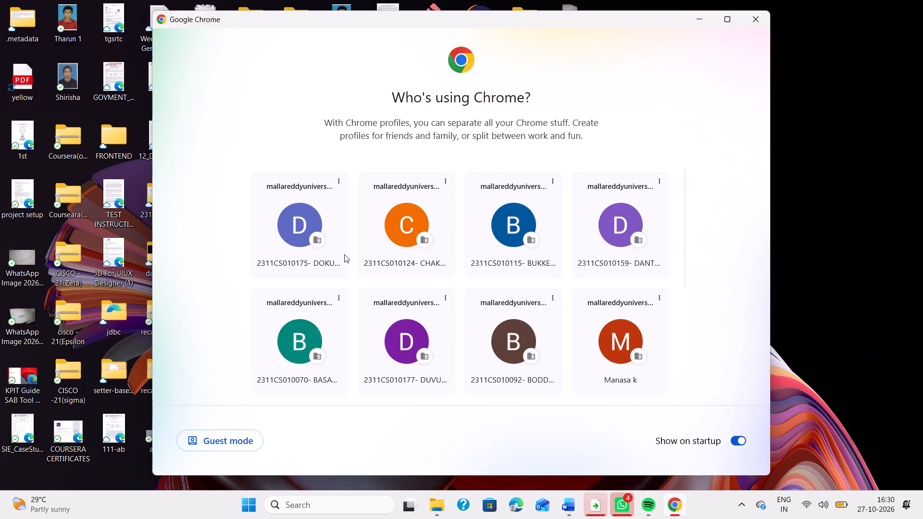
pyautogui.click(320, 252)
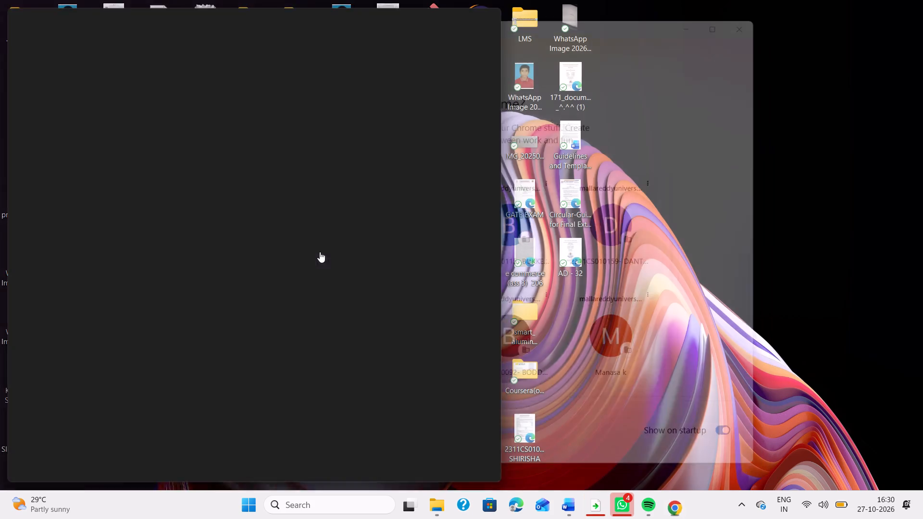
pyautogui.click(479, 7)
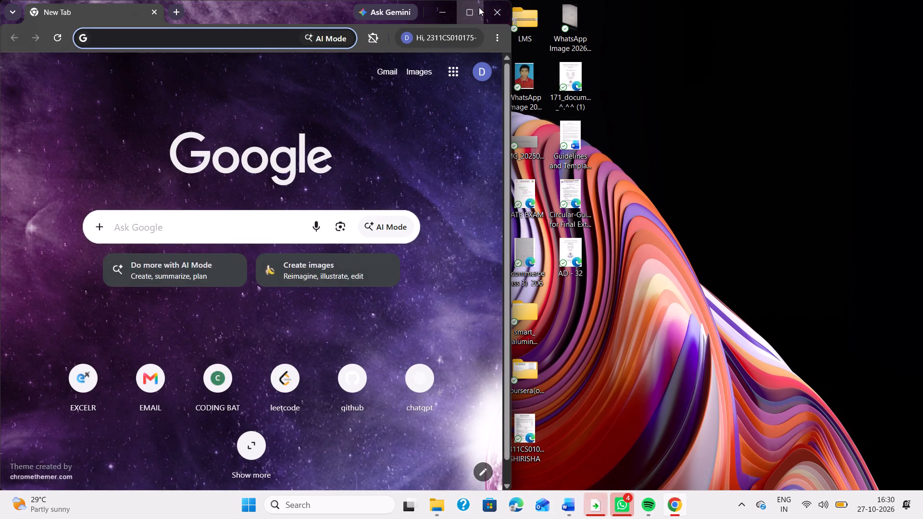
pyautogui.click(387, 226)
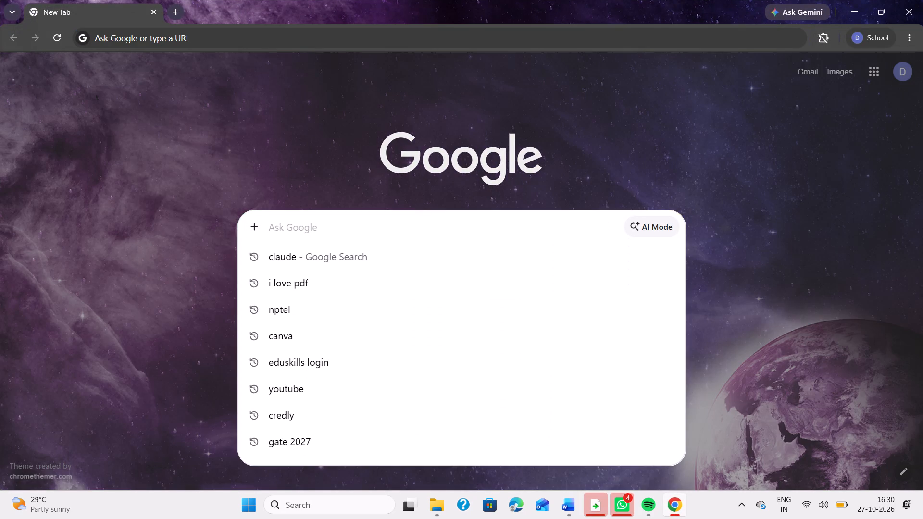
pyautogui.click(349, 273)
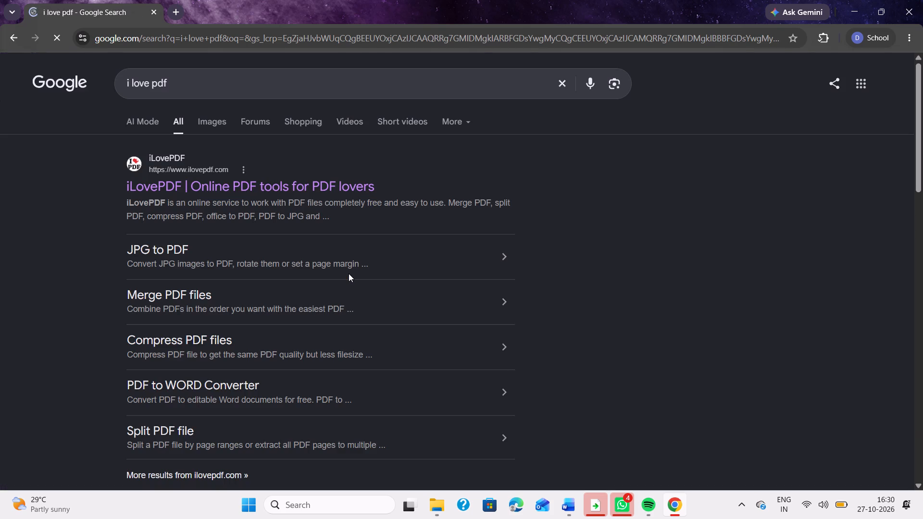
# Switch to the CodeNavigator AI Phase 1 thesis and look over its title page from the project title to the year.
pyautogui.hotkey('alt', 'Tab')
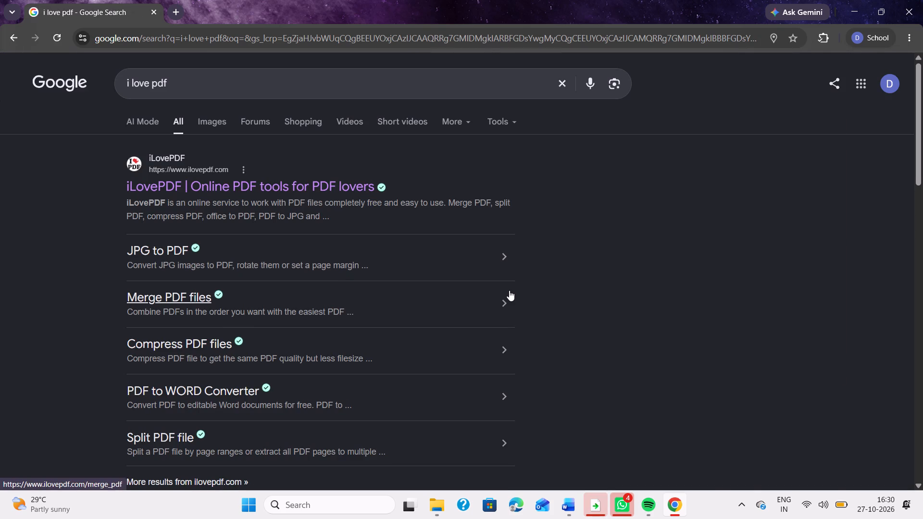
pyautogui.hotkey('alt', 'Tab')
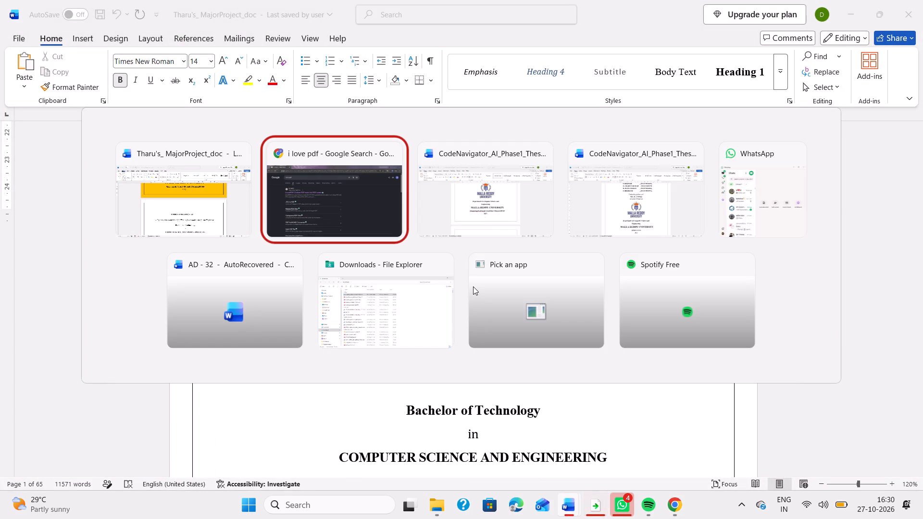
pyautogui.hotkey('alt', 'Tab')
pyautogui.scroll(7, 504, 272)
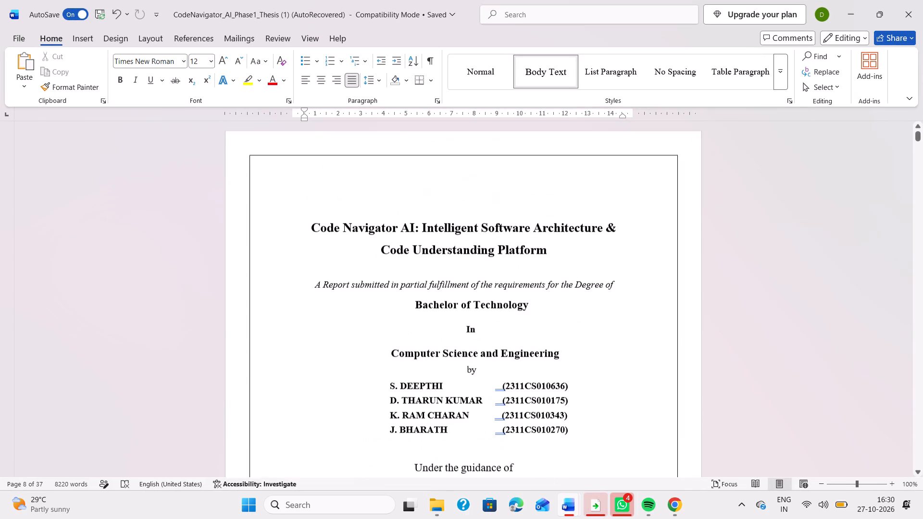
pyautogui.scroll(2, 504, 272)
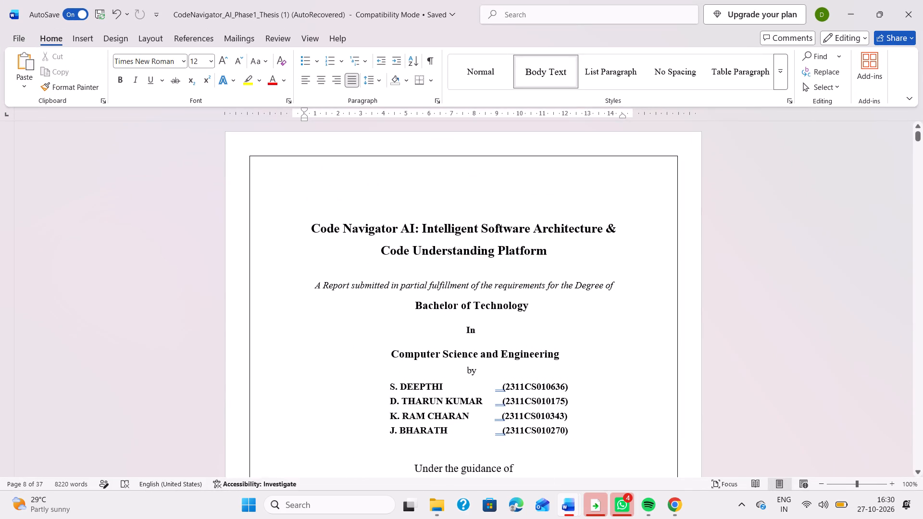
pyautogui.scroll(-3, 504, 272)
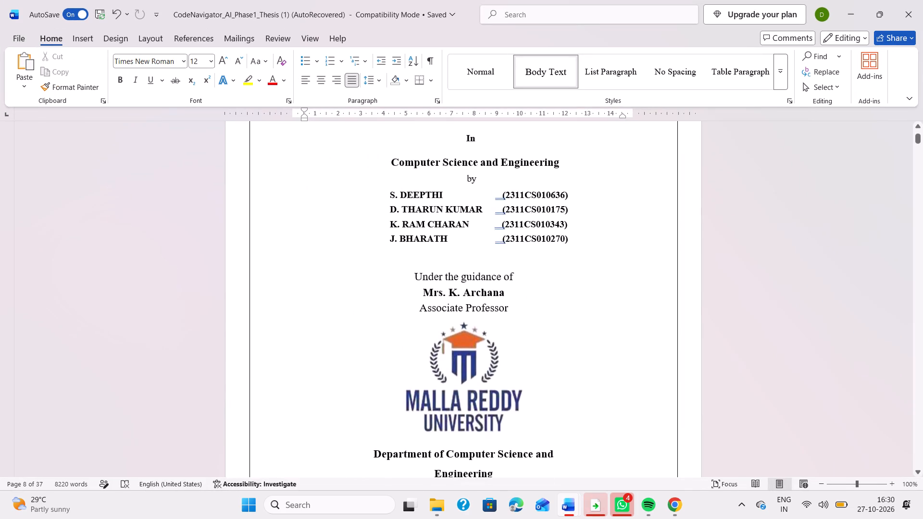
pyautogui.scroll(-1, 504, 272)
pyautogui.scroll(1, 504, 272)
pyautogui.scroll(-1, 504, 272)
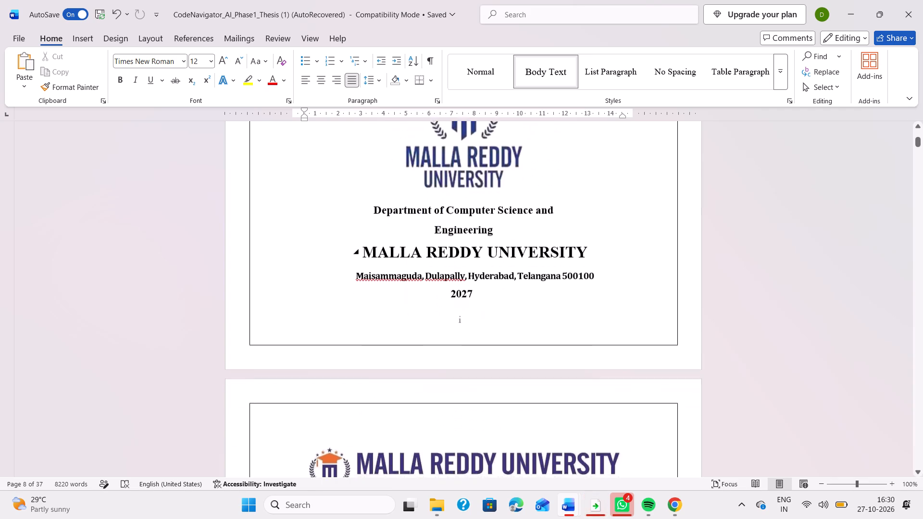
pyautogui.scroll(1, 504, 272)
pyautogui.scroll(-1, 471, 282)
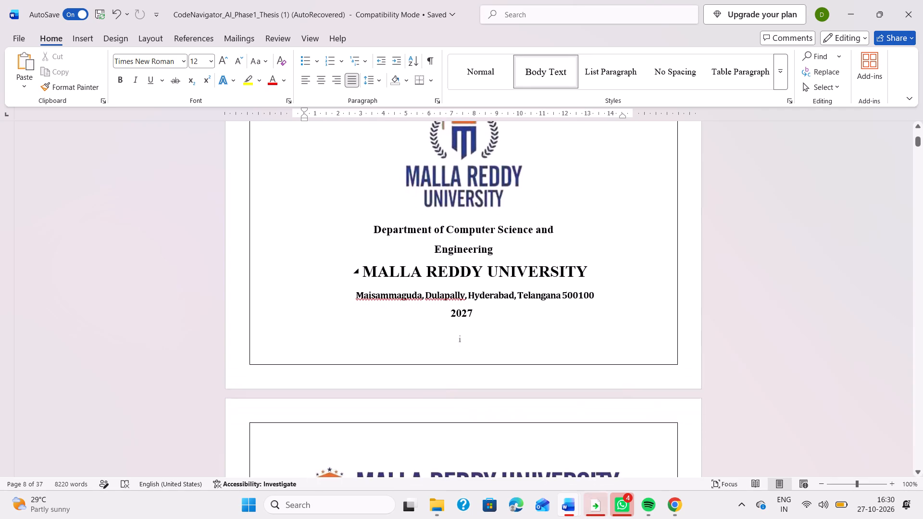
pyautogui.scroll(1, 471, 282)
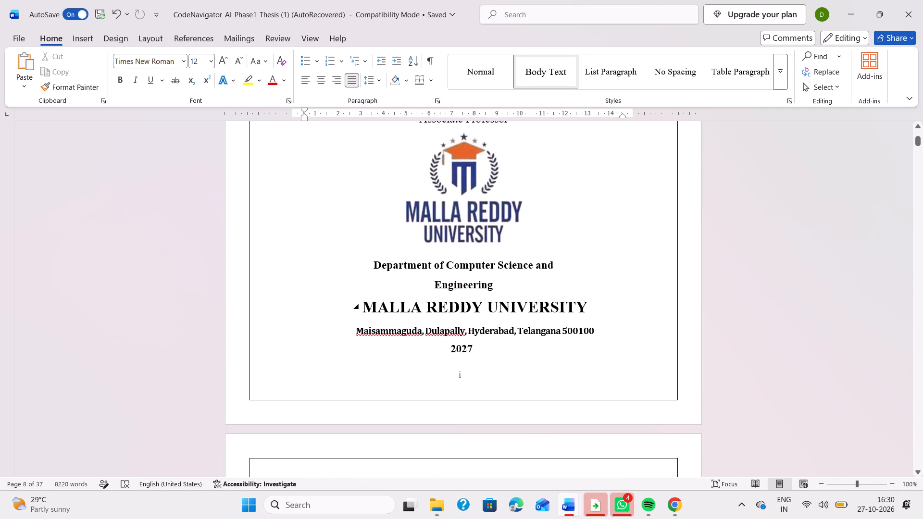
# Reduce the left indent of the MALLA REDDY UNIVERSITY and address lines on the title page to about 1.75 cm.
pyautogui.click(366, 306)
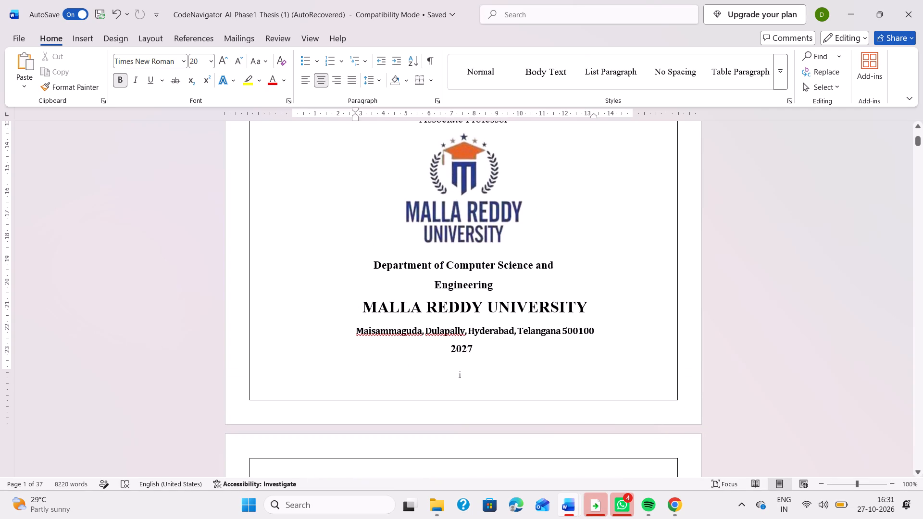
pyautogui.moveTo(355, 116); pyautogui.dragTo(348, 117)
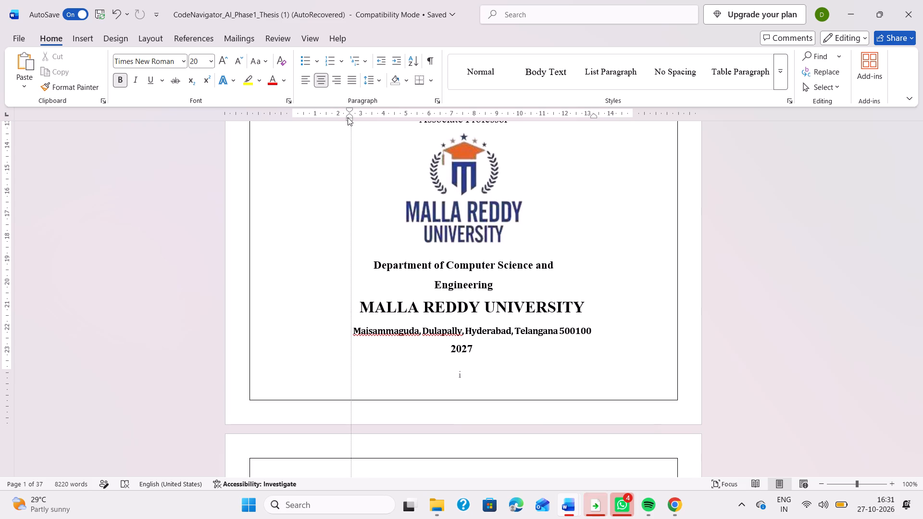
pyautogui.moveTo(348, 117); pyautogui.dragTo(332, 114)
# Look over the title page's layout again, and the thesis's following front pages up to the declaration and acknowledgement.
pyautogui.scroll(2, 400, 253)
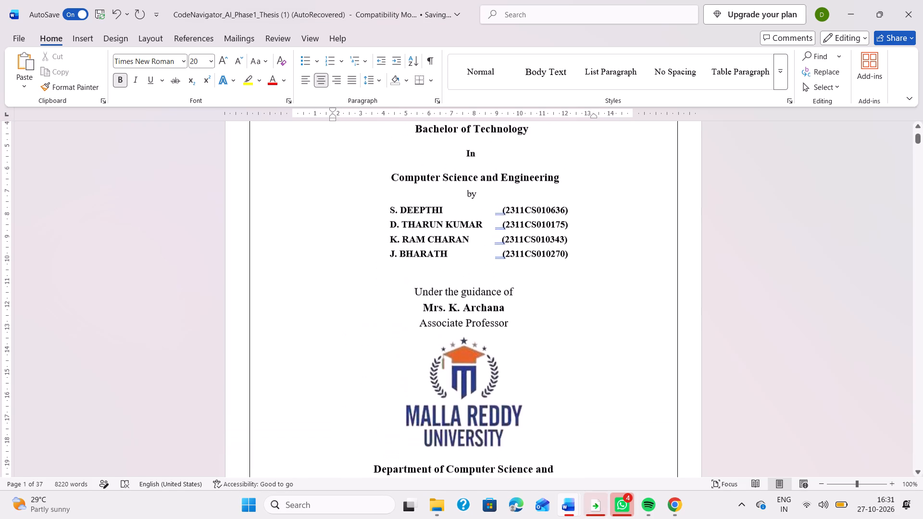
pyautogui.scroll(1, 470, 291)
pyautogui.scroll(-2, 470, 291)
pyautogui.scroll(1, 470, 291)
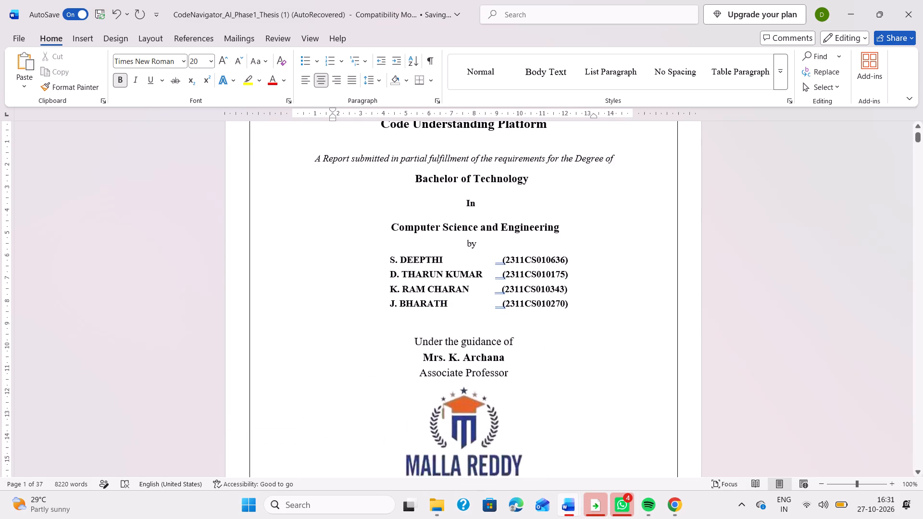
pyautogui.scroll(-3, 470, 291)
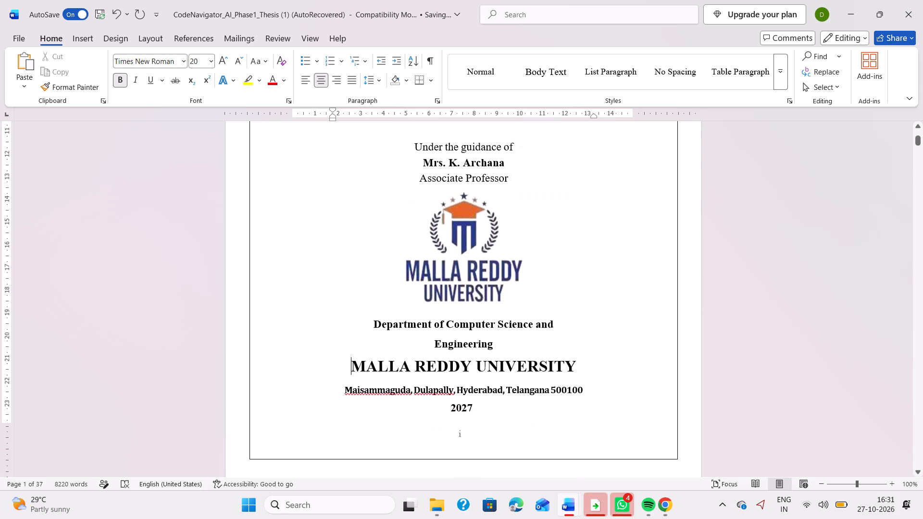
pyautogui.scroll(-6, 470, 291)
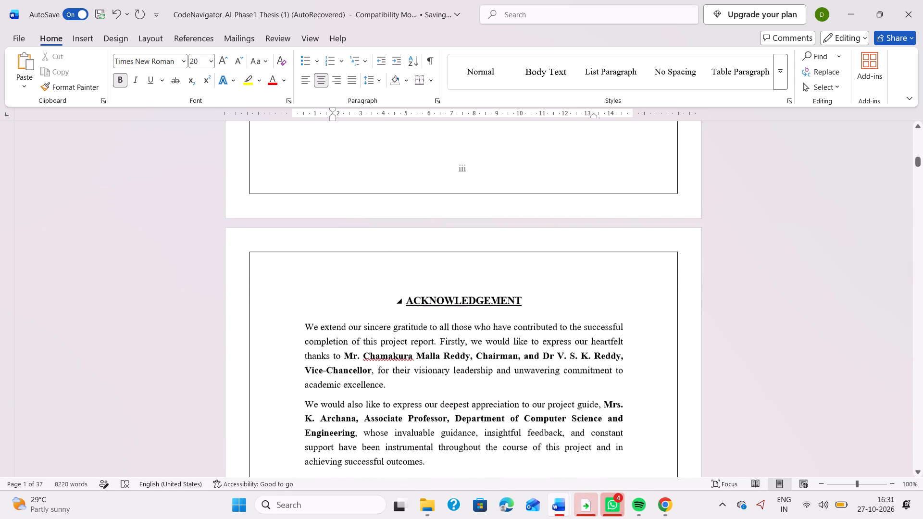
pyautogui.scroll(-1, 470, 291)
pyautogui.scroll(4, 470, 291)
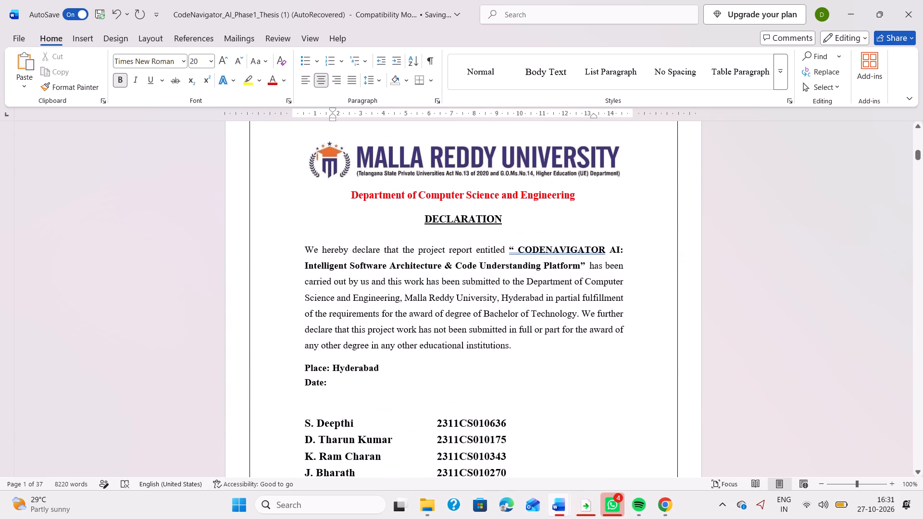
# Print the whole CodeNavigator AI Phase 1 thesis to a PDF on the Desktop named major(project).
pyautogui.scroll(-1, 470, 291)
pyautogui.scroll(1, 470, 291)
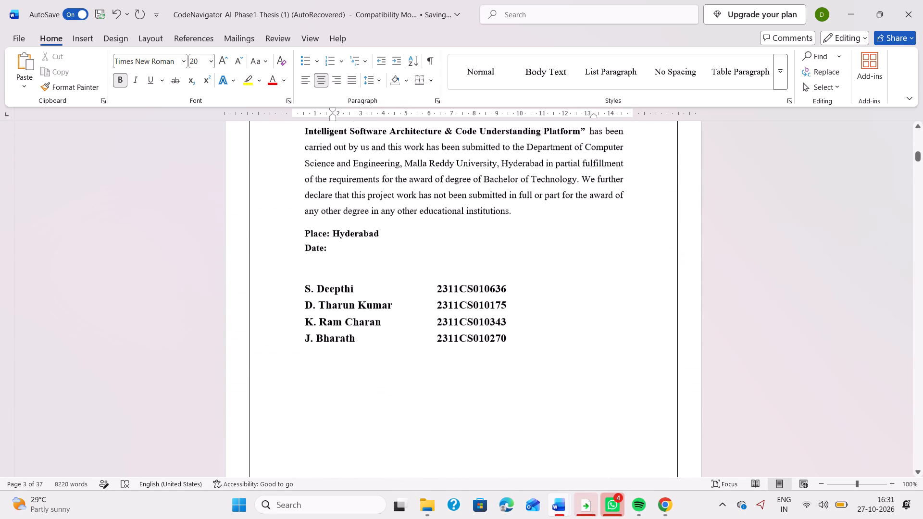
pyautogui.scroll(1, 470, 291)
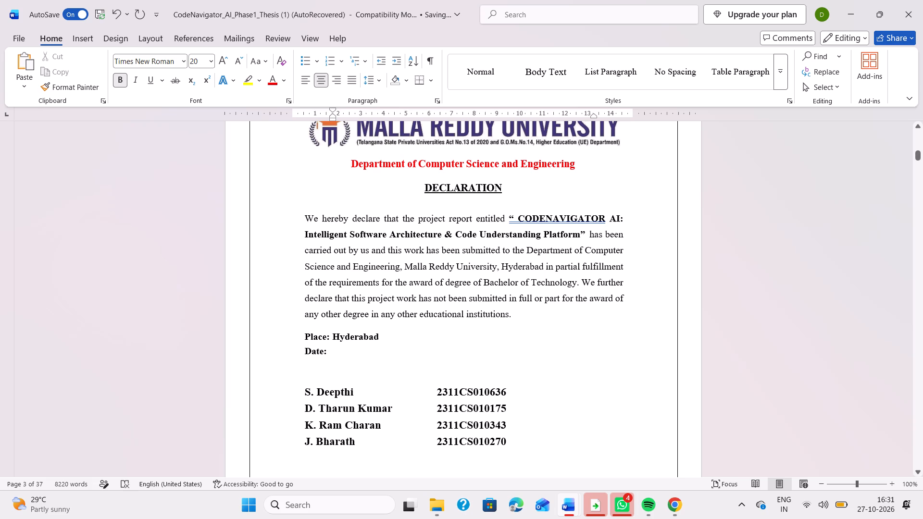
pyautogui.scroll(-13, 470, 291)
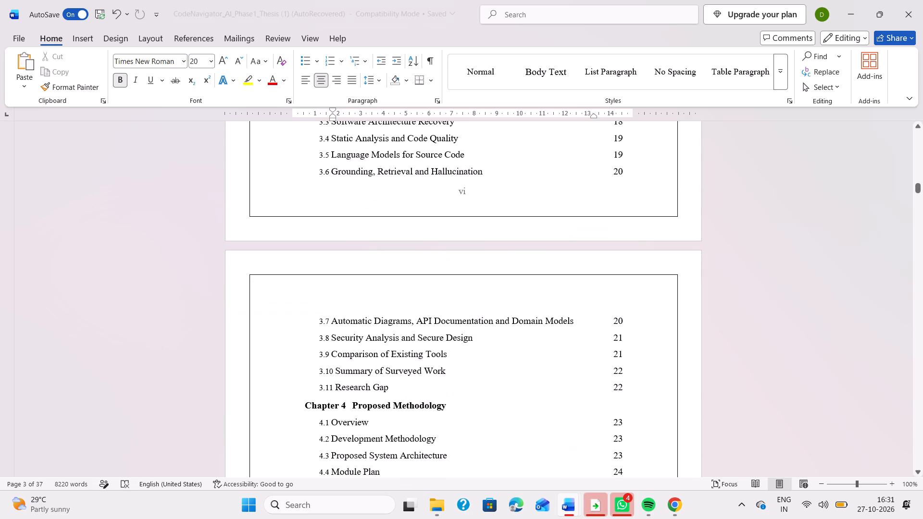
pyautogui.hotkey('ctrl', 'p')
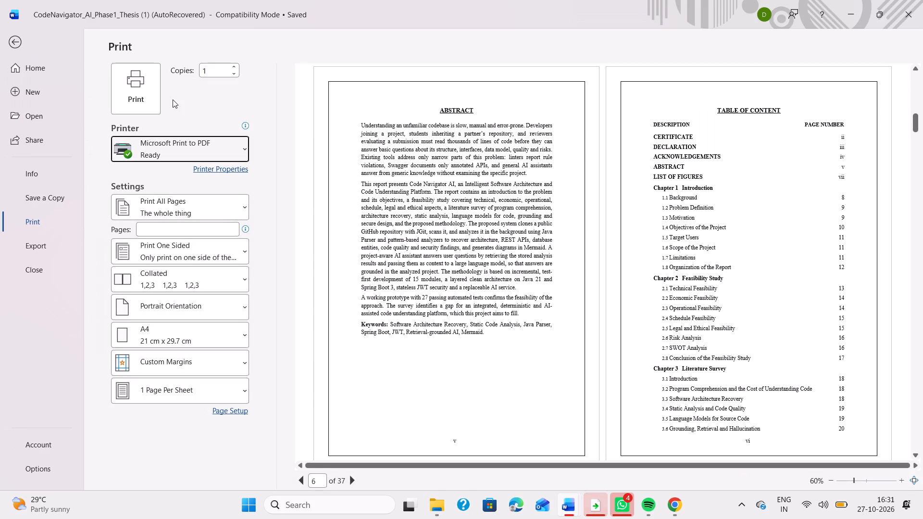
pyautogui.click(147, 114)
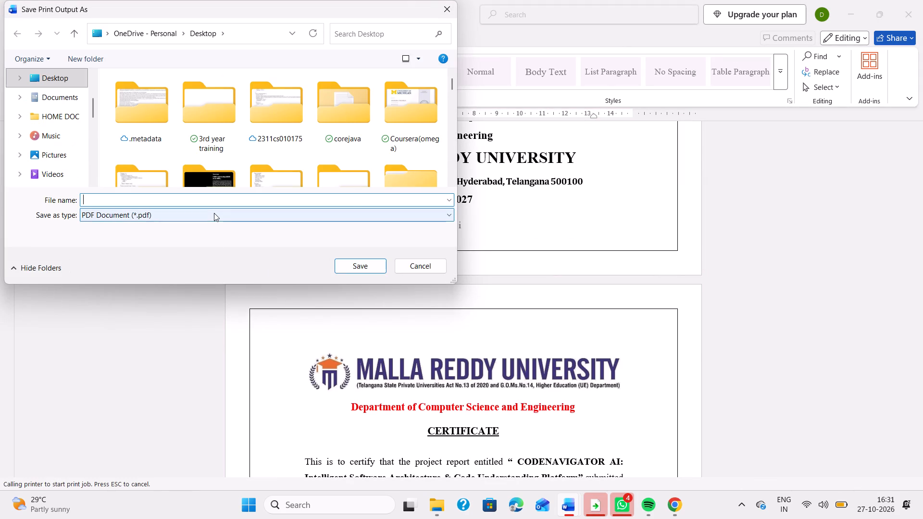
pyautogui.write('major')
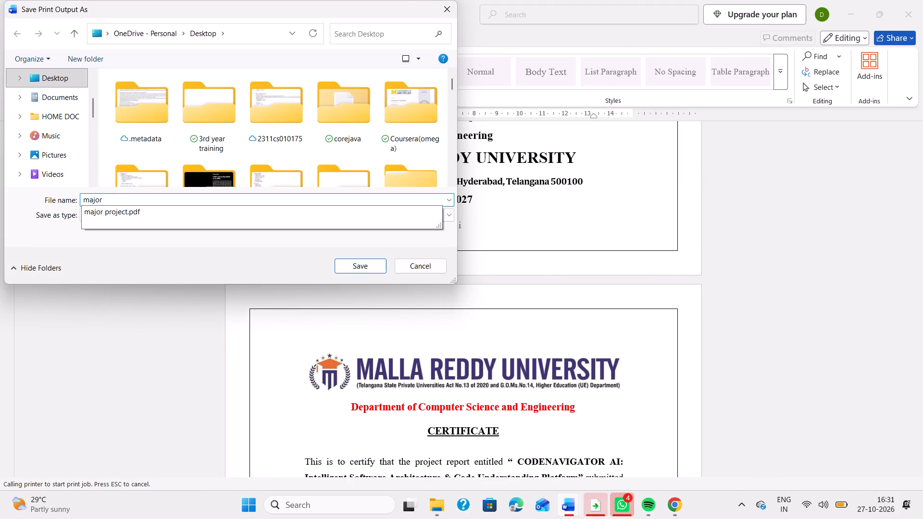
pyautogui.press('space')
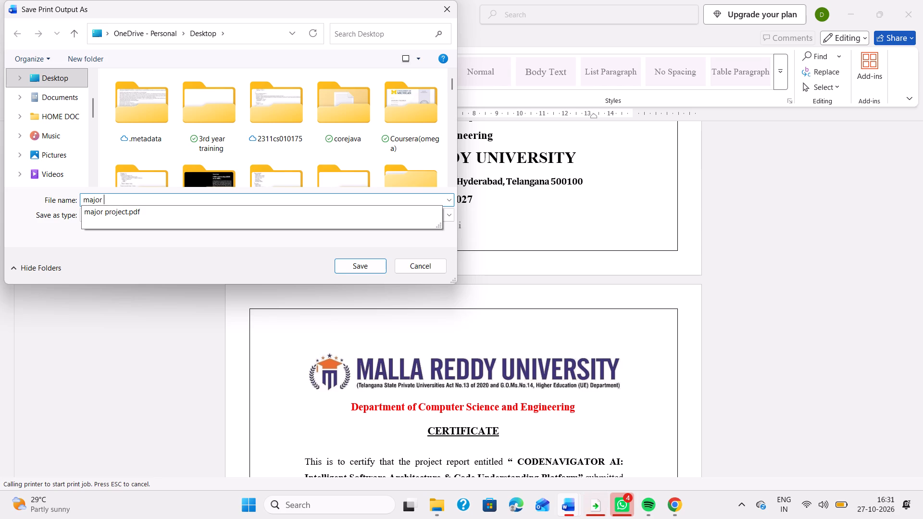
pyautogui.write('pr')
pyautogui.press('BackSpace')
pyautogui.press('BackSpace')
# Save the thesis's PDF print output on the Desktop under the file name major(project).
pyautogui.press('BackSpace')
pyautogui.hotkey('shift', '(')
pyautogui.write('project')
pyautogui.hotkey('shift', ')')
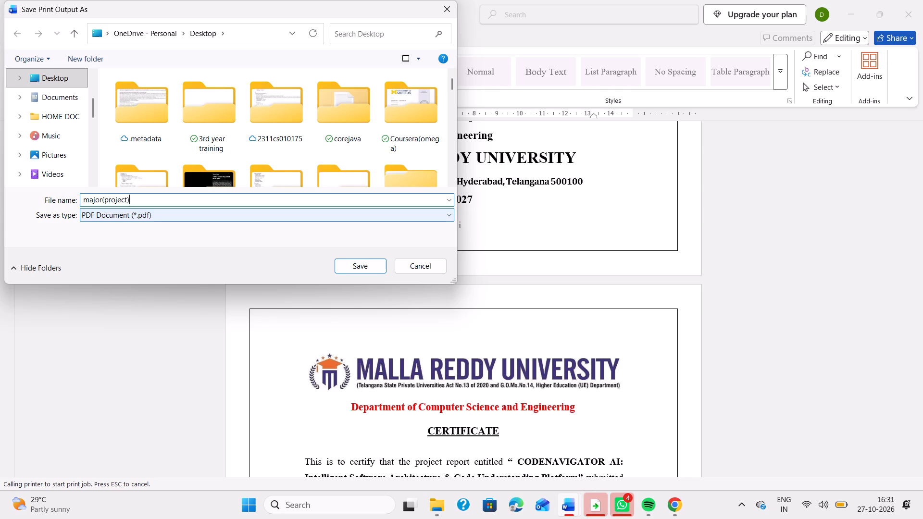
pyautogui.click(357, 269)
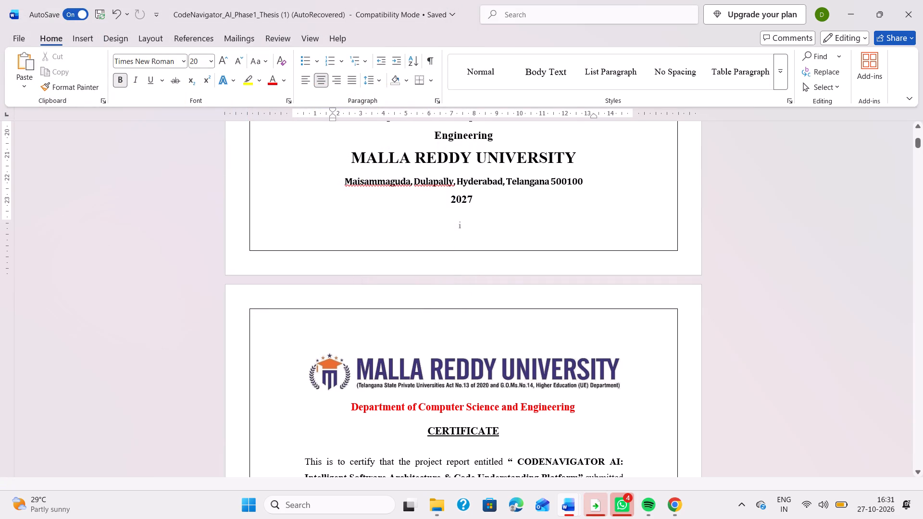
# Switch to Chrome, open iLovePDF's Merge PDF tool from the search results and bring up its PDF file selection.
pyautogui.hotkey('alt', 'Tab')
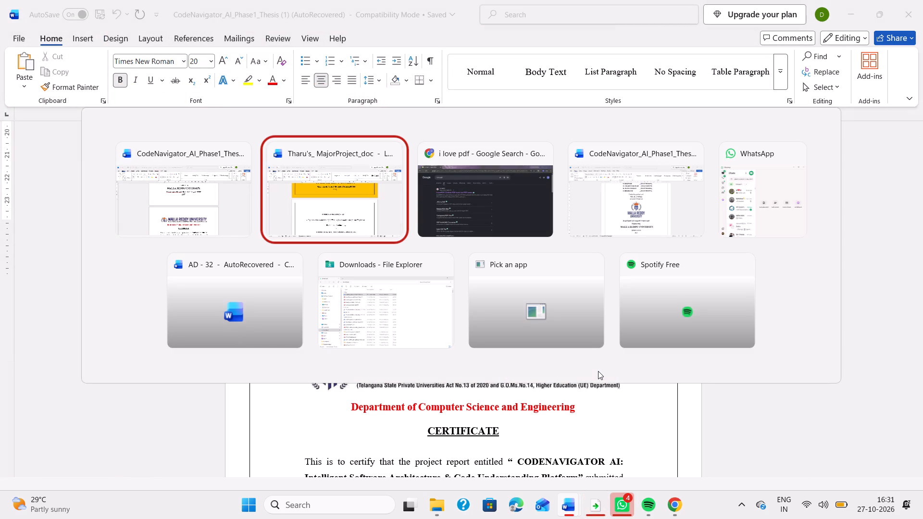
pyautogui.hotkey('alt', 'Tab')
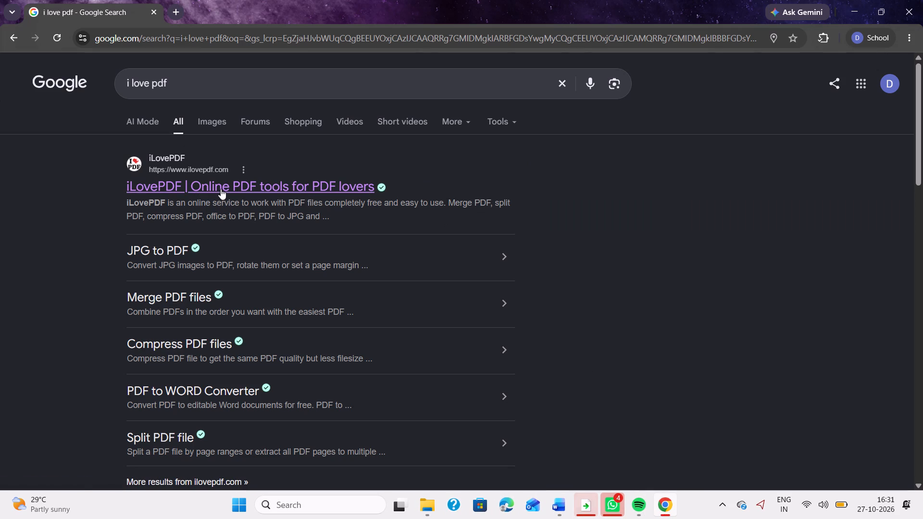
pyautogui.click(220, 188)
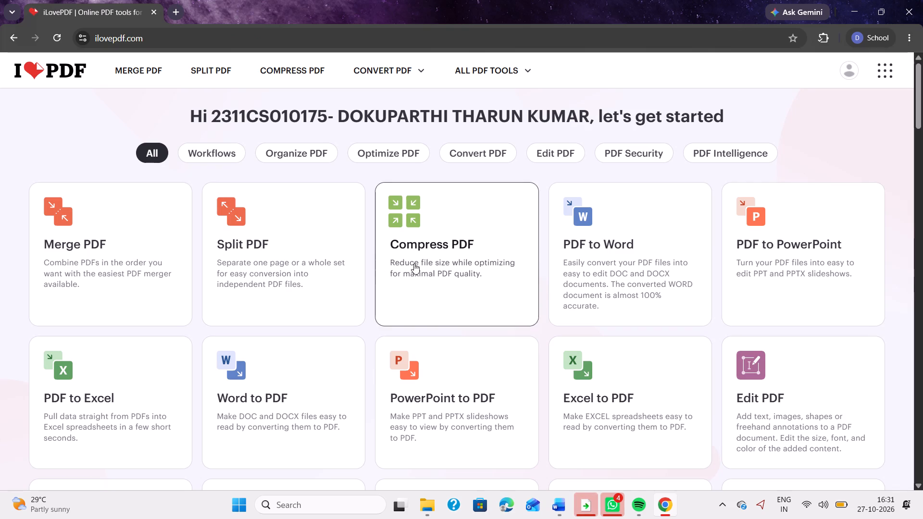
pyautogui.click(121, 265)
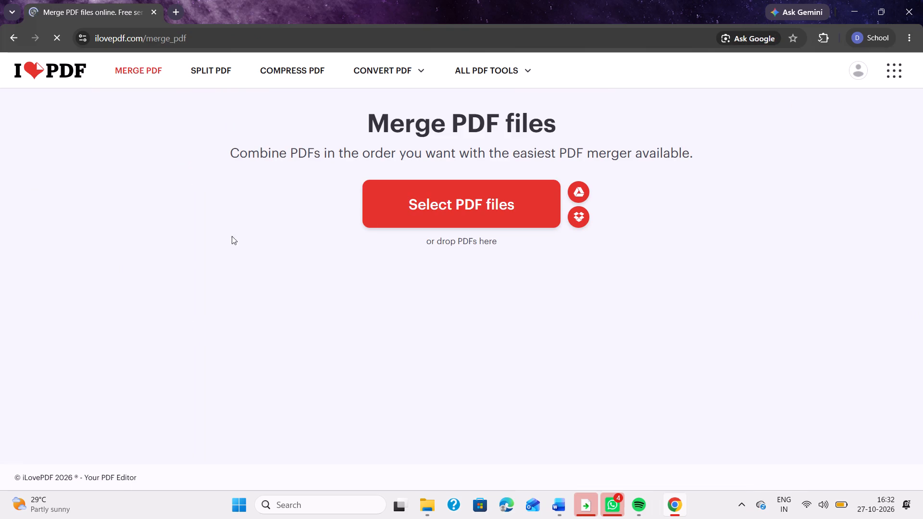
pyautogui.click(420, 202)
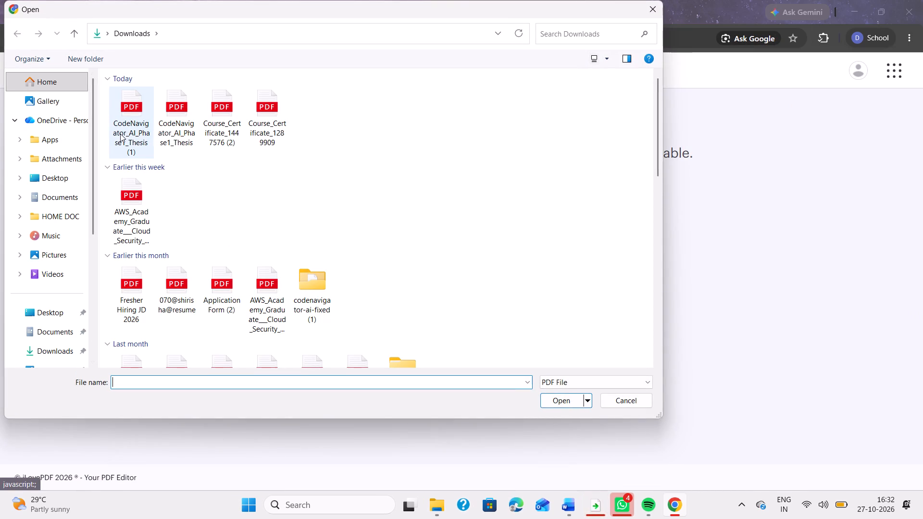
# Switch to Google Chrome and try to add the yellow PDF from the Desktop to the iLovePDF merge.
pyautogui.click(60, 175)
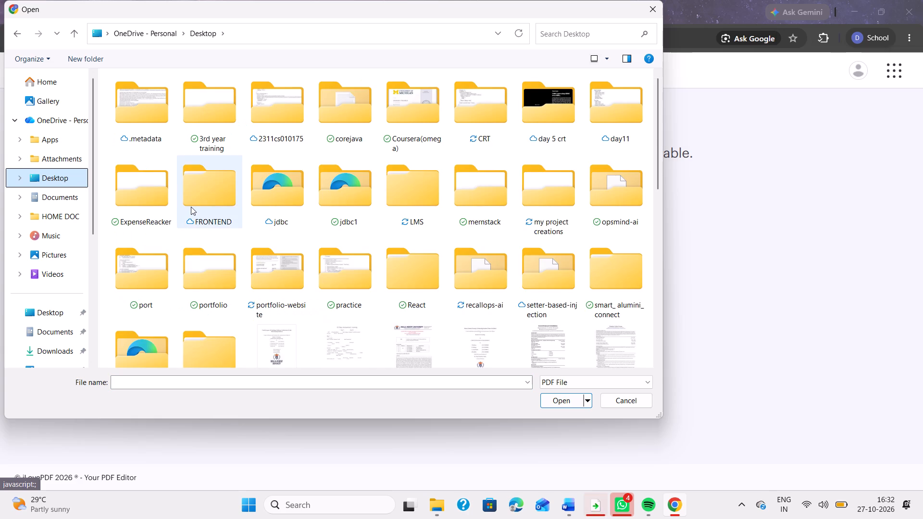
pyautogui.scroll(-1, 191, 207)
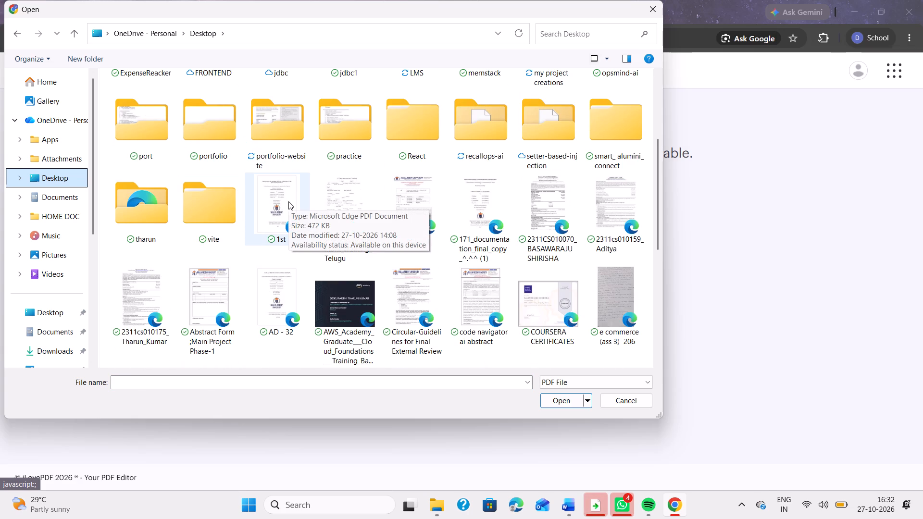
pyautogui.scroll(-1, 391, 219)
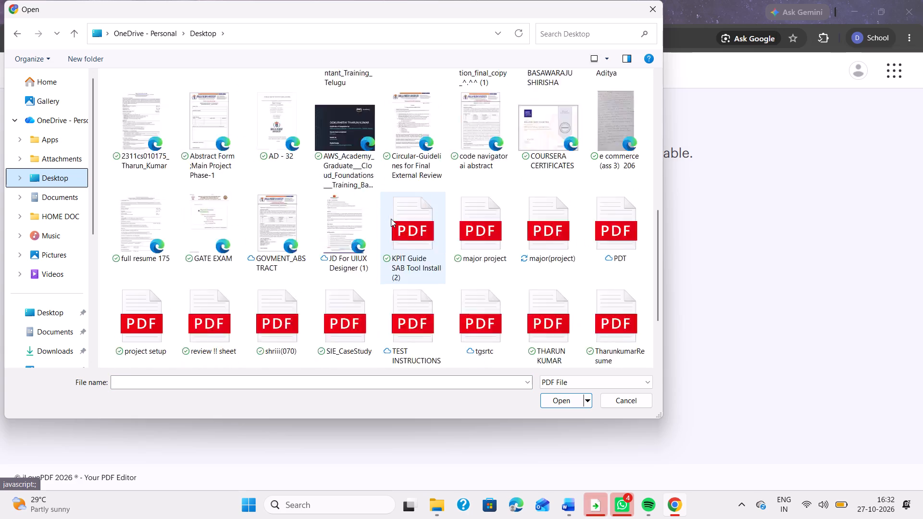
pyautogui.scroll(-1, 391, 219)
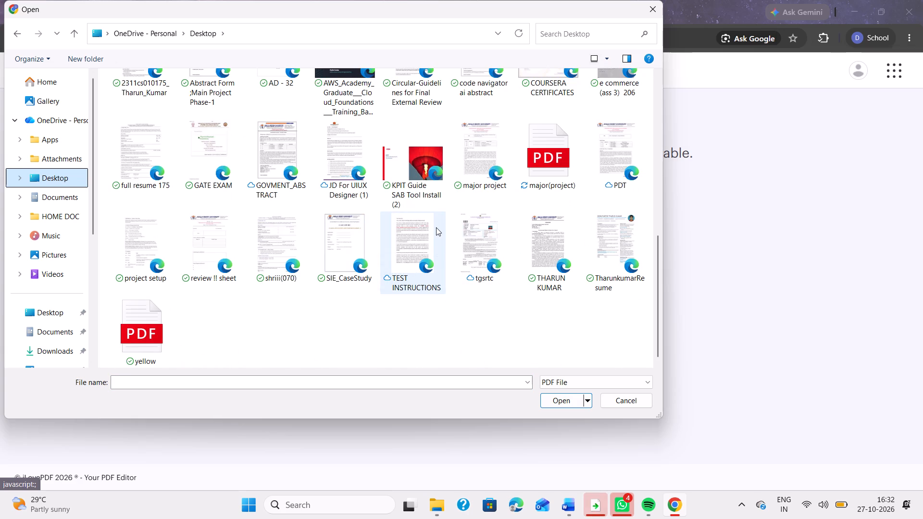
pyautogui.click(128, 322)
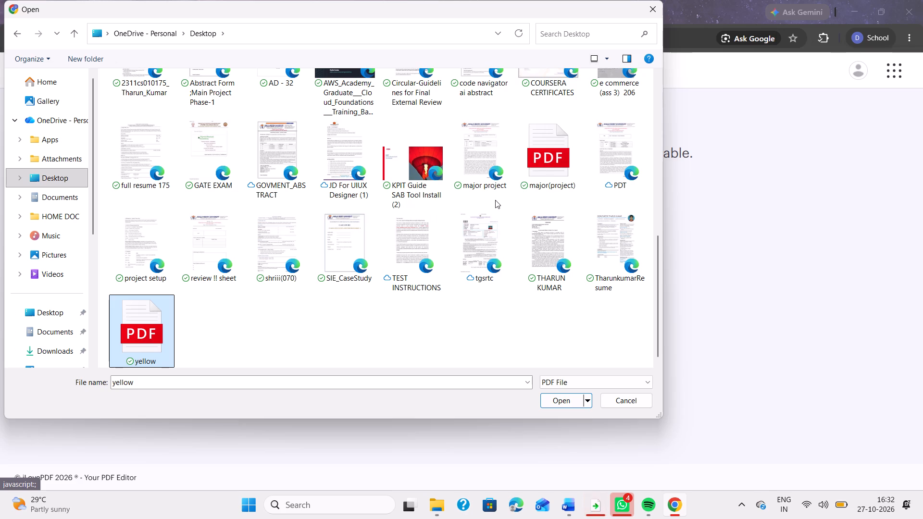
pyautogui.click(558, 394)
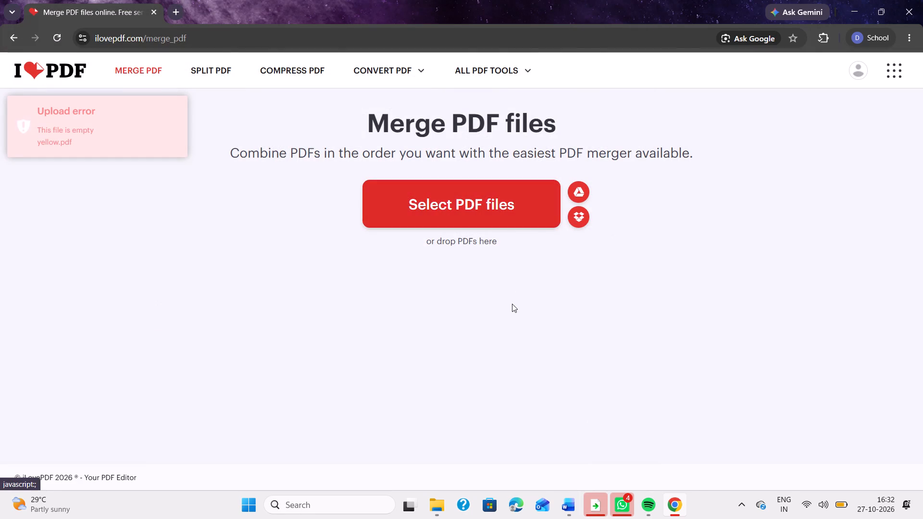
# Try to open the yellow PDF from the Desktop in Microsoft Edge, reload it, and close the viewer.
pyautogui.click(370, 172)
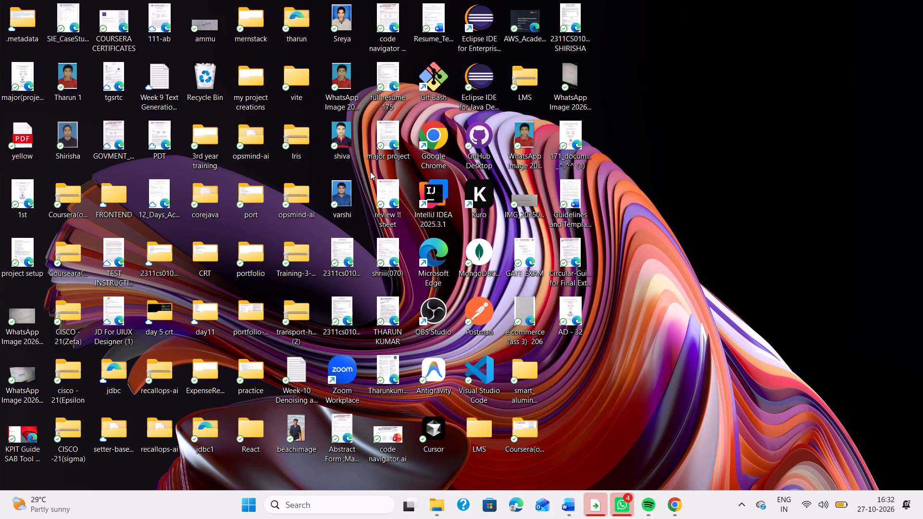
pyautogui.doubleClick(24, 137)
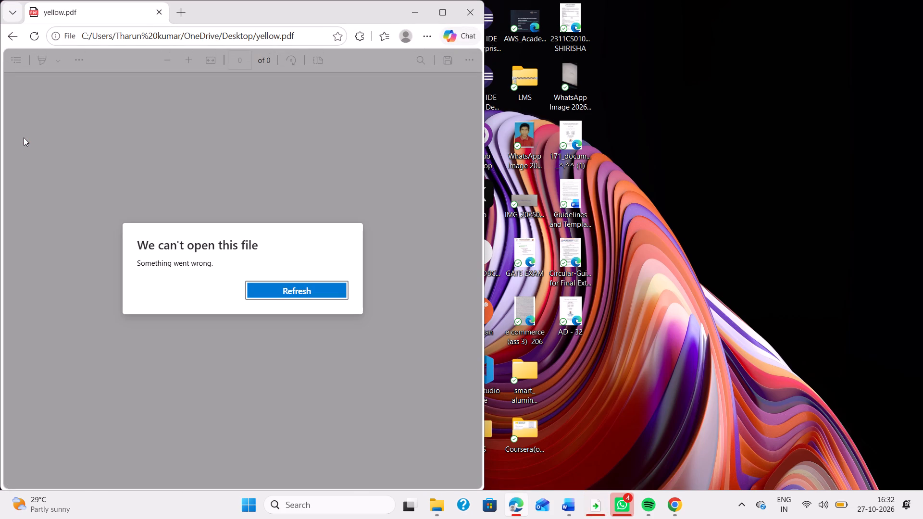
pyautogui.click(306, 293)
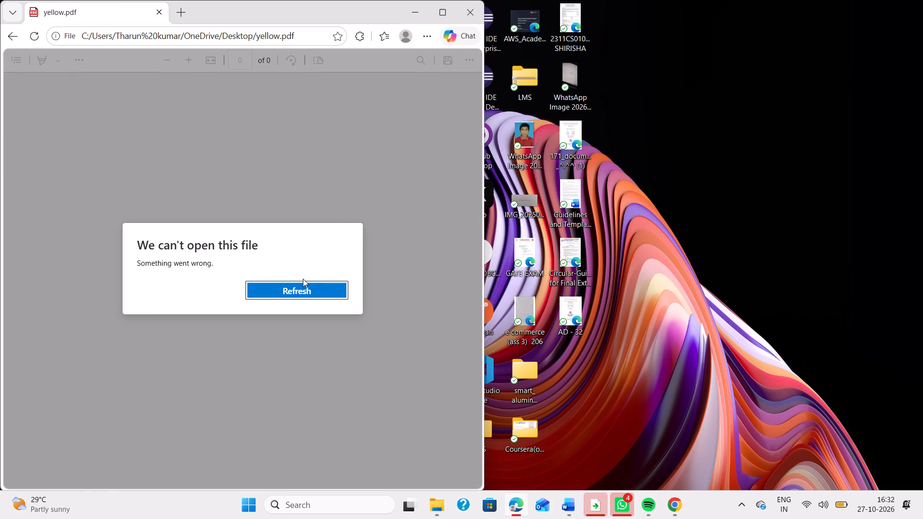
pyautogui.click(300, 284)
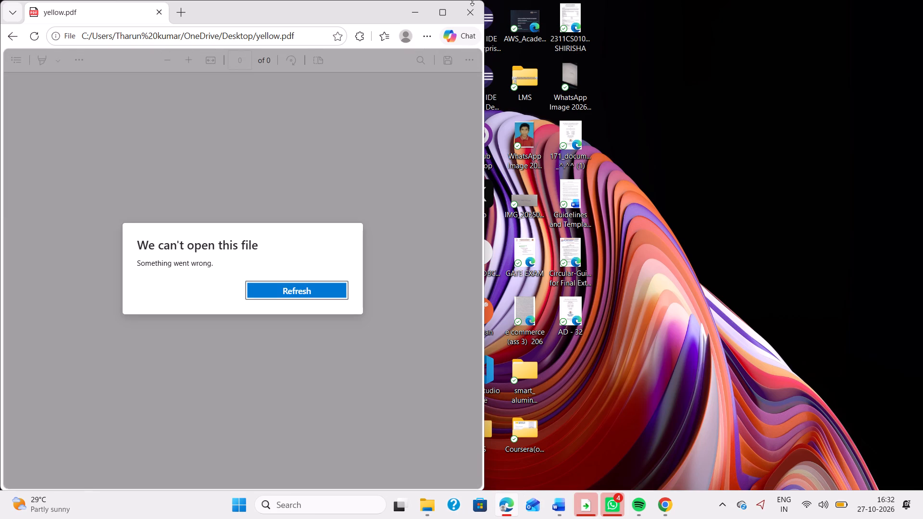
pyautogui.click(441, 14)
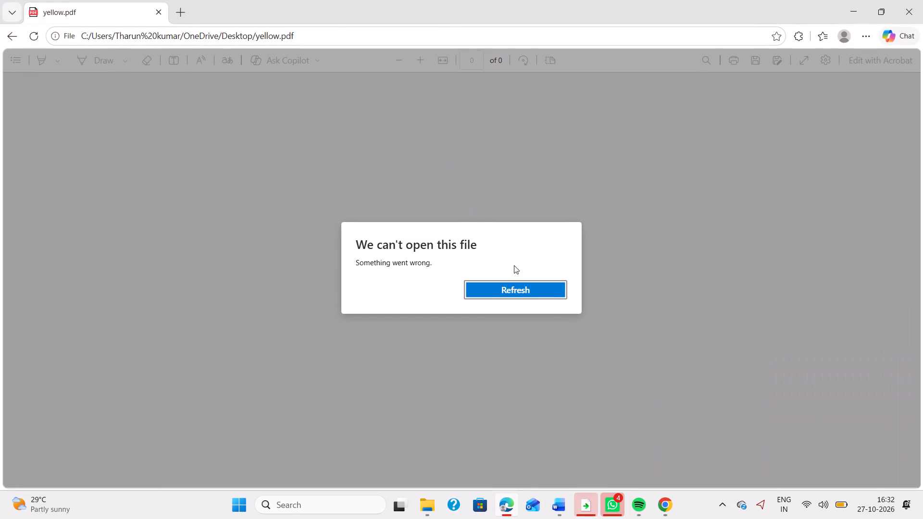
pyautogui.click(514, 293)
pyautogui.click(514, 293)
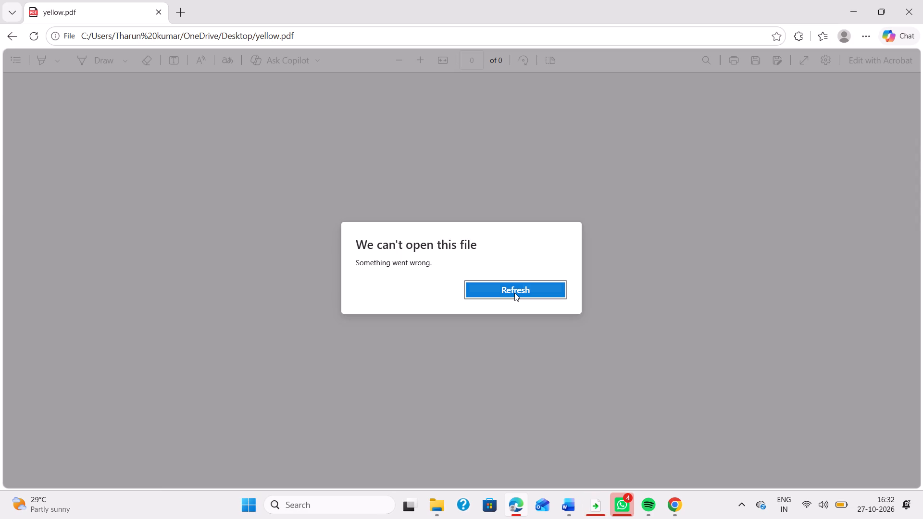
pyautogui.click(922, 0)
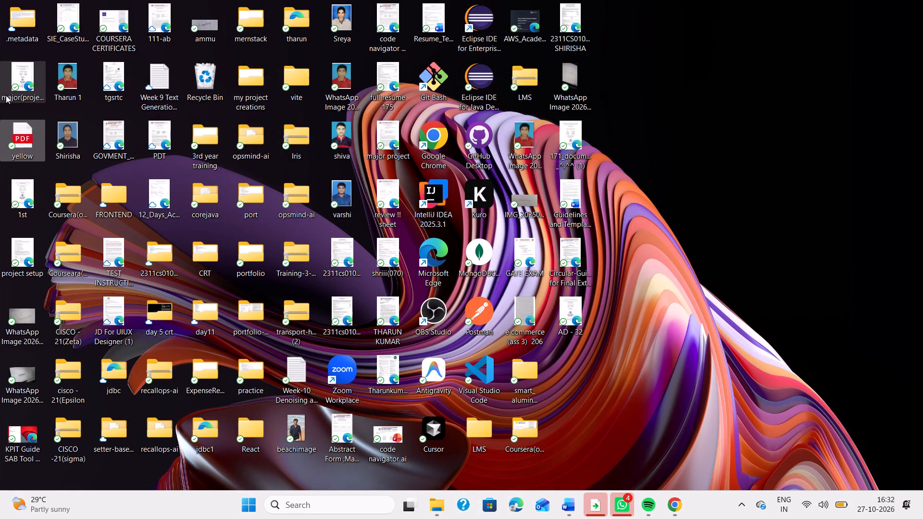
pyautogui.doubleClick(26, 140)
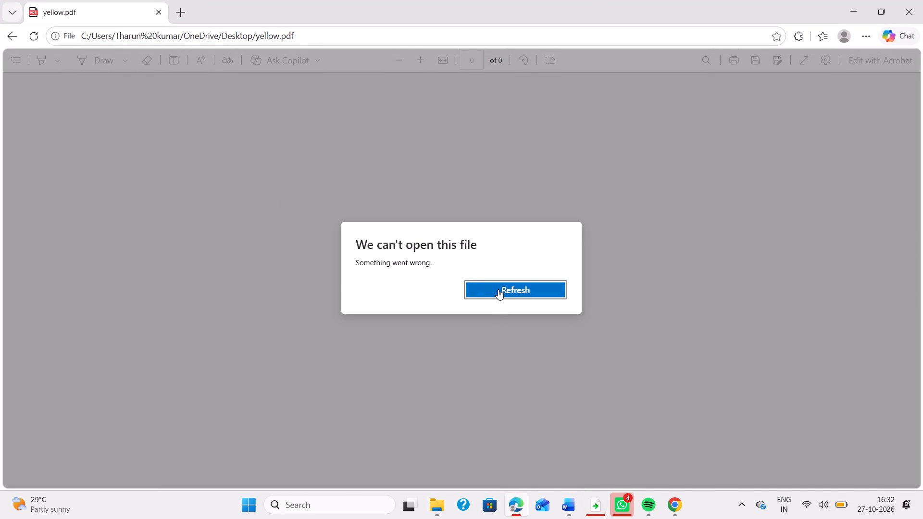
pyautogui.click(498, 289)
pyautogui.click(922, 0)
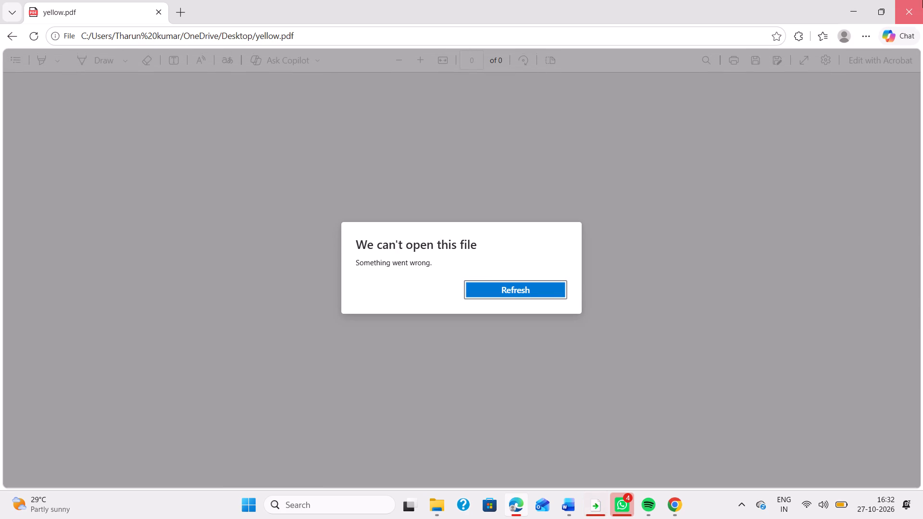
# Delete the yellow PDF from the Desktop.
pyautogui.click(330, 96)
pyautogui.rightClick(15, 148)
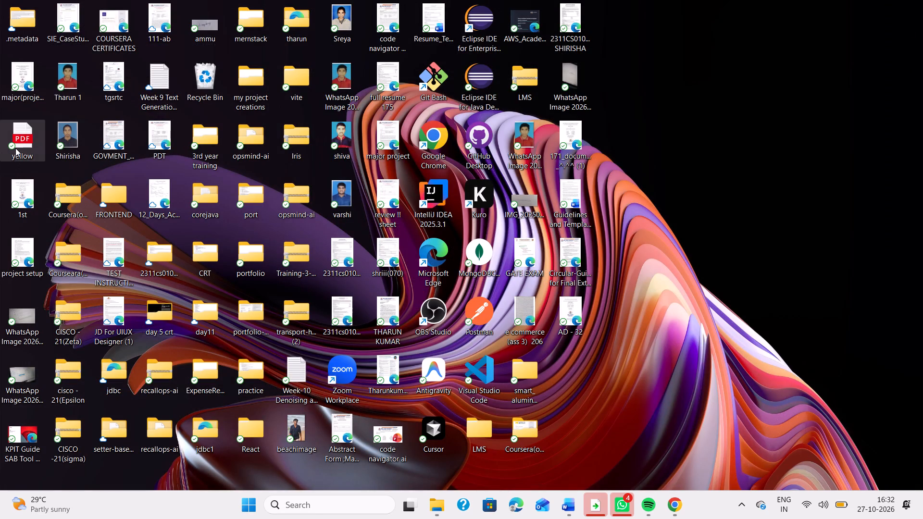
pyautogui.click(195, 98)
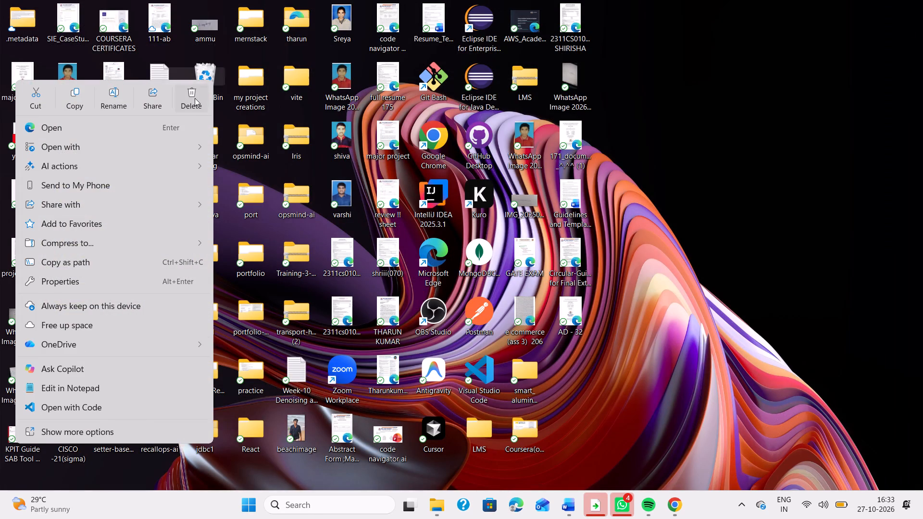
# Switch to the reference major project document and print pages 0-1 to a PDF on the Desktop named yellow.
pyautogui.hotkey('alt', 'Tab')
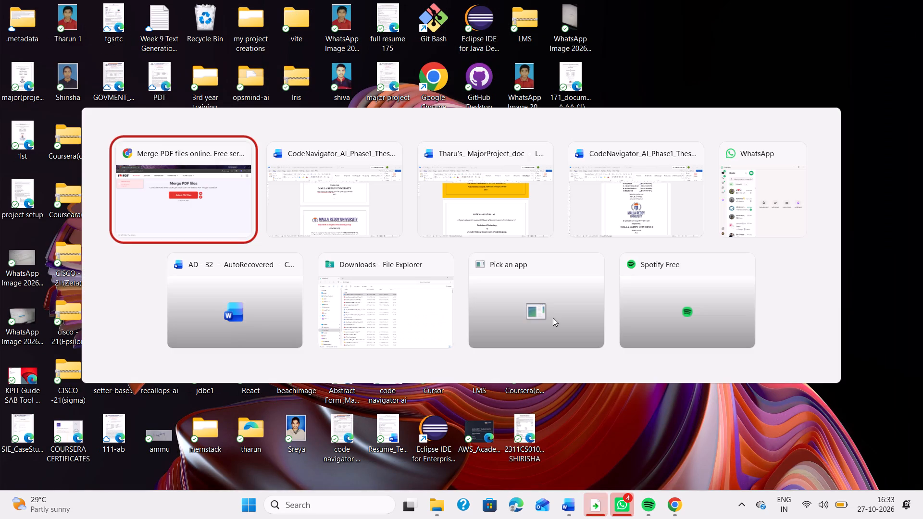
pyautogui.hotkey('alt', 'Tab')
pyautogui.hotkey('alt', 'Tab')
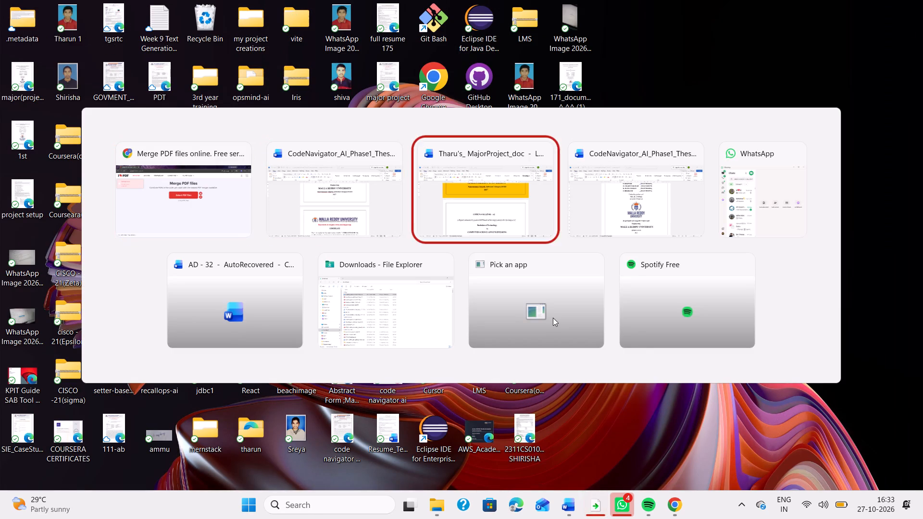
pyautogui.hotkey('ctrl', 'p')
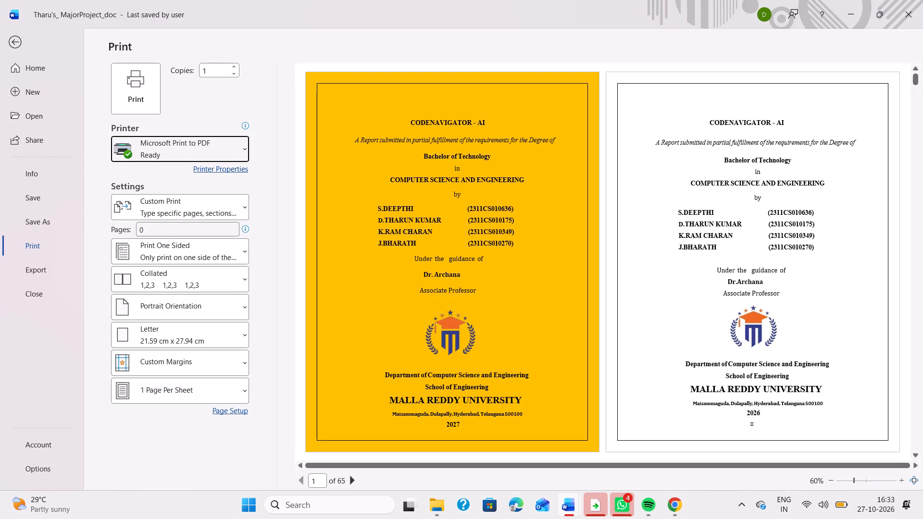
pyautogui.click(169, 232)
pyautogui.press('BackSpace')
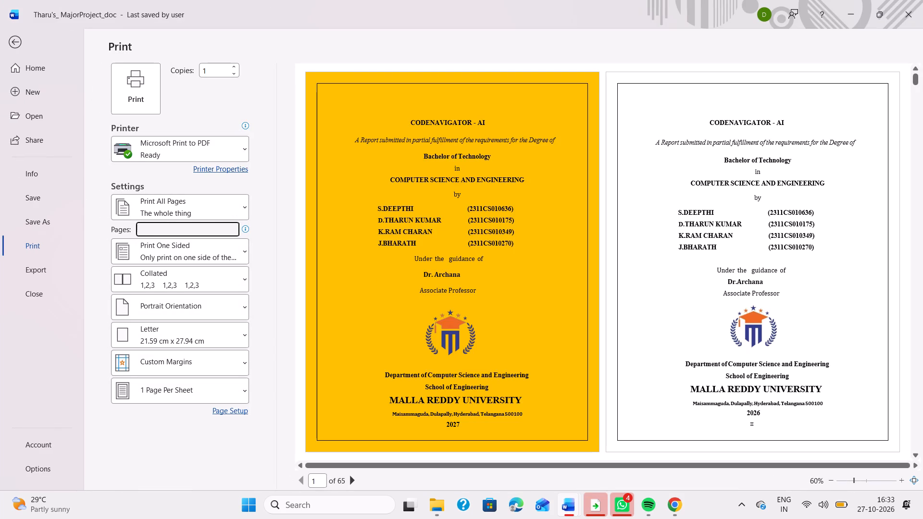
pyautogui.write('0-')
pyautogui.press('1')
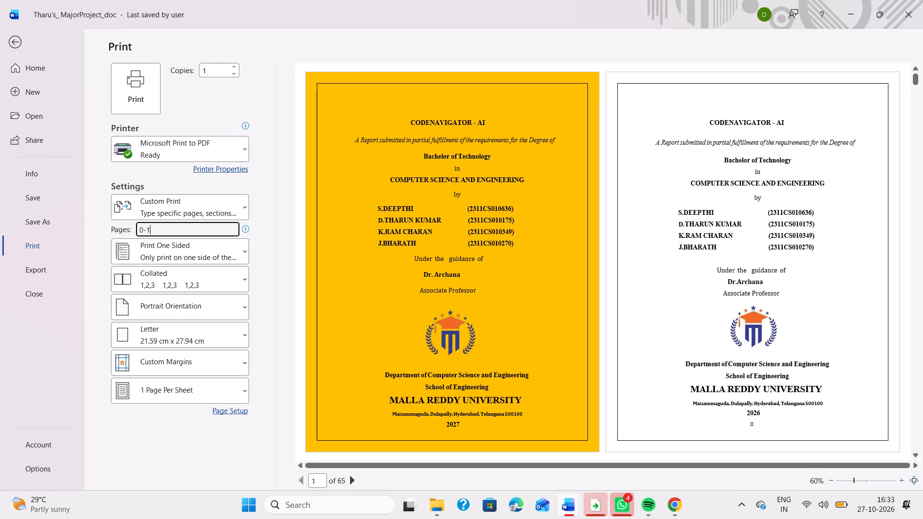
pyautogui.press('Return')
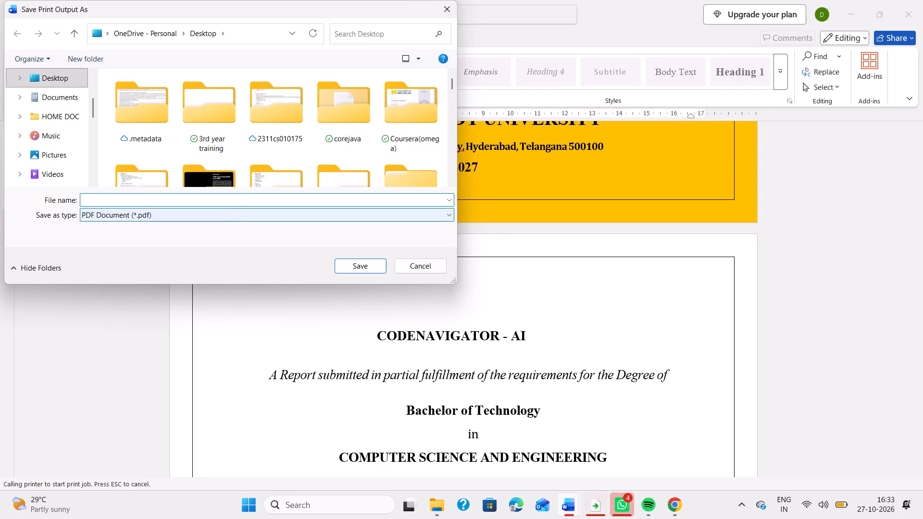
pyautogui.write('yellow')
pyautogui.press('Return')
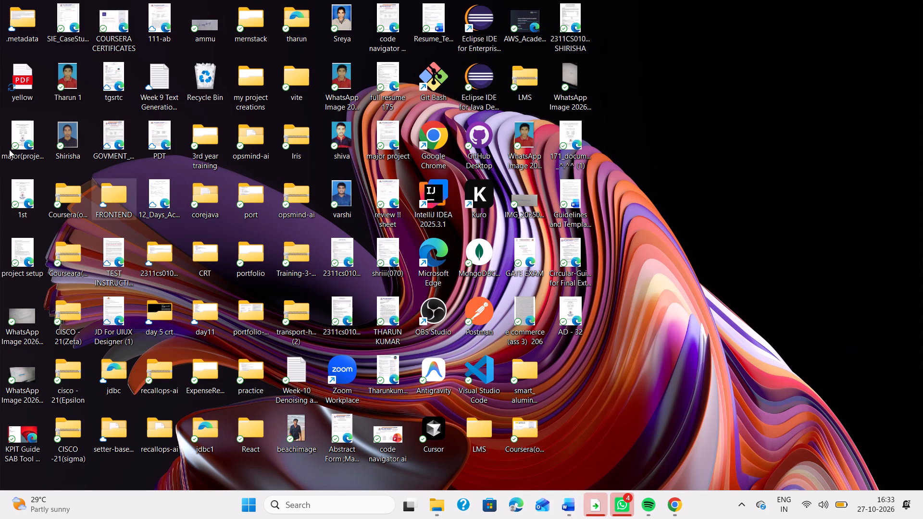
# Open the new yellow PDF from the Desktop in Microsoft Edge and look over its cover page.
pyautogui.doubleClick(23, 92)
pyautogui.scroll(-3, 447, 287)
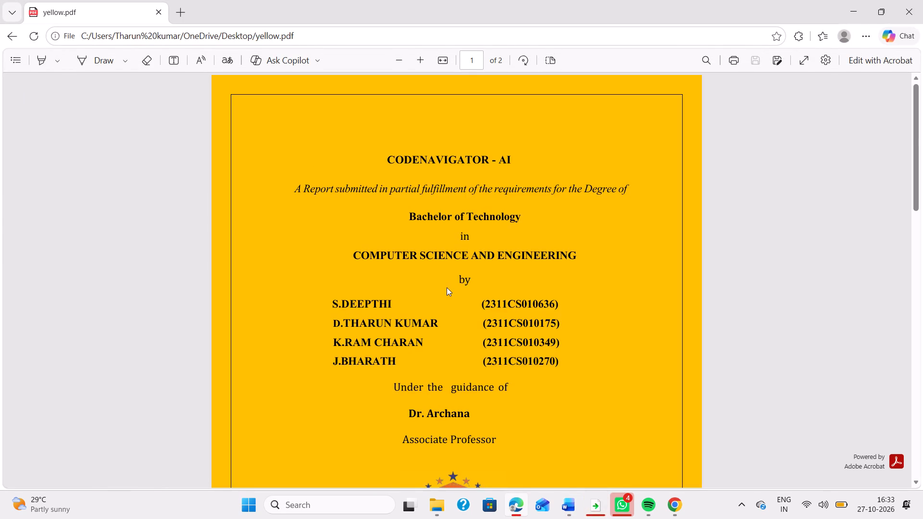
pyautogui.scroll(-3, 447, 287)
pyautogui.scroll(1, 447, 287)
pyautogui.scroll(-7, 447, 287)
pyautogui.scroll(11, 447, 287)
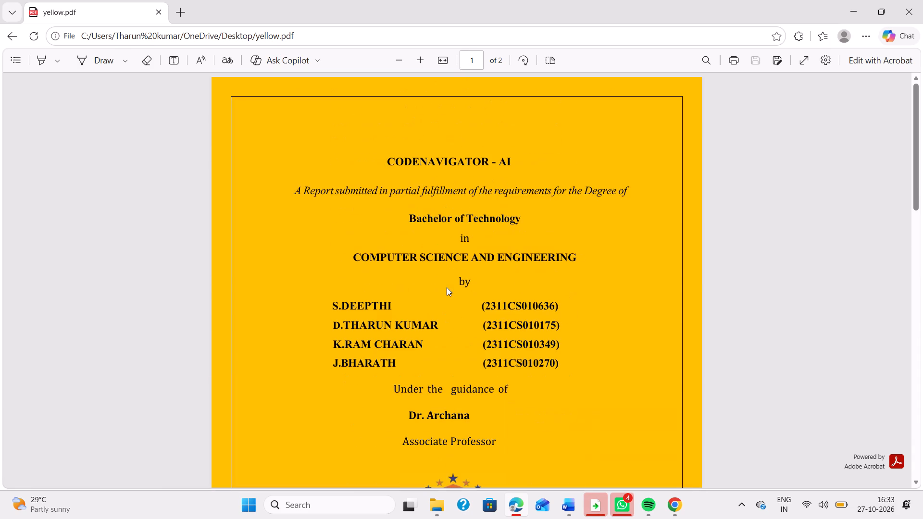
pyautogui.scroll(2, 447, 287)
pyautogui.scroll(-10, 447, 287)
pyautogui.scroll(8, 447, 287)
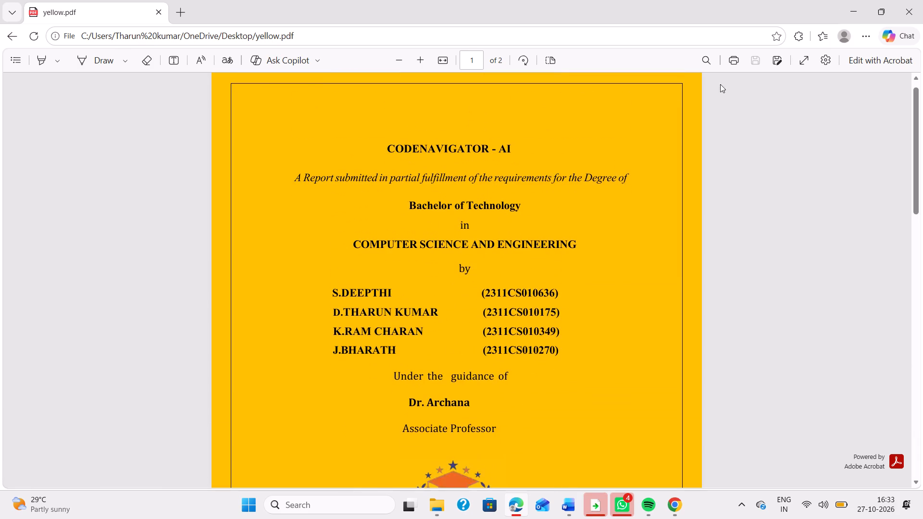
# Close the PDF viewer and delete the yellow PDF from the Desktop.
pyautogui.click(922, 0)
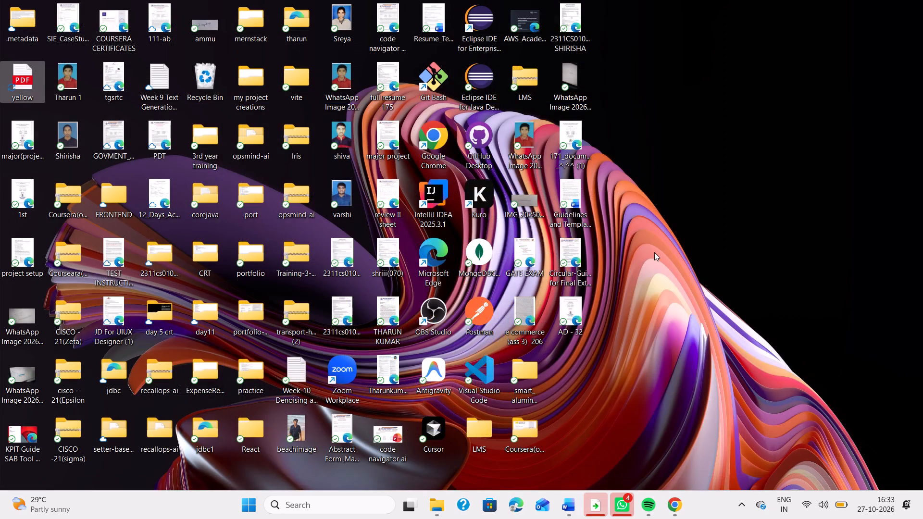
pyautogui.hotkey('alt', 'Tab')
pyautogui.scroll(4, 533, 284)
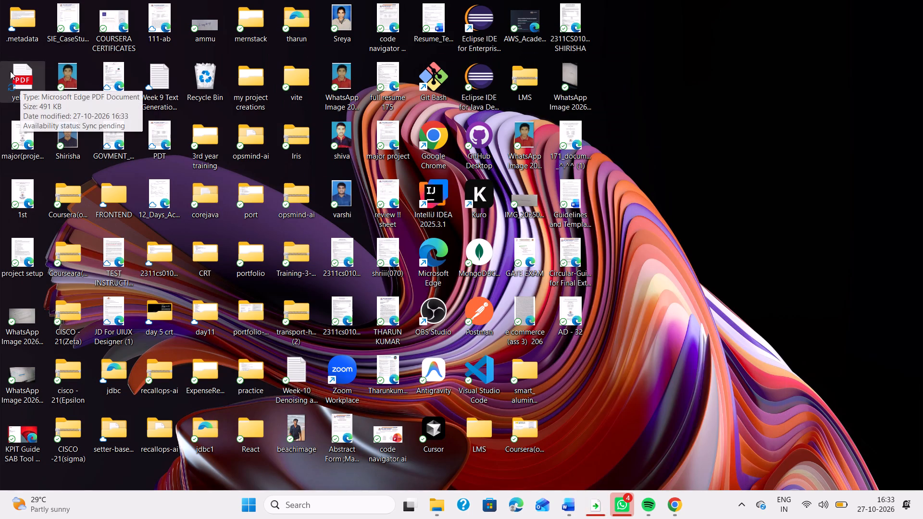
pyautogui.rightClick(16, 76)
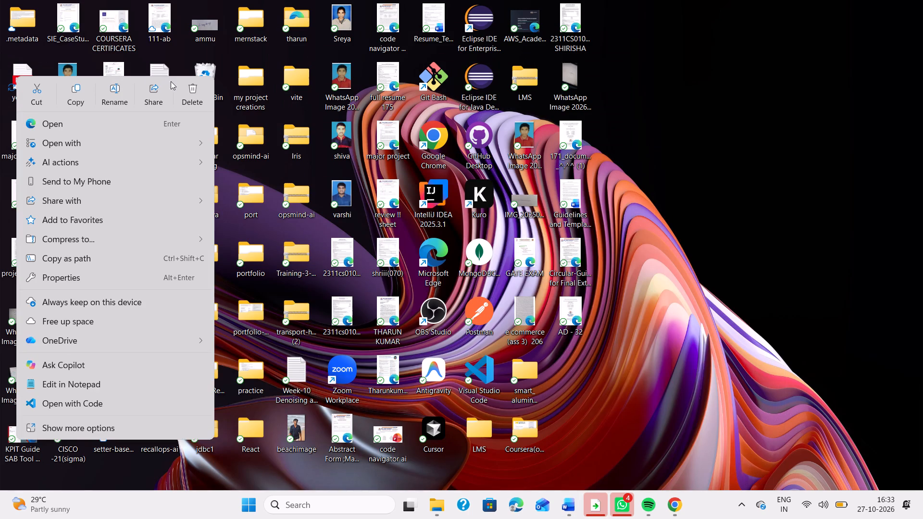
pyautogui.click(194, 96)
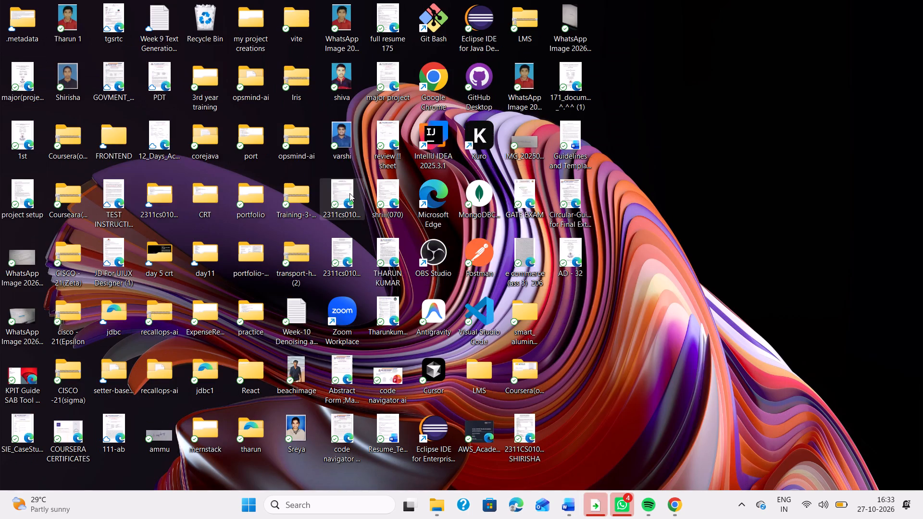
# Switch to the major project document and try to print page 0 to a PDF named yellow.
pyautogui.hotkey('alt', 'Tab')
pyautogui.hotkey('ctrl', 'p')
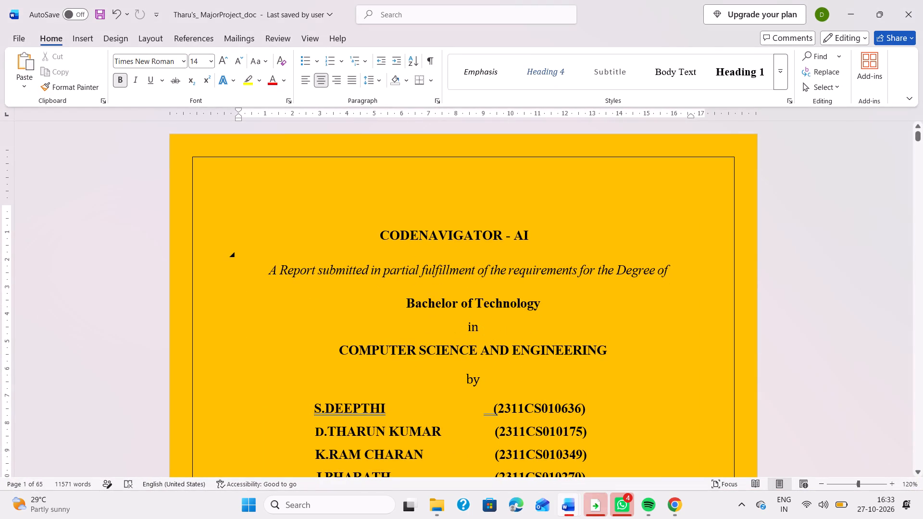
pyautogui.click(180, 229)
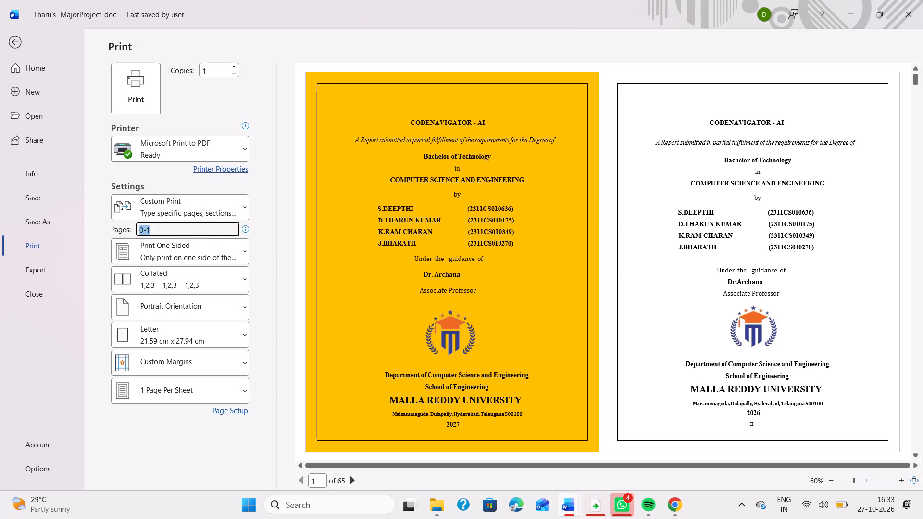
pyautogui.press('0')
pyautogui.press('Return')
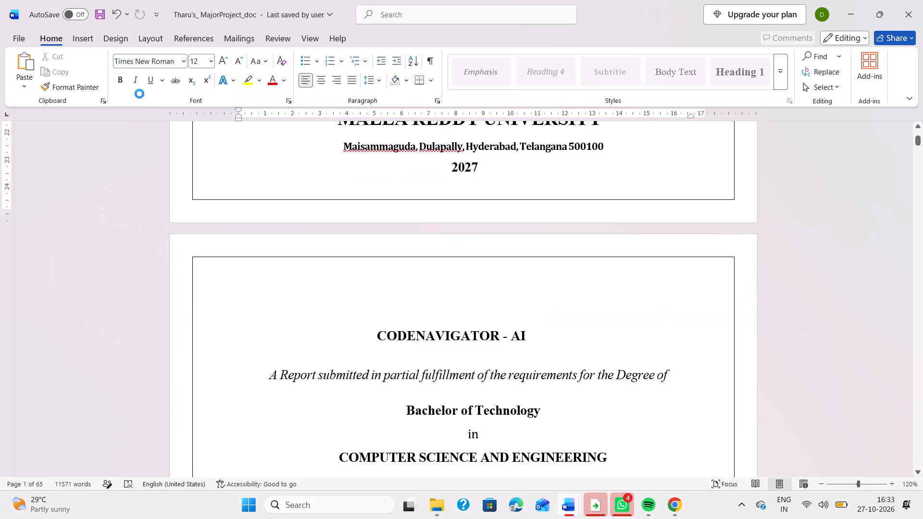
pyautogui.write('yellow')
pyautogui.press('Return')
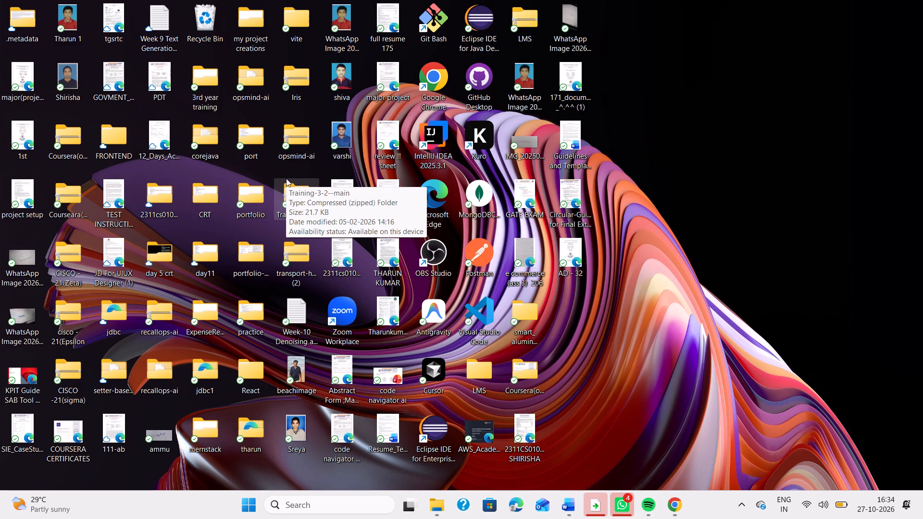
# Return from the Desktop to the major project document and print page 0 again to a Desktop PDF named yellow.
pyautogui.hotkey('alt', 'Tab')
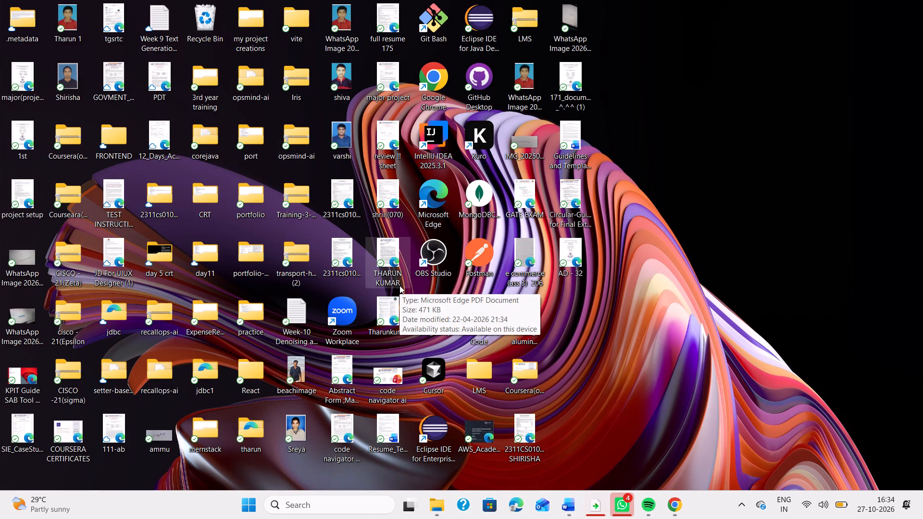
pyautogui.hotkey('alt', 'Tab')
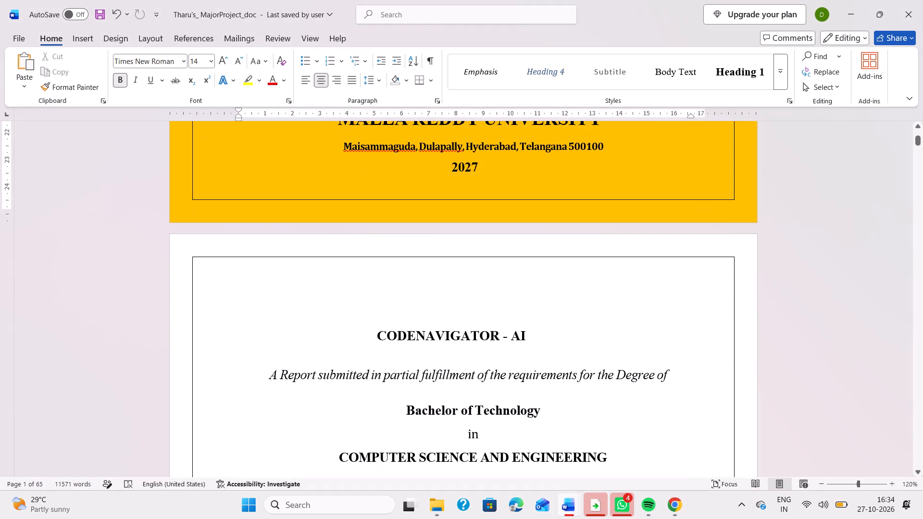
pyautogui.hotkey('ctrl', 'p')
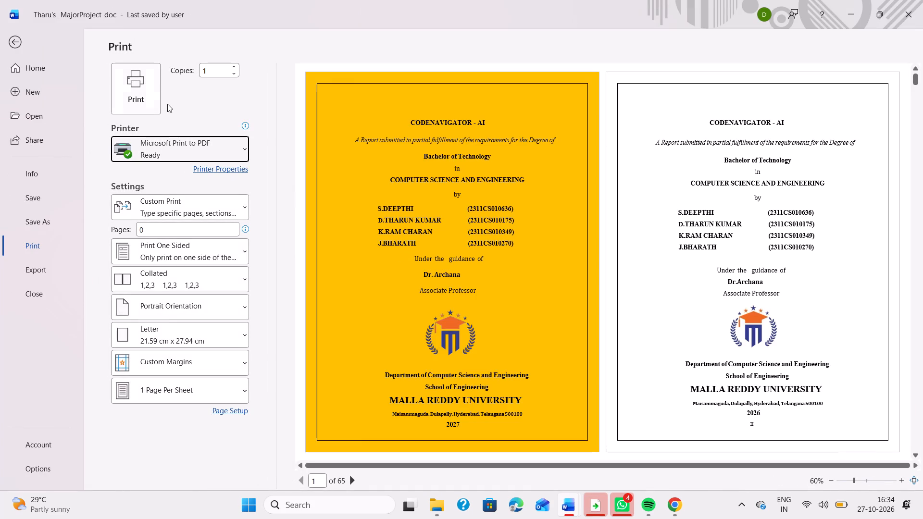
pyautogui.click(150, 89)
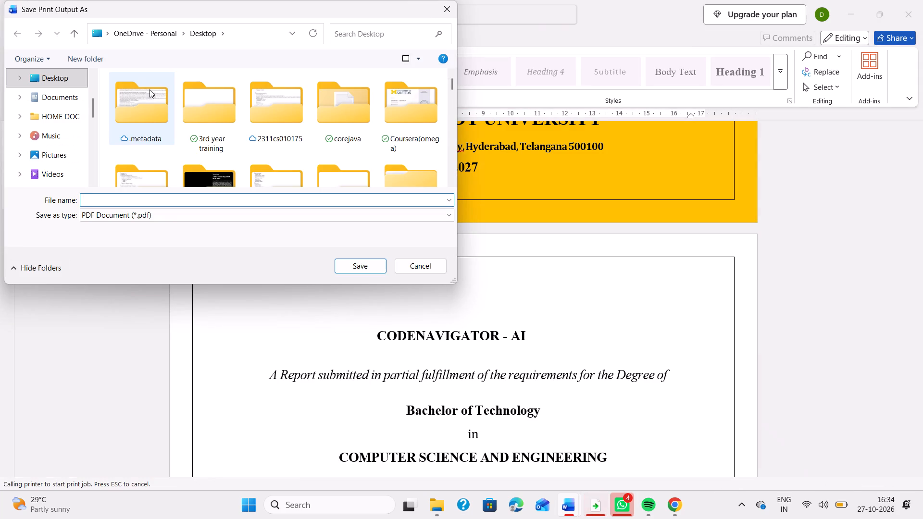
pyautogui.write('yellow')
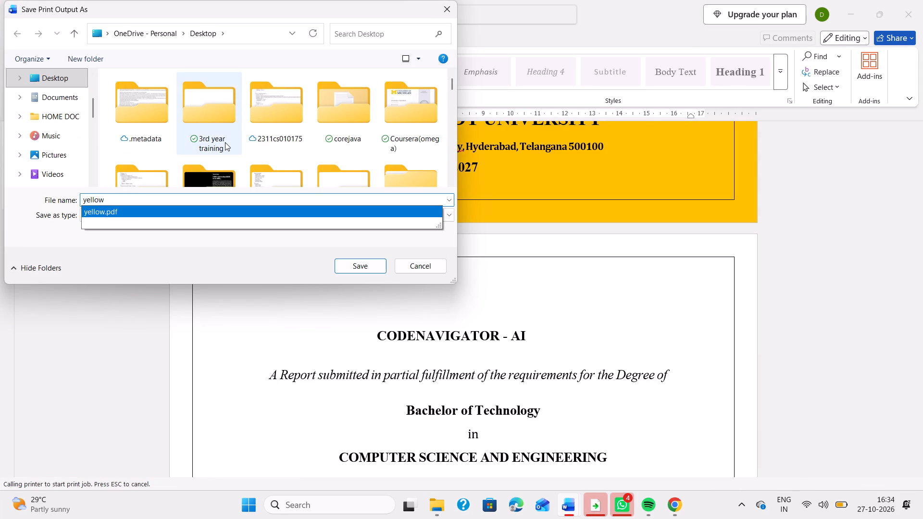
# Look through the existing files in the Desktop folder while saving the yellow PDF.
pyautogui.scroll(-1, 225, 142)
pyautogui.scroll(-2, 298, 131)
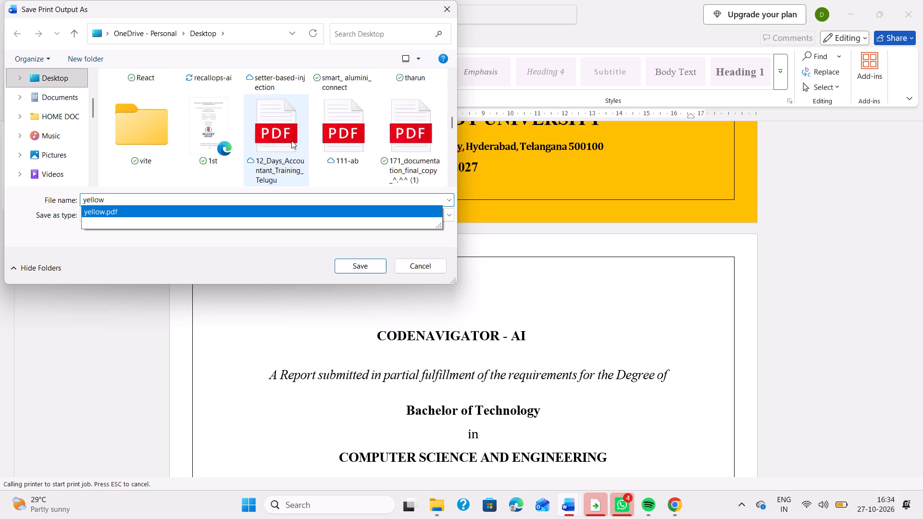
pyautogui.scroll(1, 354, 137)
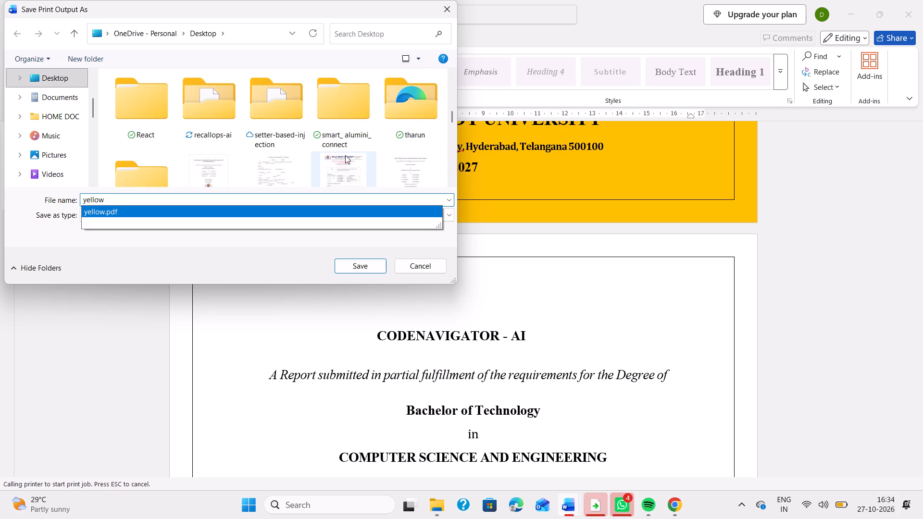
pyautogui.scroll(-1, 345, 155)
pyautogui.scroll(1, 355, 141)
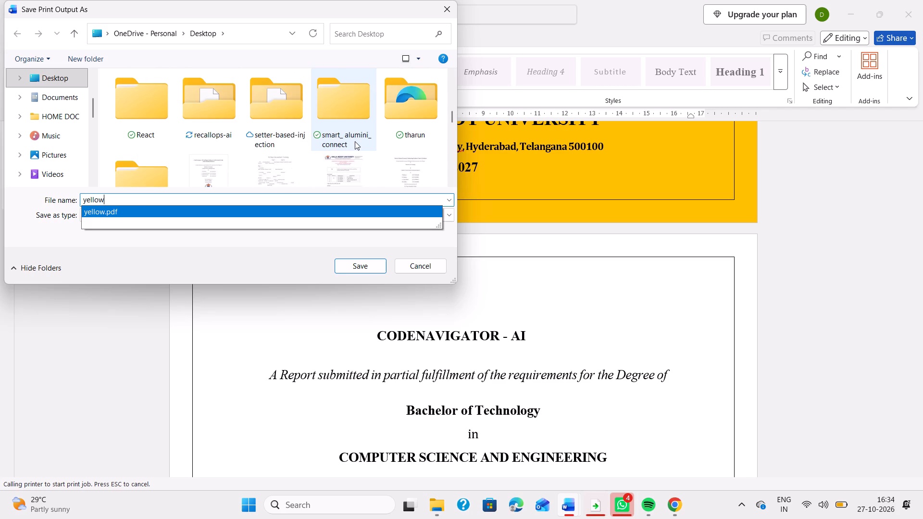
pyautogui.scroll(-2, 355, 141)
pyautogui.scroll(1, 358, 166)
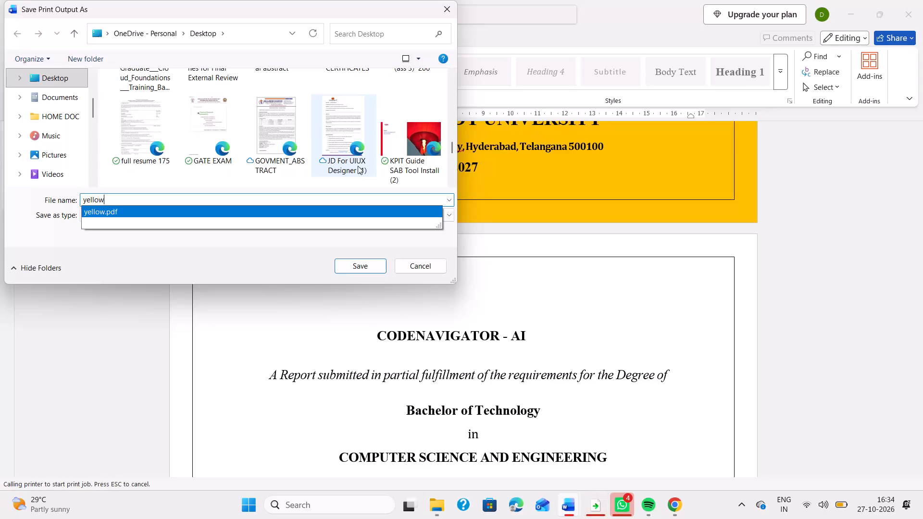
pyautogui.scroll(2, 358, 166)
pyautogui.scroll(-1, 358, 166)
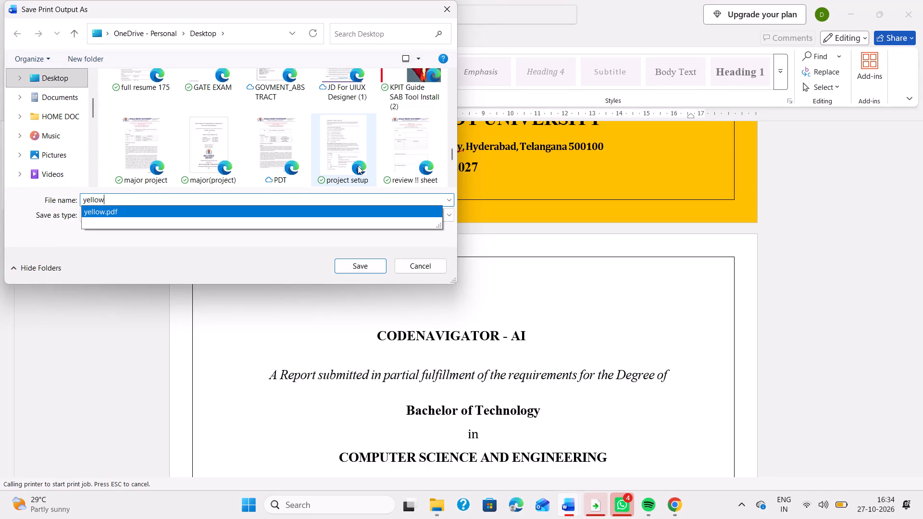
pyautogui.scroll(2, 358, 166)
pyautogui.scroll(-1, 358, 166)
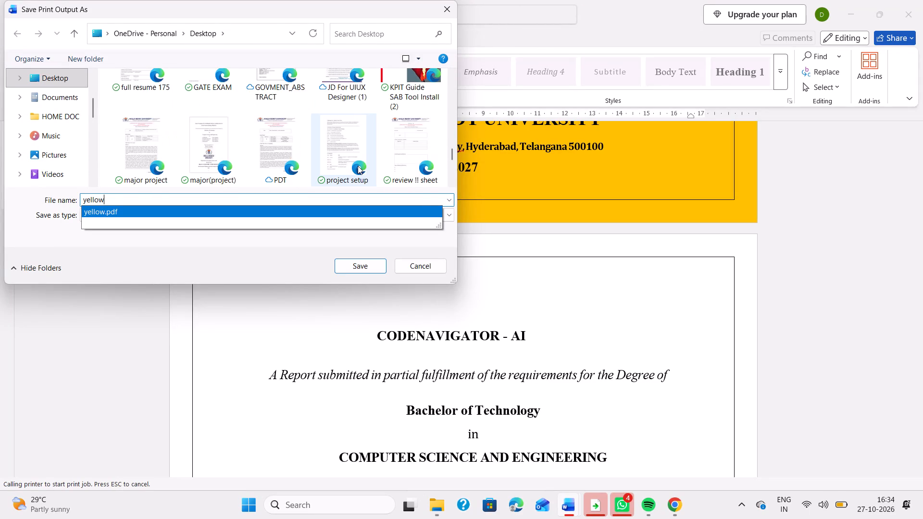
pyautogui.scroll(-1, 358, 166)
pyautogui.scroll(2, 358, 166)
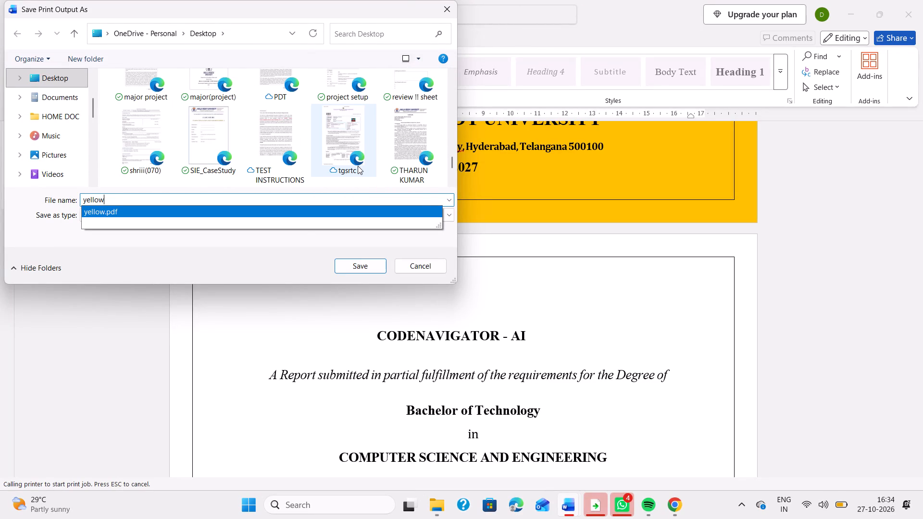
pyautogui.scroll(1, 358, 166)
pyautogui.scroll(-1, 358, 166)
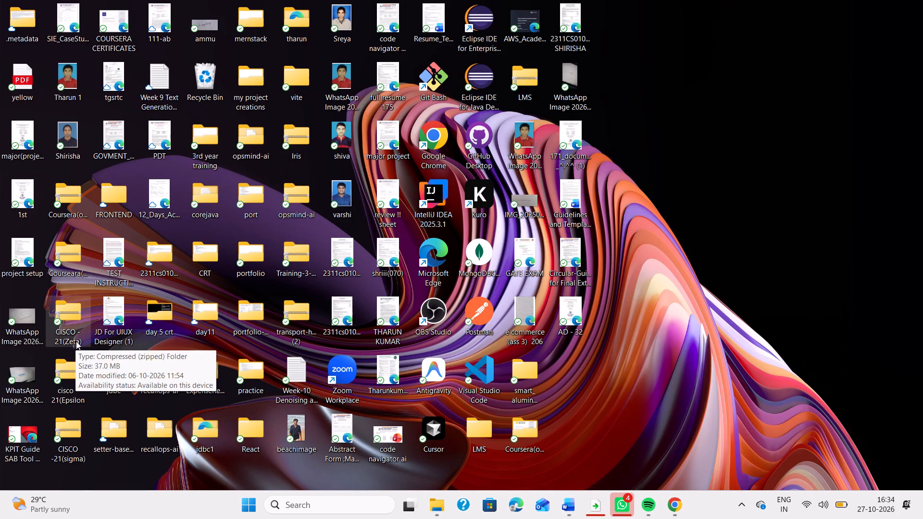
# Try to open the yellow PDF from the Desktop in Microsoft Edge, reload it, and close the viewer.
pyautogui.doubleClick(21, 70)
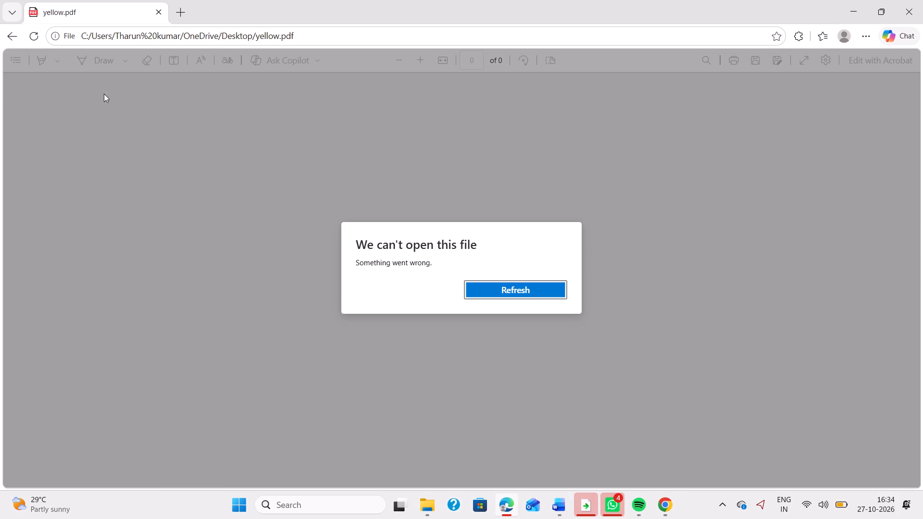
pyautogui.click(502, 289)
pyautogui.click(922, 0)
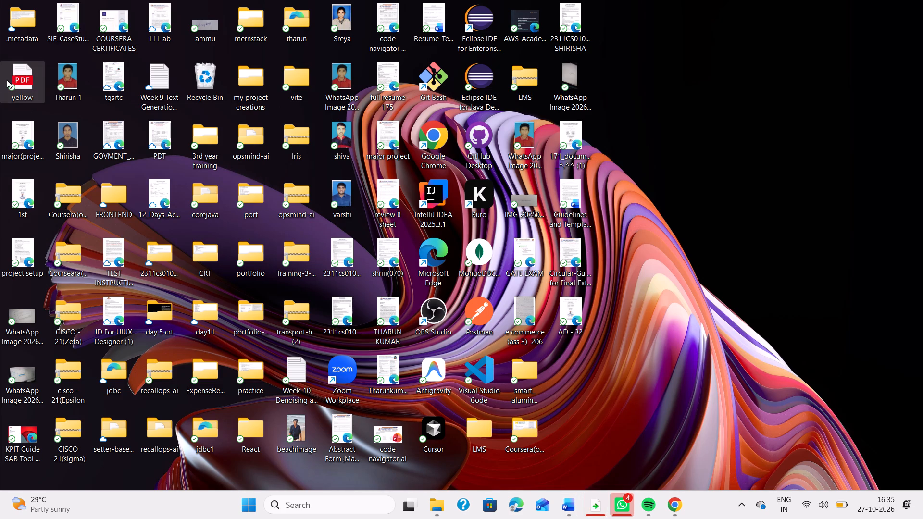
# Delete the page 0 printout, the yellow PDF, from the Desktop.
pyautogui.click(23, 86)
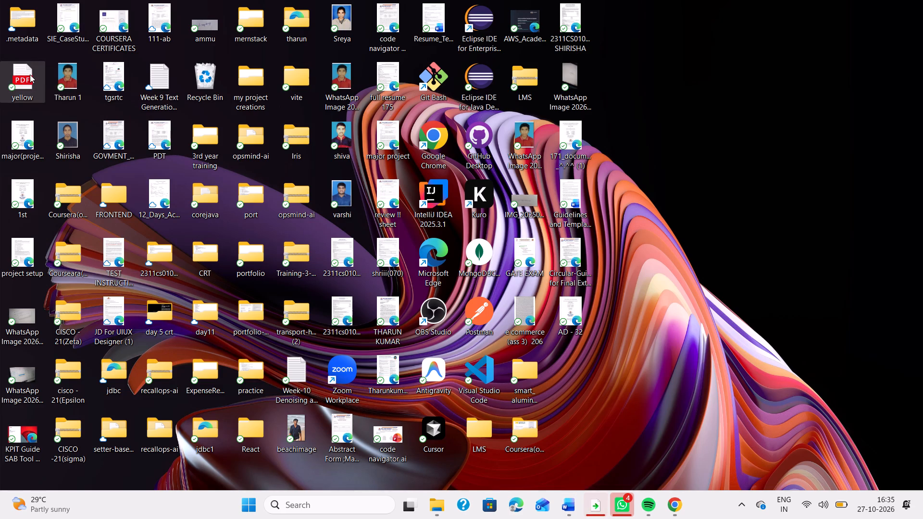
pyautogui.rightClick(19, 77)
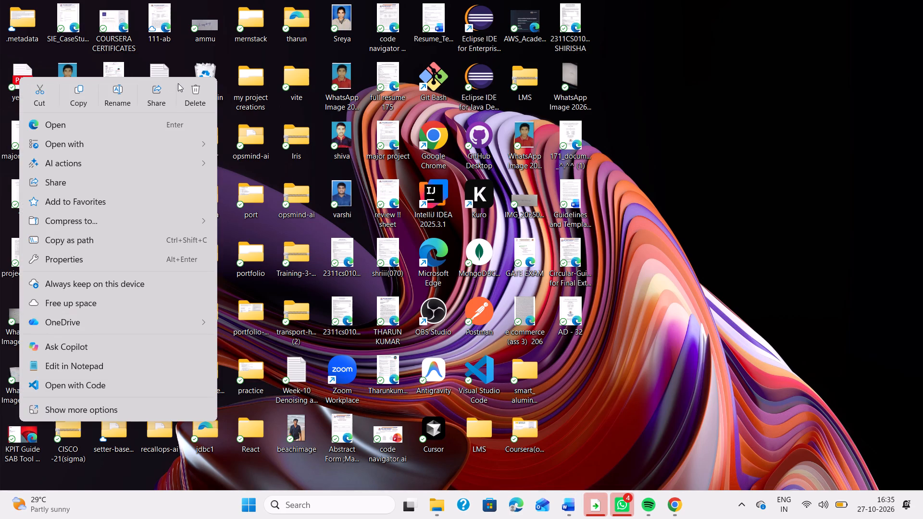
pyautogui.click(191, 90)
# Switch to the major project document and print only the current page, the yellow 2027 cover, to a Desktop PDF named yellow.
pyautogui.hotkey('alt', 'Tab')
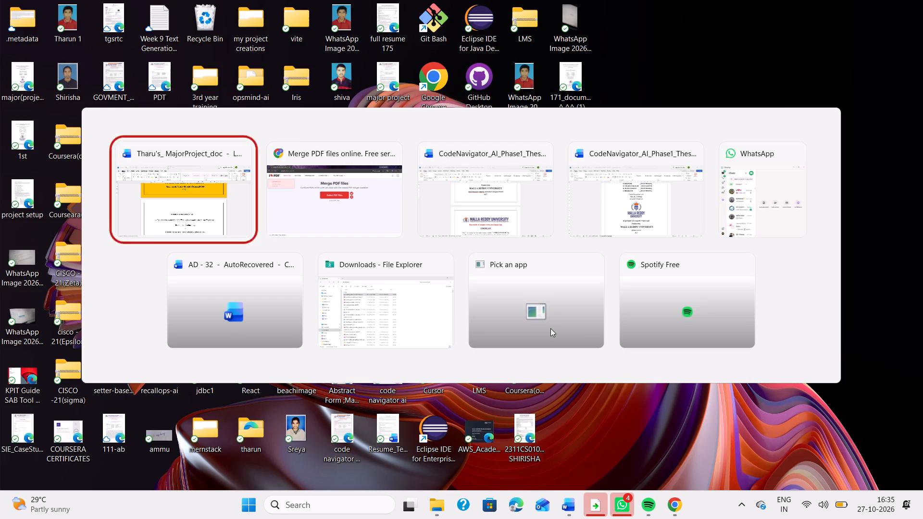
pyautogui.click(433, 268)
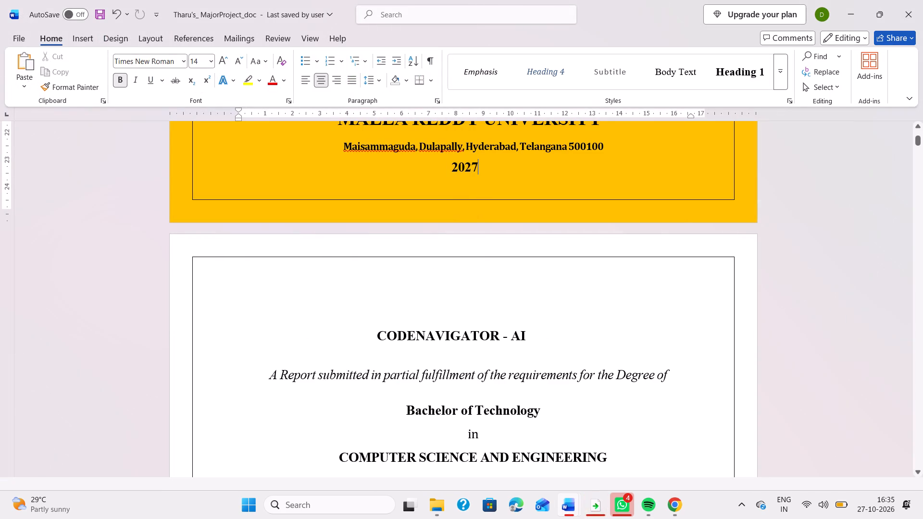
pyautogui.scroll(5, 473, 240)
pyautogui.click(459, 315)
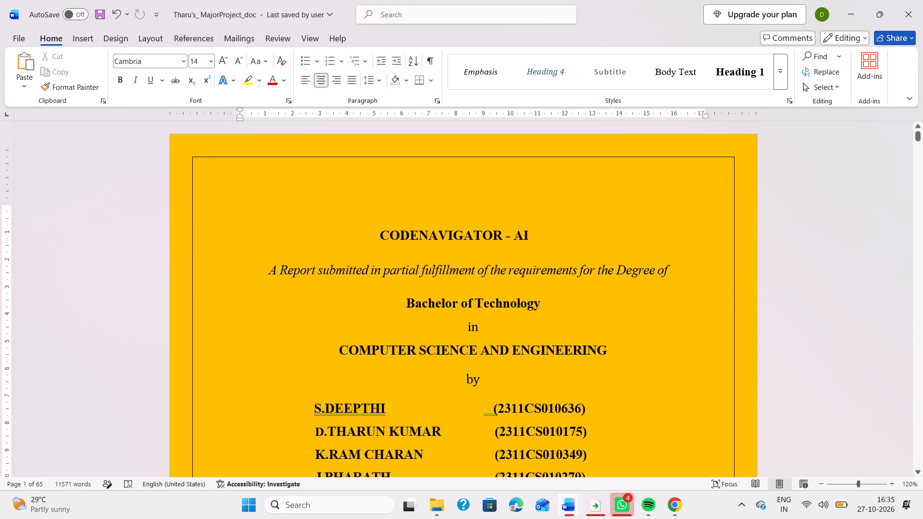
pyautogui.hotkey('ctrl', 'p')
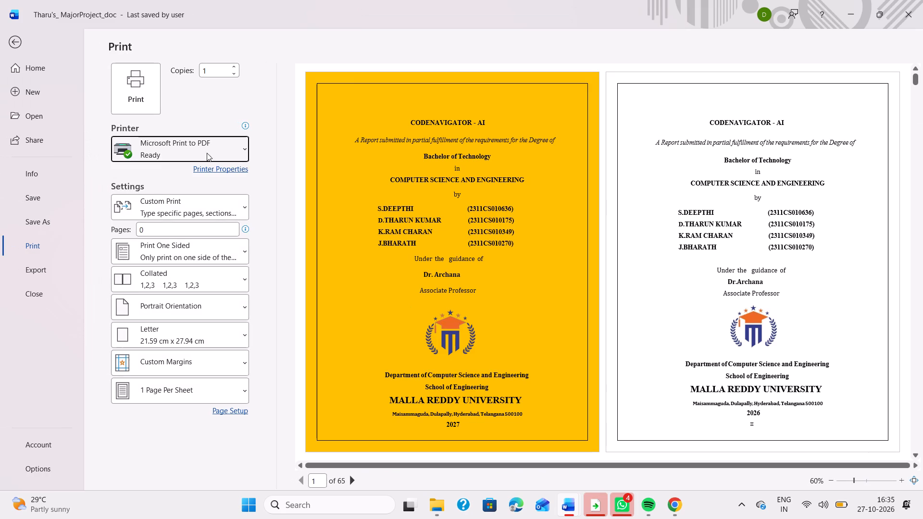
pyautogui.click(156, 202)
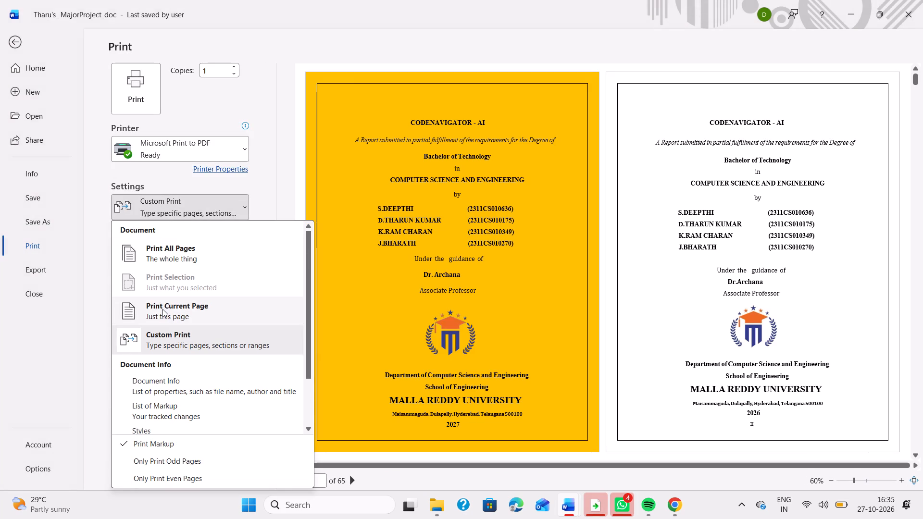
pyautogui.click(160, 309)
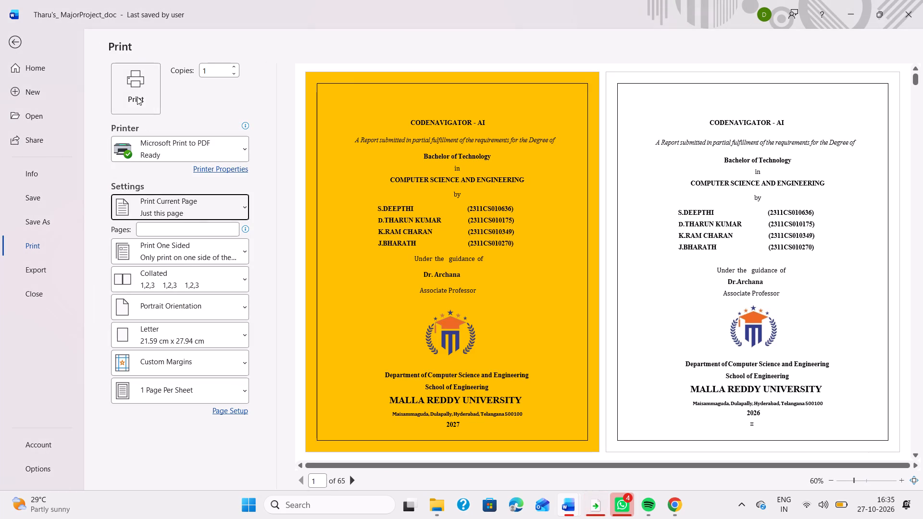
pyautogui.click(137, 97)
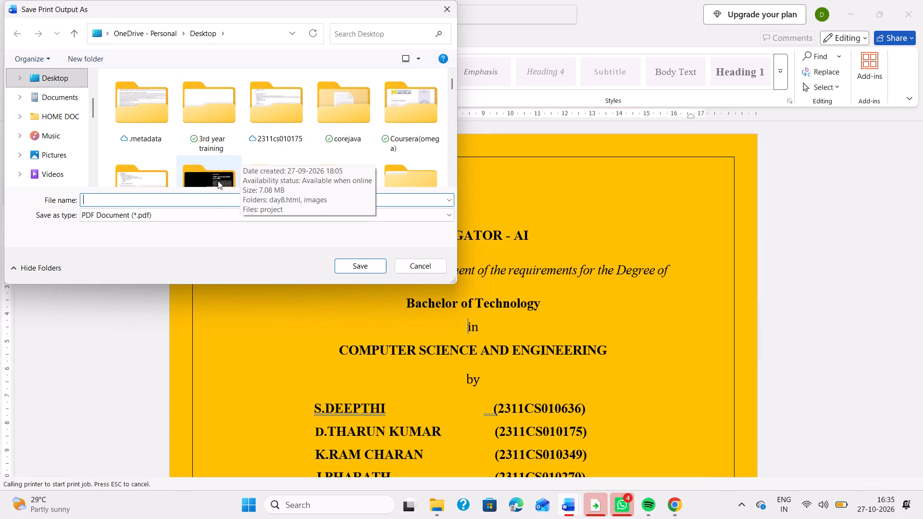
pyautogui.click(202, 201)
pyautogui.write('yellow')
pyautogui.press('Return')
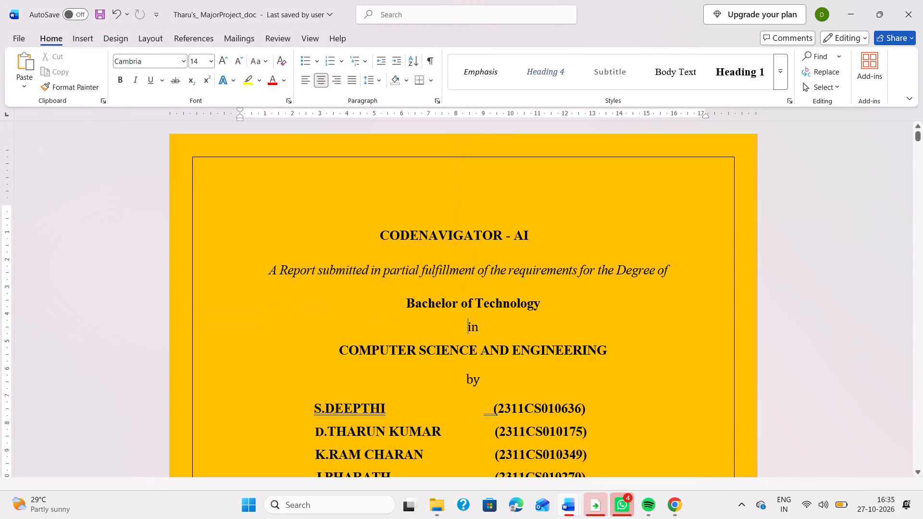
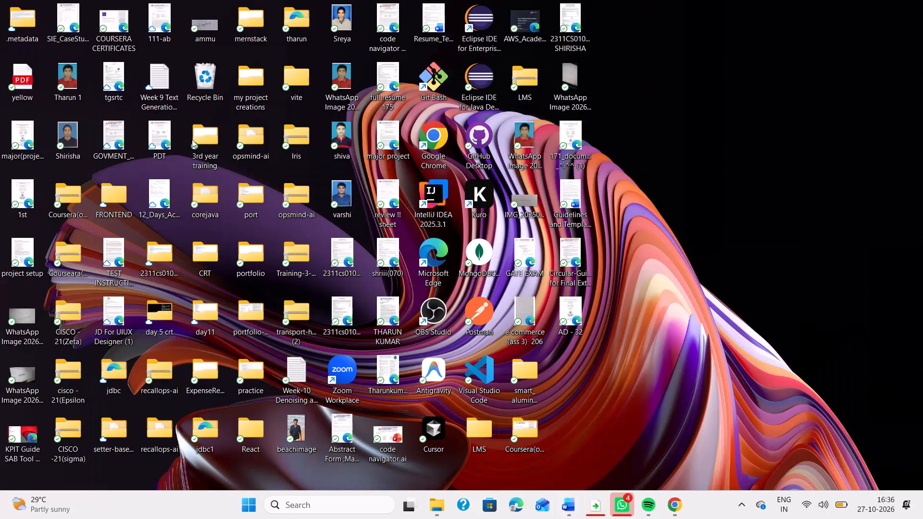
# Open the yellow PDF from the Desktop, review the cover page from top to bottom, and close the viewer.
pyautogui.doubleClick(26, 86)
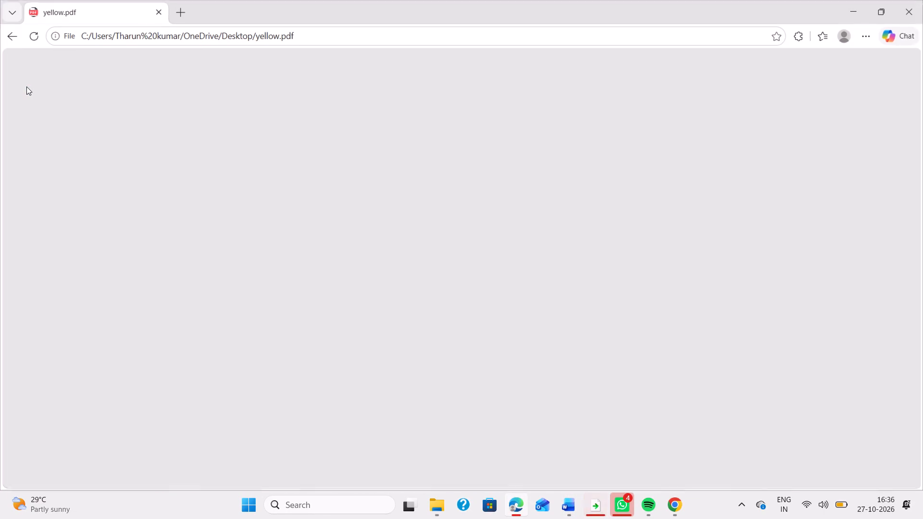
pyautogui.scroll(-7, 387, 240)
pyautogui.scroll(5, 387, 240)
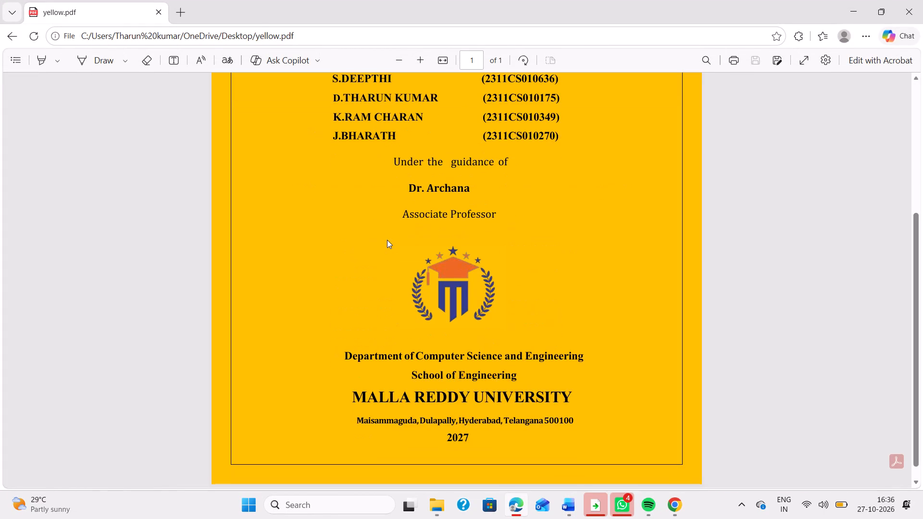
pyautogui.scroll(6, 387, 240)
pyautogui.scroll(-6, 387, 240)
pyautogui.scroll(9, 387, 240)
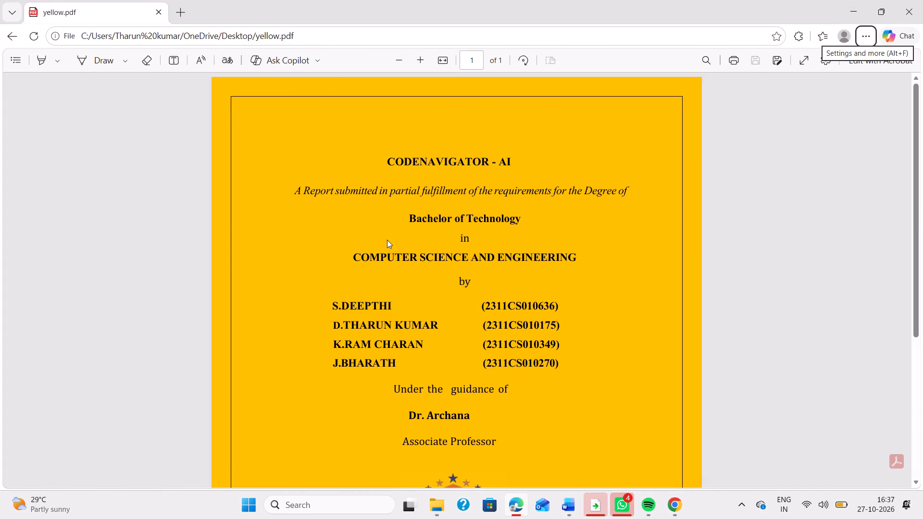
pyautogui.scroll(-4, 387, 240)
pyautogui.scroll(3, 387, 240)
pyautogui.scroll(-1, 459, 336)
pyautogui.scroll(1, 459, 336)
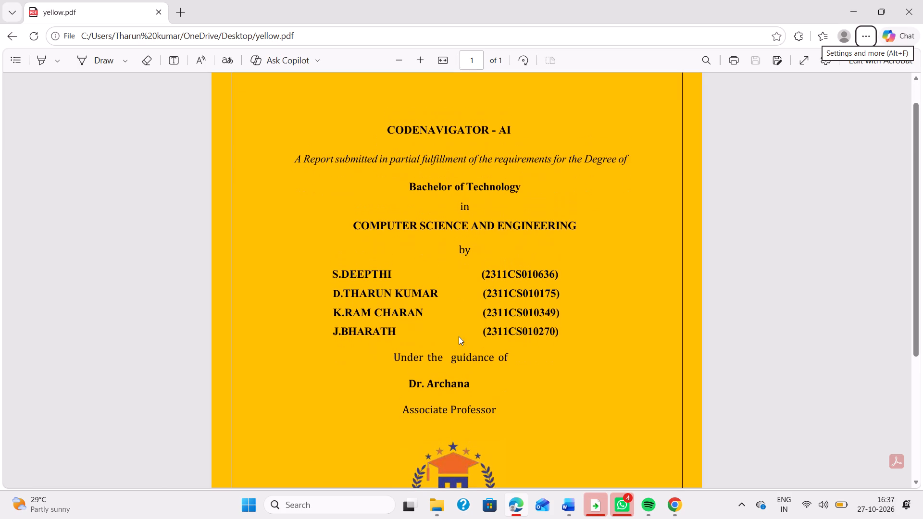
pyautogui.scroll(2, 459, 336)
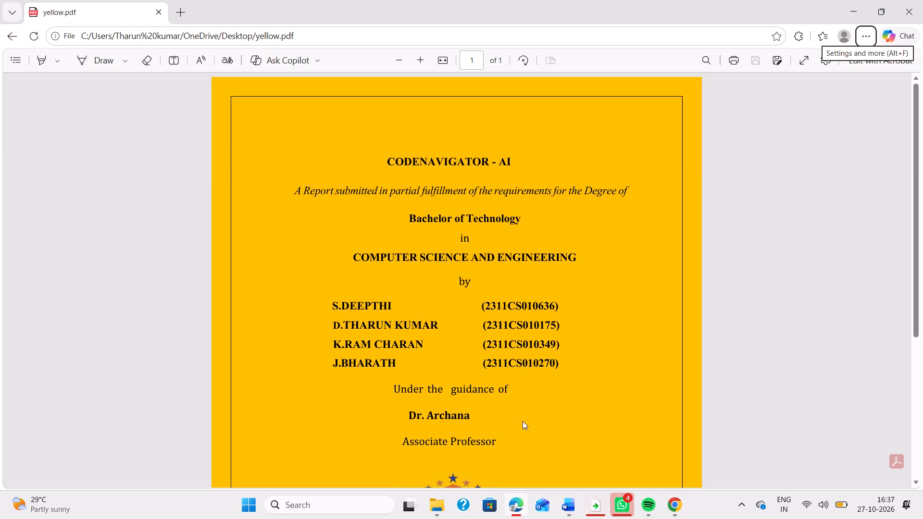
pyautogui.click(922, 0)
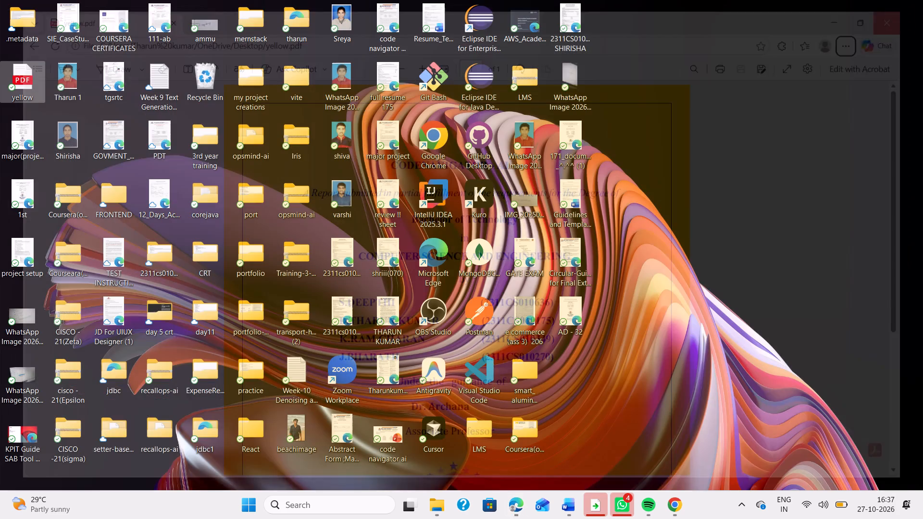
# Delete the yellow PDF from the Desktop.
pyautogui.rightClick(25, 85)
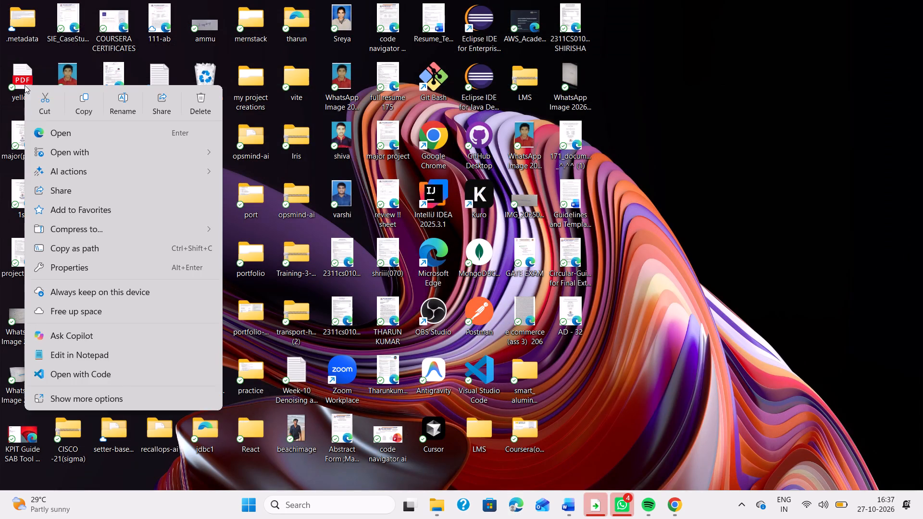
pyautogui.click(198, 98)
# Switch to the major project document and move the guide's name on the yellow cover rightward with leading spaces.
pyautogui.hotkey('alt', 'Tab')
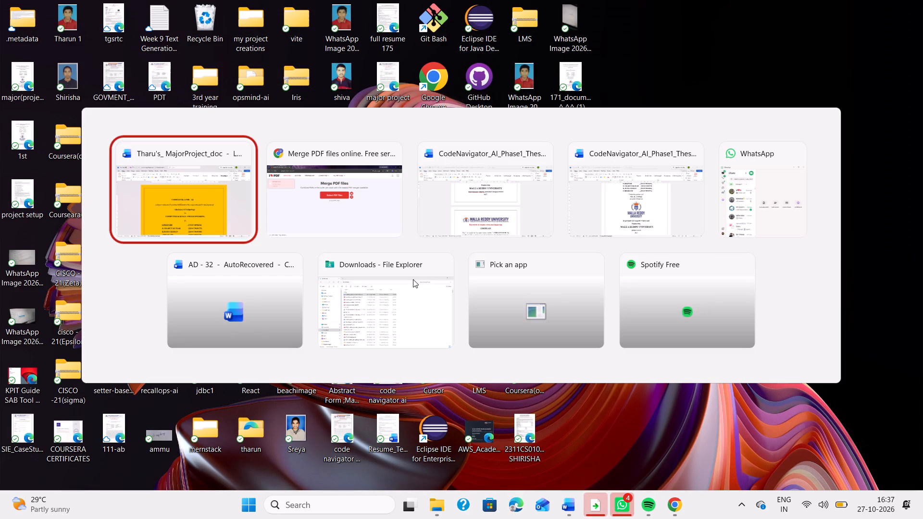
pyautogui.scroll(-1, 389, 364)
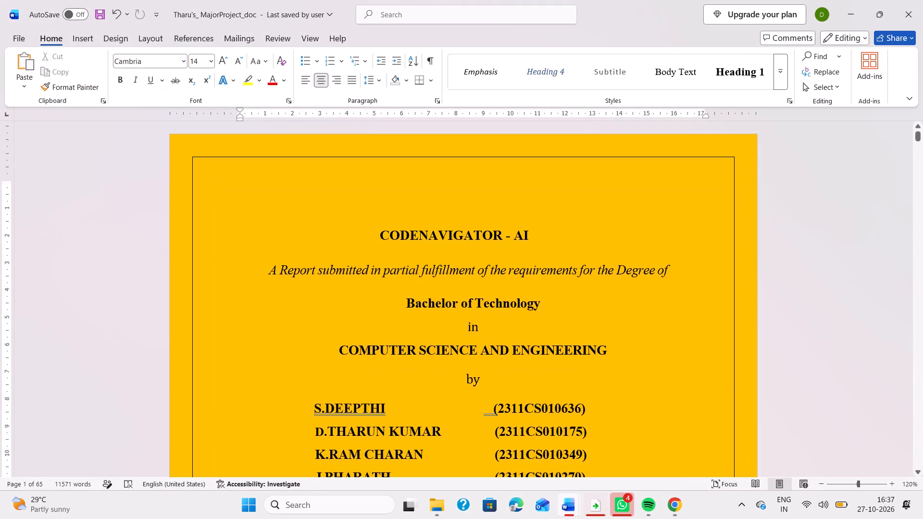
pyautogui.scroll(-1, 389, 364)
pyautogui.click(397, 266)
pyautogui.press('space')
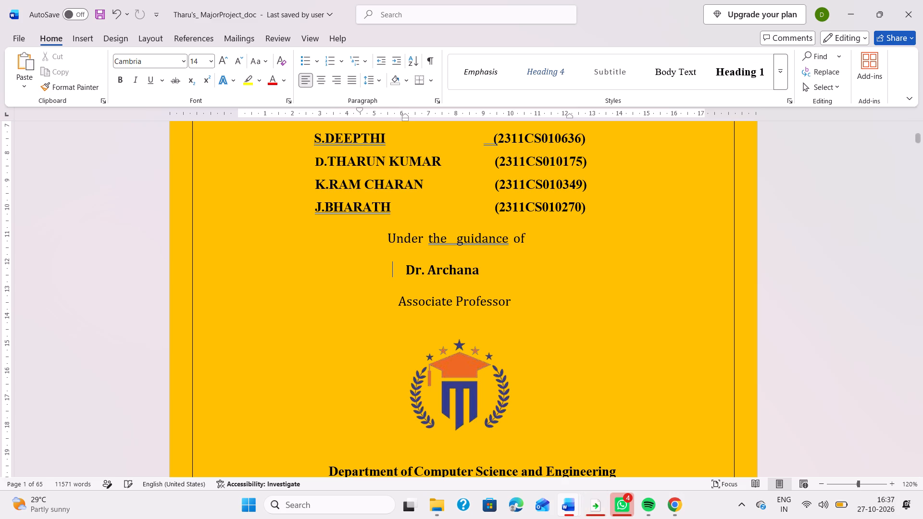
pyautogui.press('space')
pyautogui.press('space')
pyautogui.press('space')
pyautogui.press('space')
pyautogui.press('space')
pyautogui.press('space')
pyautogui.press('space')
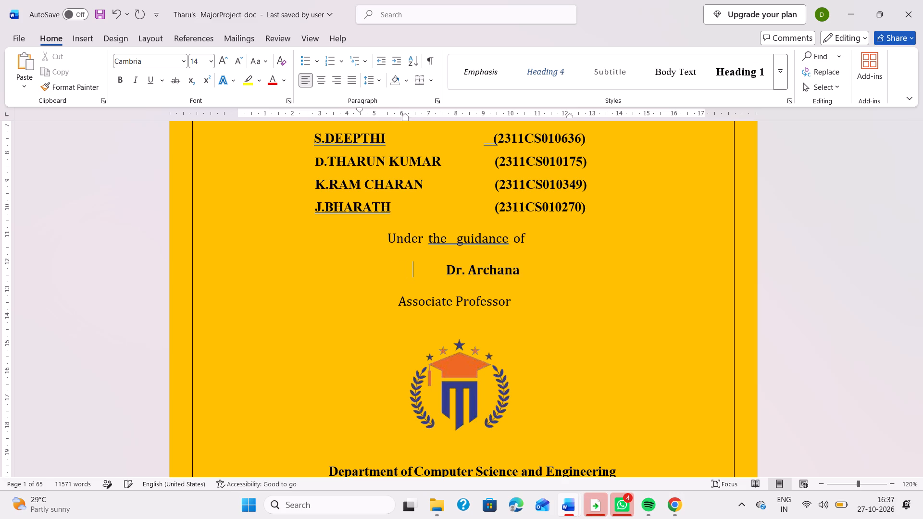
pyautogui.press('BackSpace')
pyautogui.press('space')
pyautogui.press('Right')
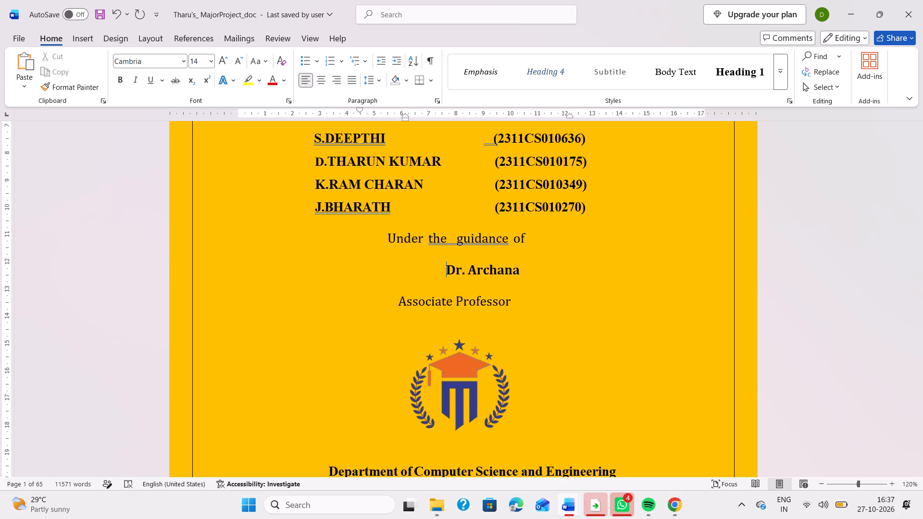
# Reduce the left indent of the guide's name line slightly and add three spaces before the name to centre it above Associate Professor.
pyautogui.moveTo(406, 118); pyautogui.dragTo(397, 118)
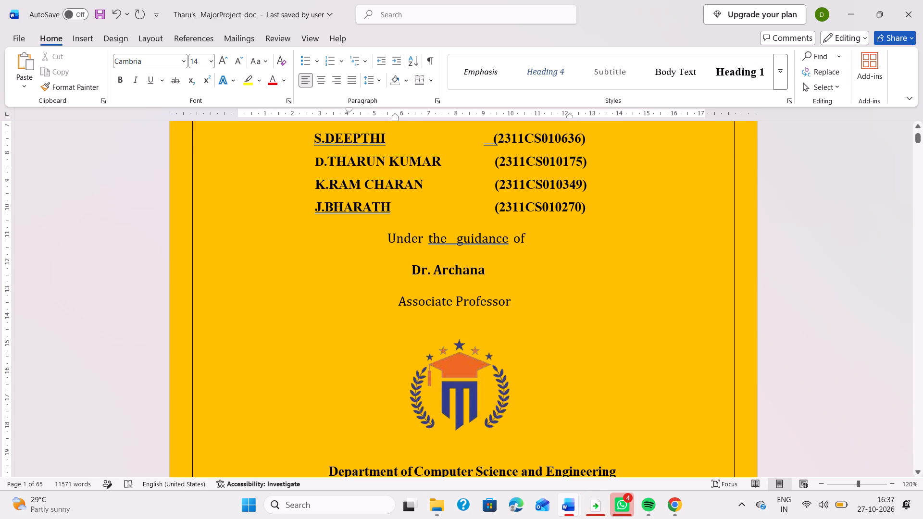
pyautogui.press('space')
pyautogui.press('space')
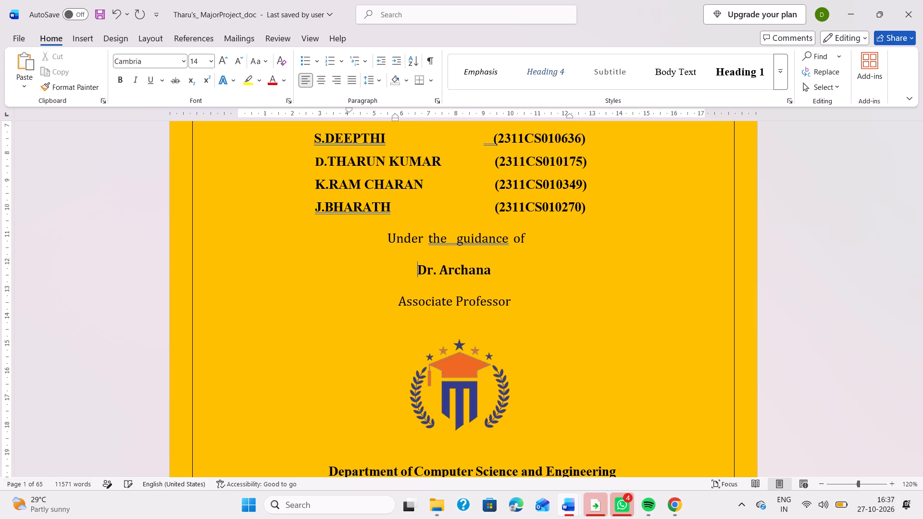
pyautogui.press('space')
# Examine the yellow cover page's alignment, from the student list and guide's name down to the 2027 line and back up.
pyautogui.scroll(-1, 488, 208)
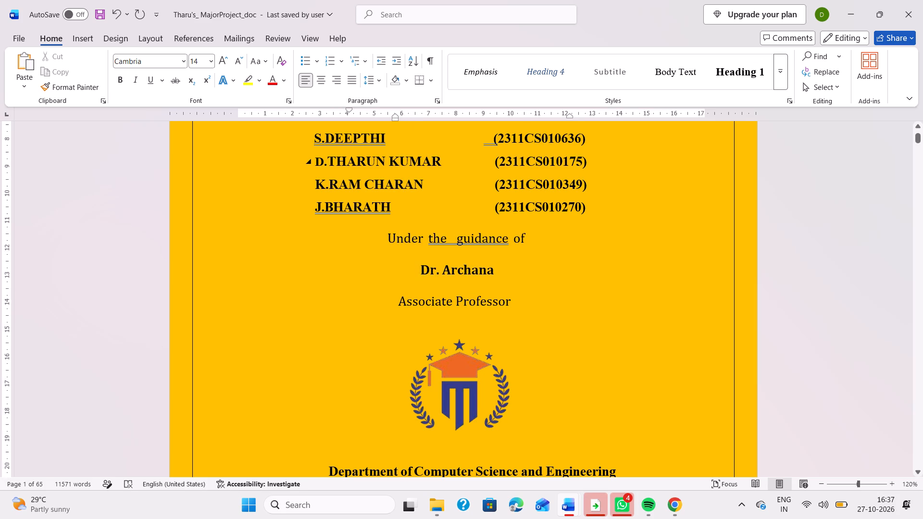
pyautogui.scroll(-1, 488, 208)
pyautogui.scroll(1, 476, 241)
pyautogui.scroll(-1, 476, 241)
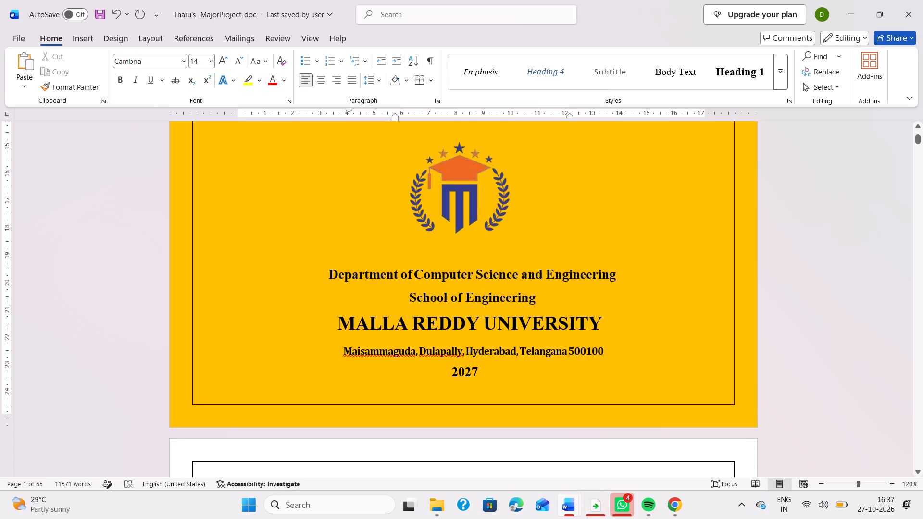
pyautogui.scroll(1, 477, 338)
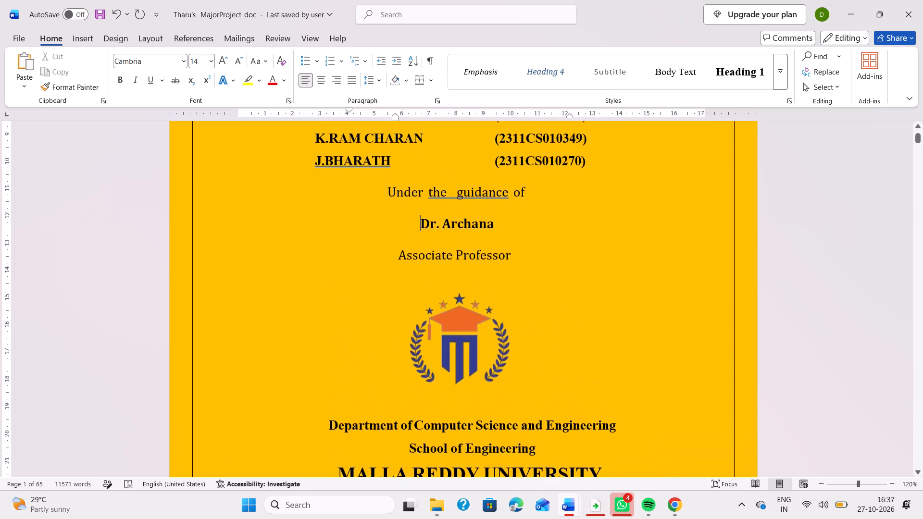
pyautogui.scroll(1, 477, 338)
pyautogui.scroll(-2, 477, 338)
pyautogui.scroll(1, 477, 338)
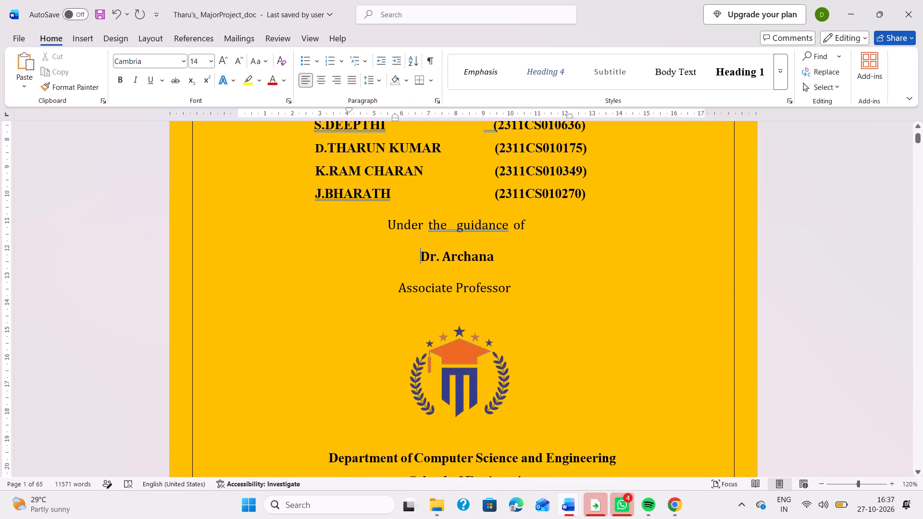
pyautogui.scroll(2, 477, 338)
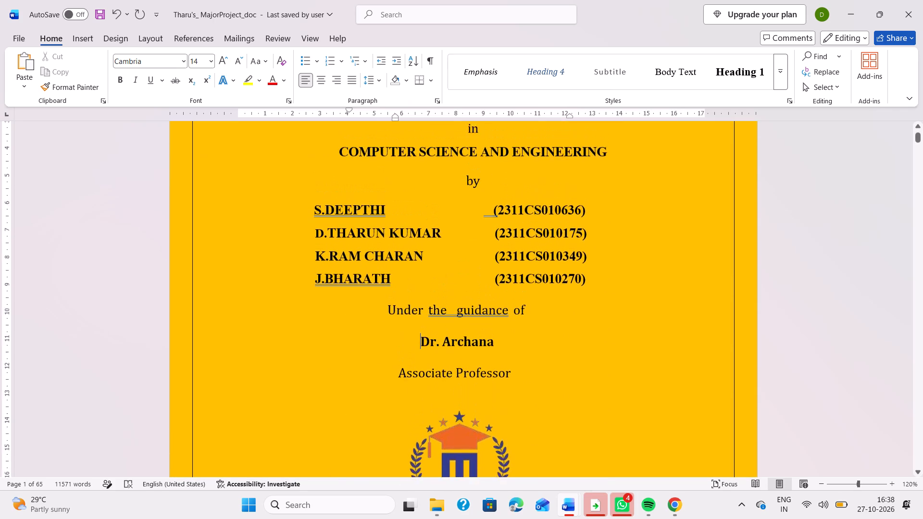
pyautogui.scroll(1, 477, 338)
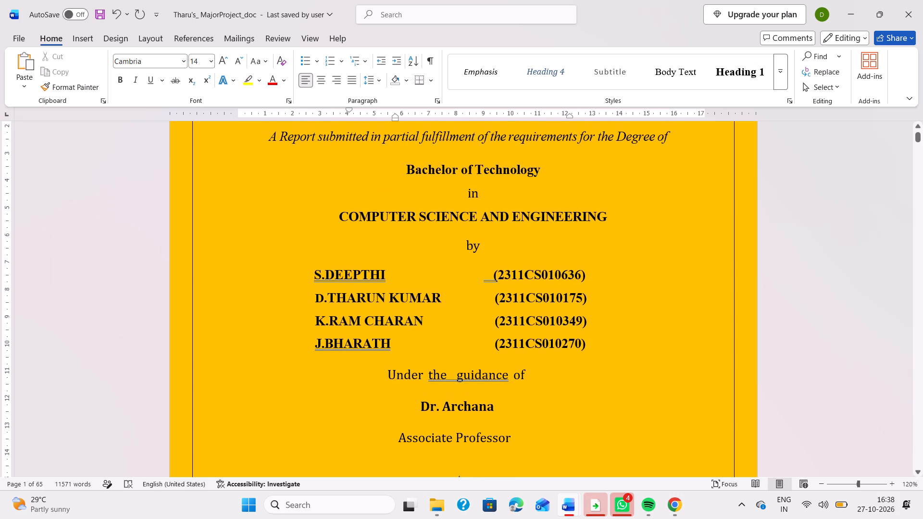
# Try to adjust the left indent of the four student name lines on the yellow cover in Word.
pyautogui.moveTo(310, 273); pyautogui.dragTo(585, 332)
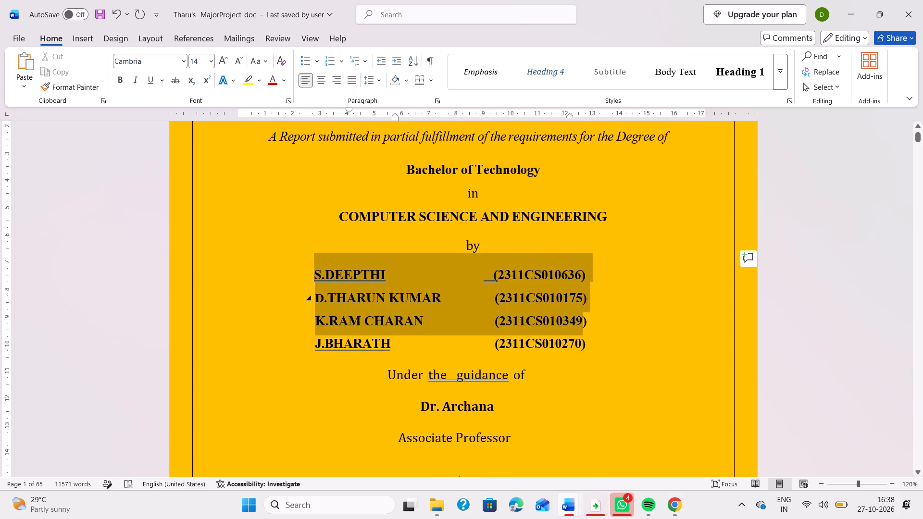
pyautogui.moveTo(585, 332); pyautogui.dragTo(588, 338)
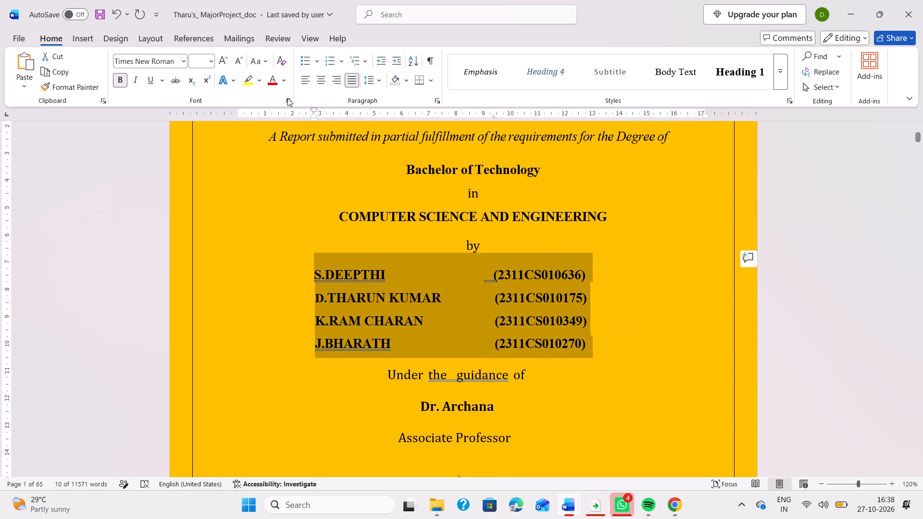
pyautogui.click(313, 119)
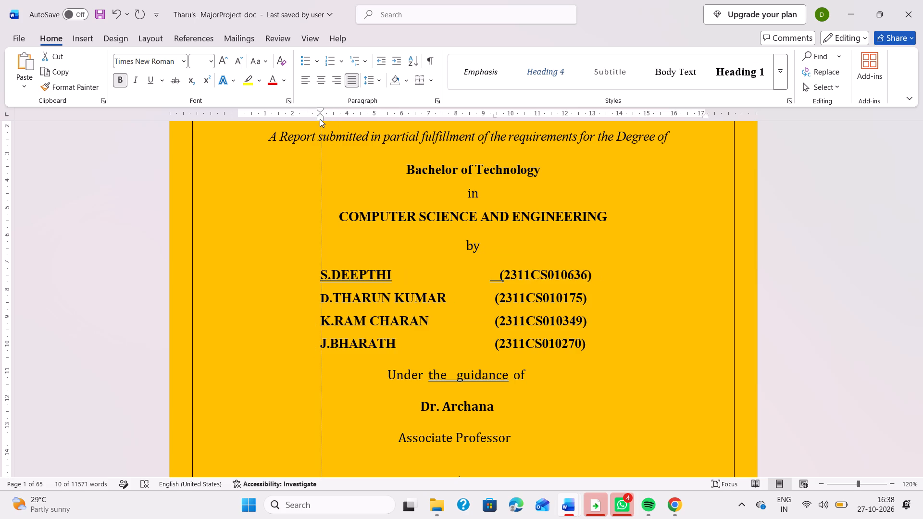
# Capture a screenshot of only the full yellow 2027 cover page in the Word document.
pyautogui.keyDown('ctrl'); pyautogui.scroll(-5, 431, 330); pyautogui.keyUp('ctrl')
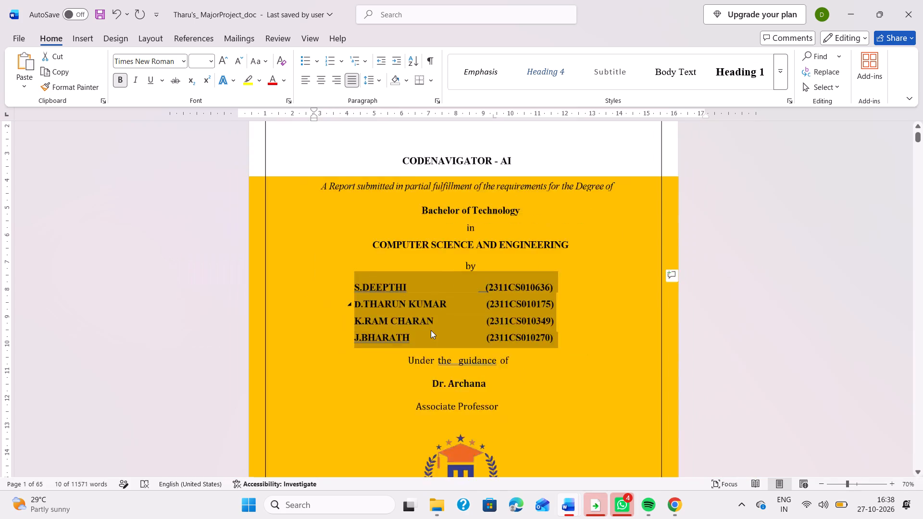
pyautogui.keyDown('ctrl'); pyautogui.scroll(-1, 431, 330); pyautogui.keyUp('ctrl')
pyautogui.click(431, 330)
pyautogui.keyDown('ctrl'); pyautogui.scroll(-1, 431, 330); pyautogui.keyUp('ctrl')
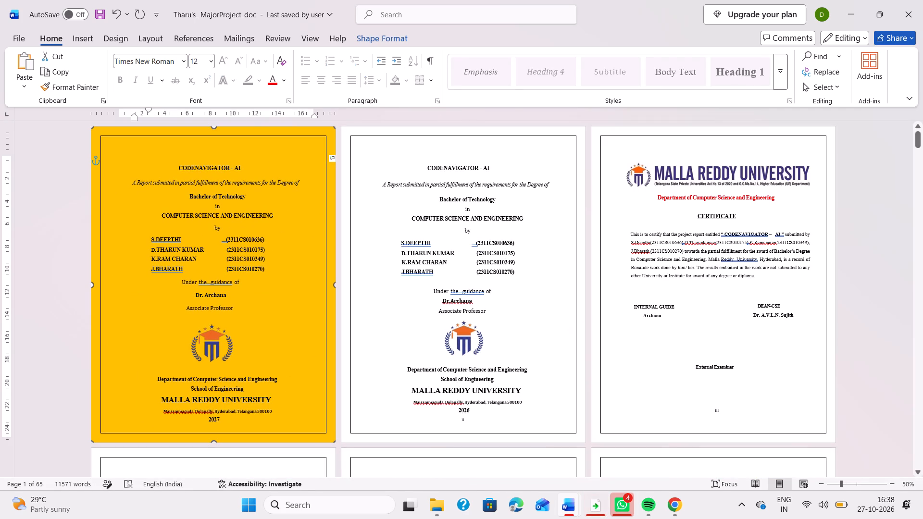
pyautogui.press('Print')
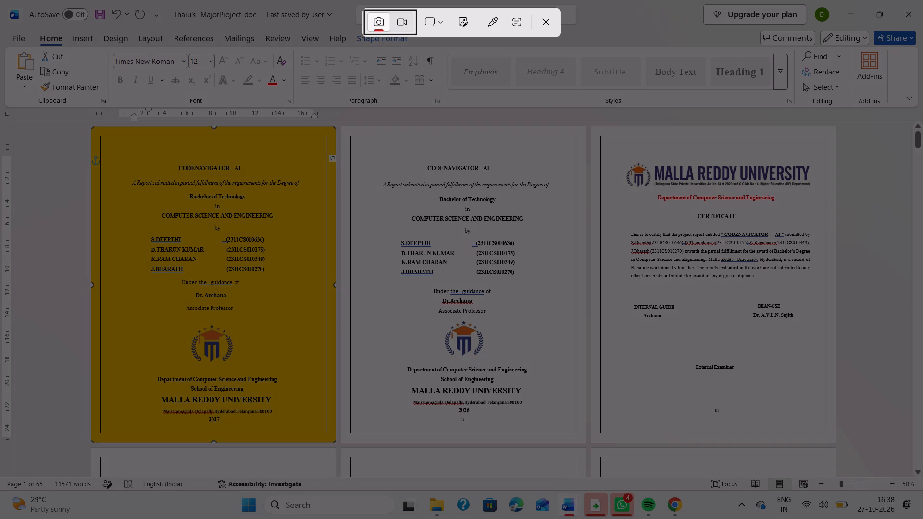
pyautogui.moveTo(89, 125); pyautogui.dragTo(339, 445)
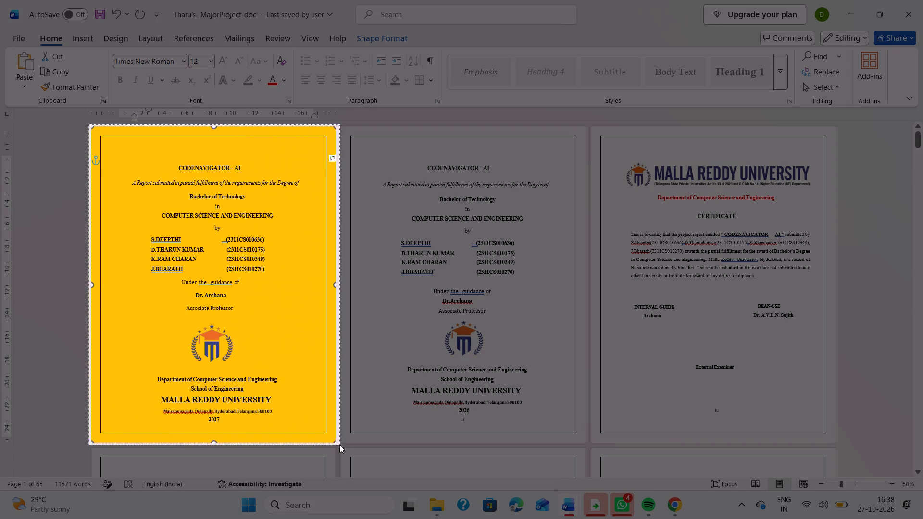
pyautogui.moveTo(339, 445); pyautogui.dragTo(336, 443)
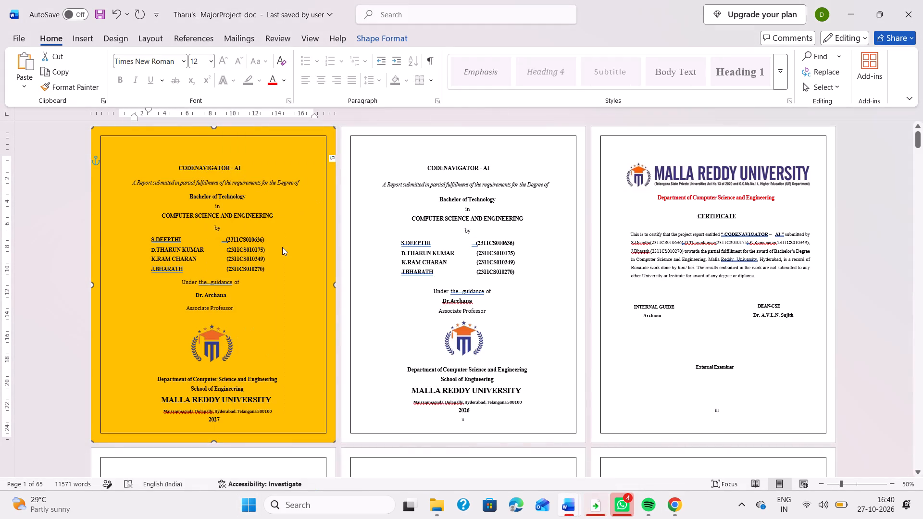
pyautogui.keyDown('ctrl'); pyautogui.scroll(5, 282, 247); pyautogui.keyUp('ctrl')
pyautogui.hscroll(1, 282, 247)
pyautogui.scroll(-1, 282, 247)
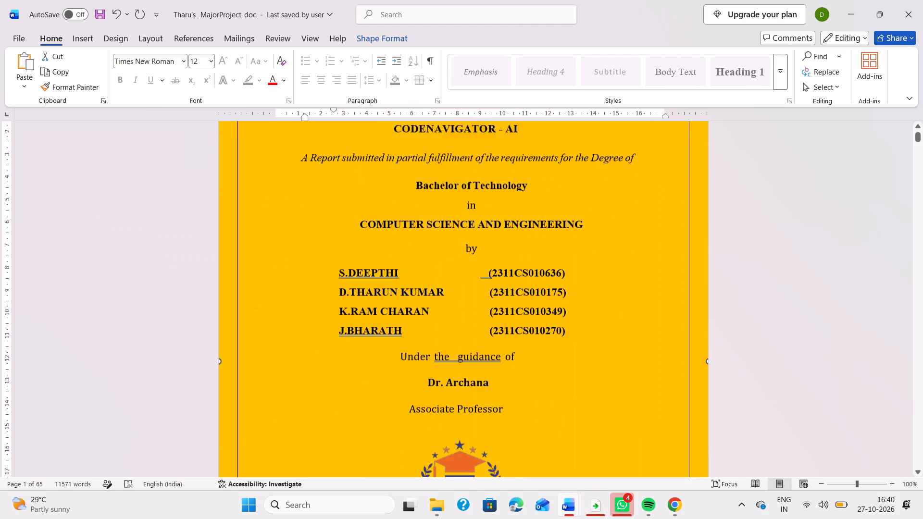
pyautogui.moveTo(331, 253); pyautogui.dragTo(594, 307)
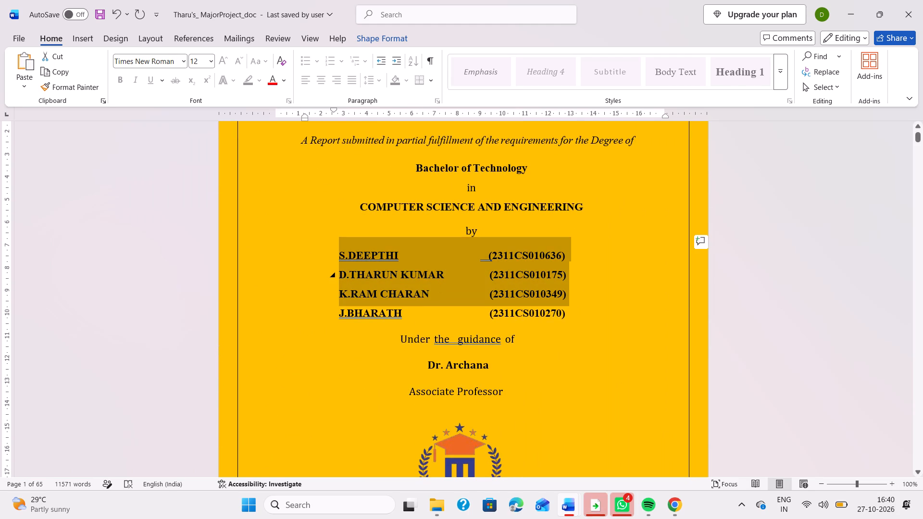
pyautogui.moveTo(594, 307); pyautogui.dragTo(594, 309)
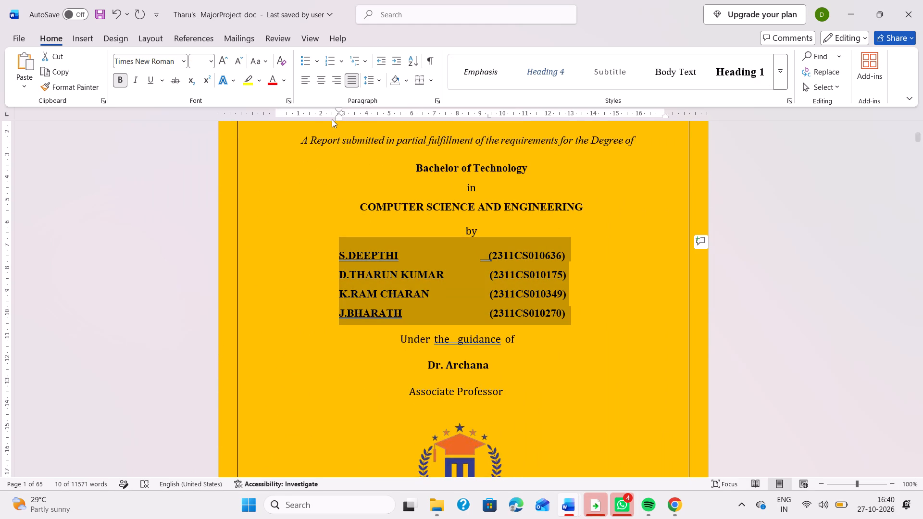
pyautogui.moveTo(337, 120); pyautogui.dragTo(362, 120)
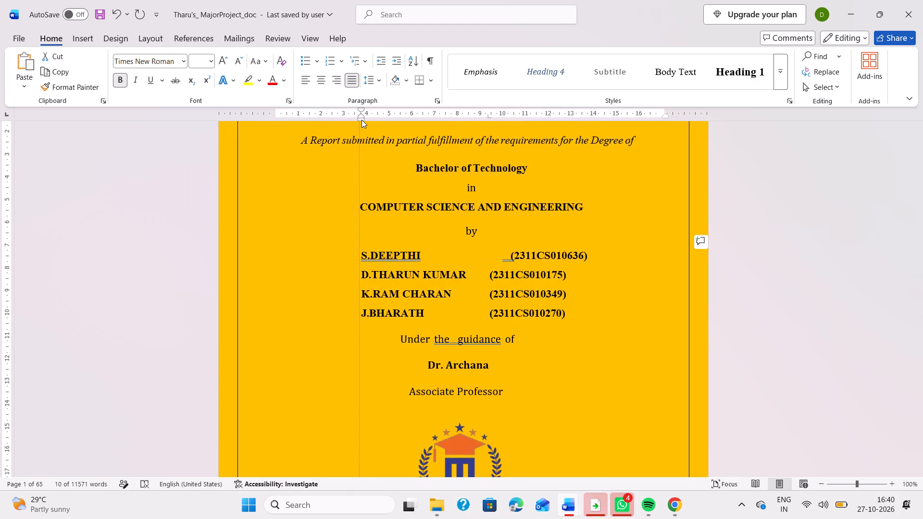
pyautogui.moveTo(362, 120); pyautogui.dragTo(362, 120)
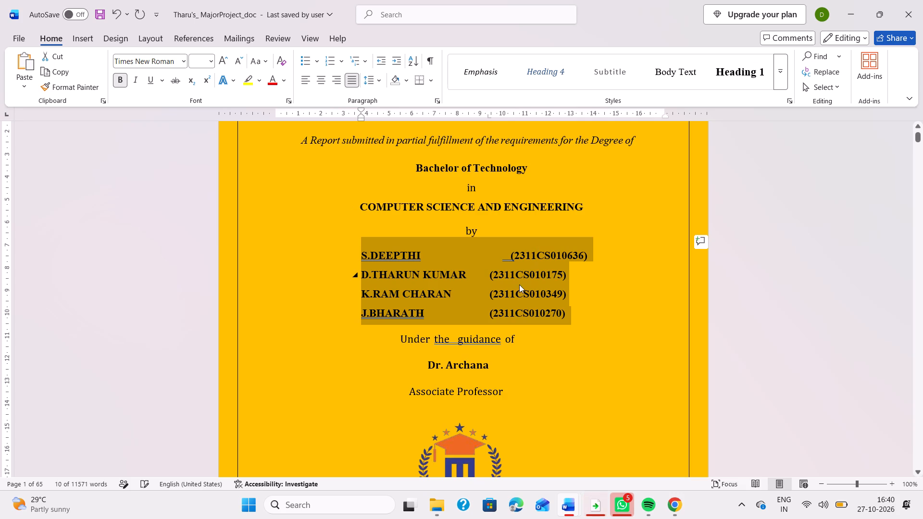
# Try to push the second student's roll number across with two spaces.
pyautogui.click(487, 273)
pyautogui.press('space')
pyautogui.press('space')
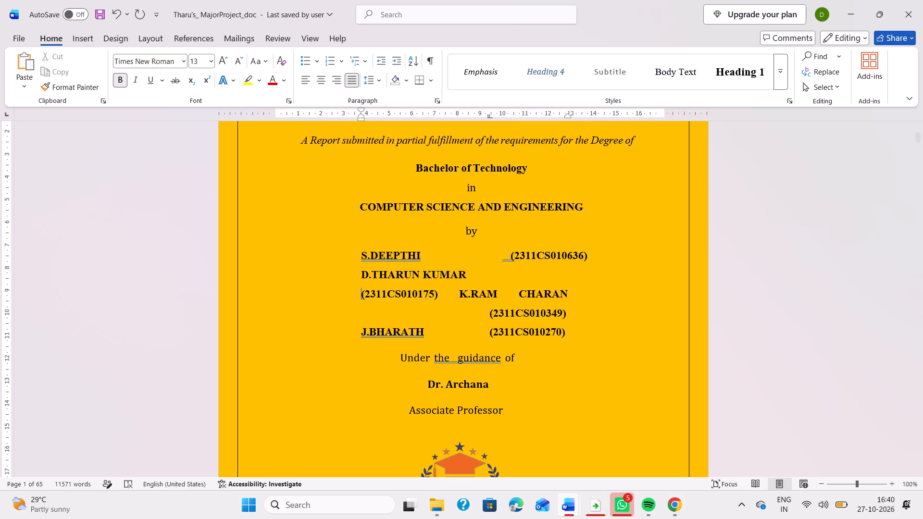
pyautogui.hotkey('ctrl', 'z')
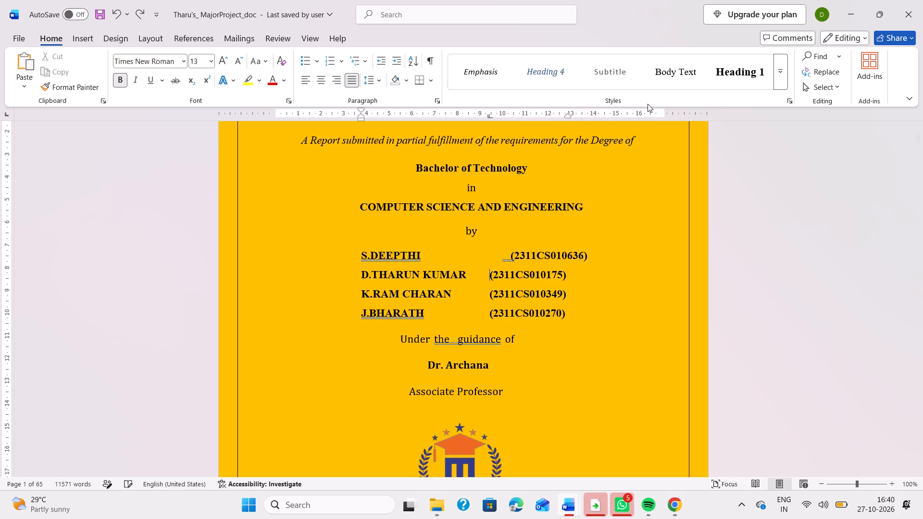
# Extend the right indent of the second student's line to about 13.8 cm.
pyautogui.press('super+Left')
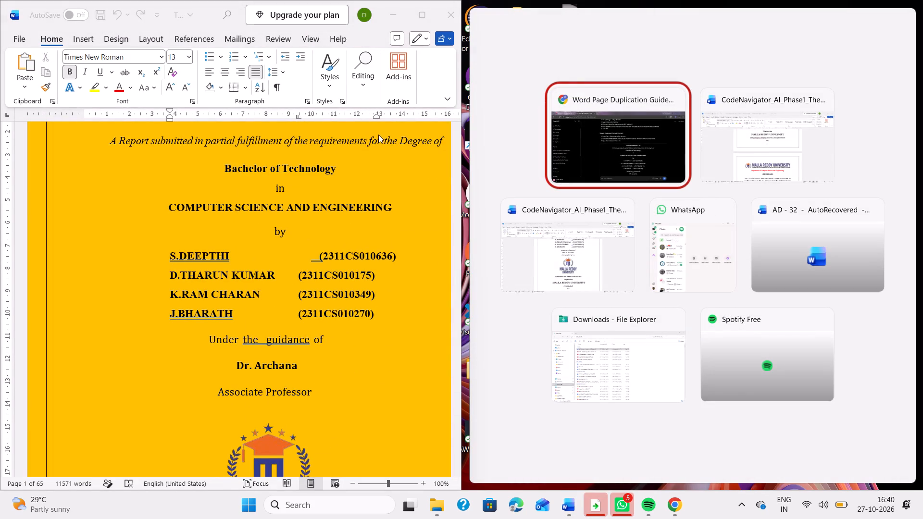
pyautogui.click(376, 117)
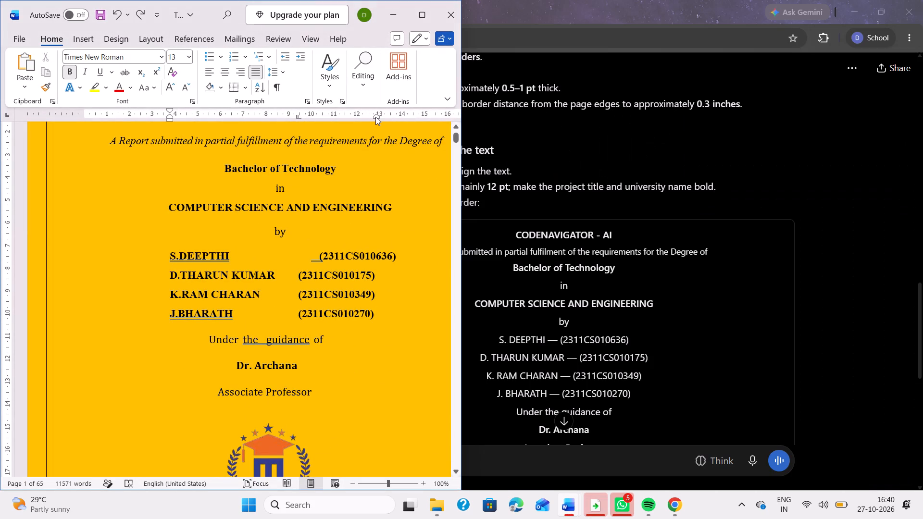
pyautogui.moveTo(375, 117); pyautogui.dragTo(398, 118)
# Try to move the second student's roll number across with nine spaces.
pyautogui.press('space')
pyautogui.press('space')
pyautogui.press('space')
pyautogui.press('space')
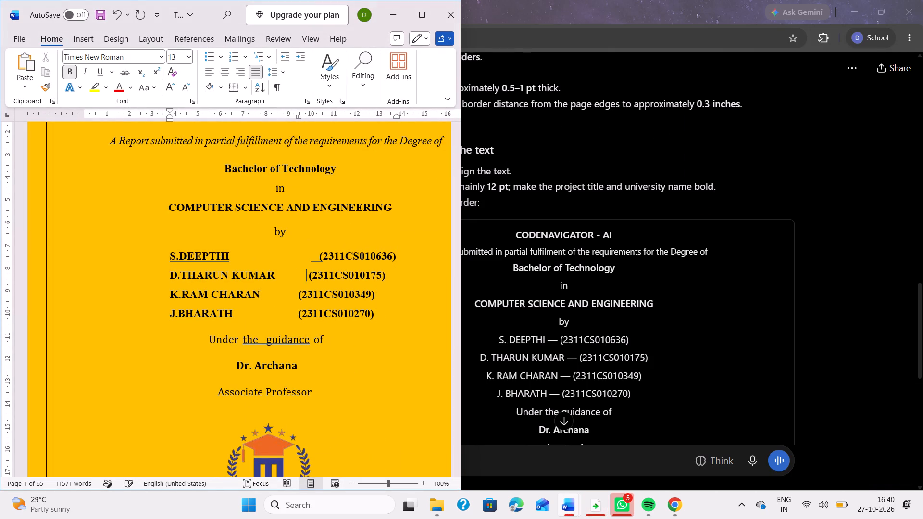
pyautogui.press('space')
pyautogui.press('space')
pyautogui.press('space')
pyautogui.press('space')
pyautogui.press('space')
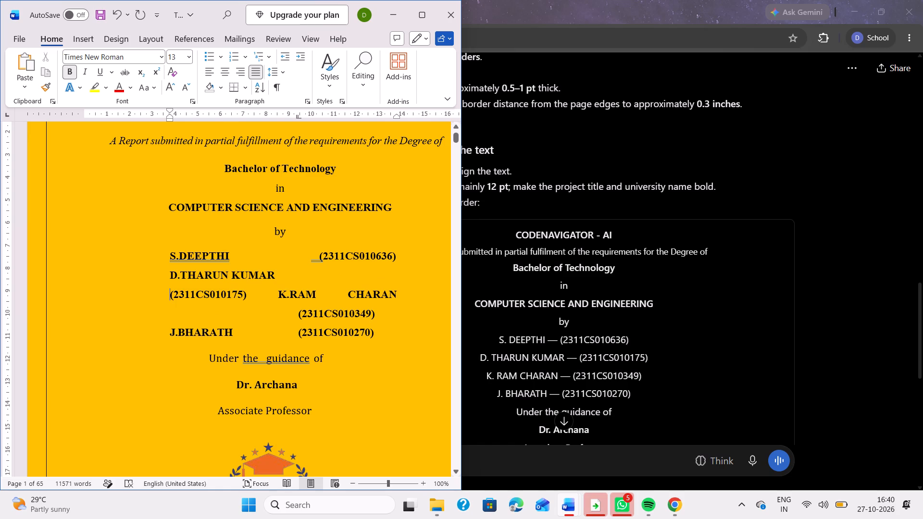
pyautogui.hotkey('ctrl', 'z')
# Align the second student's roll number beneath the first student's by inserting eight spaces before it.
pyautogui.press('space')
pyautogui.press('space')
pyautogui.press('space')
pyautogui.press('space')
pyautogui.press('space')
pyautogui.press('space')
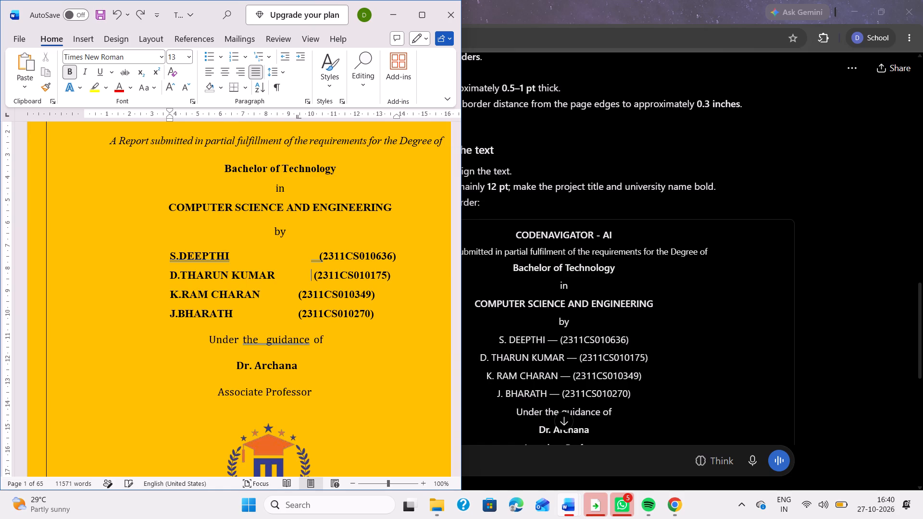
pyautogui.press('space')
pyautogui.press('space')
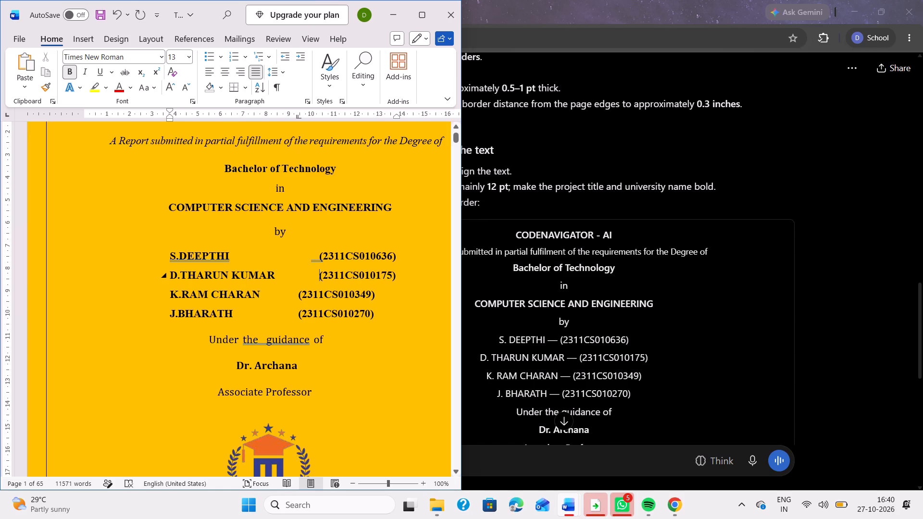
# Align the third student's roll number with the ones above by inserting seven spaces before it.
pyautogui.click(296, 292)
pyautogui.press('space')
pyautogui.press('space')
pyautogui.press('space')
pyautogui.press('space')
pyautogui.press('space')
pyautogui.press('space')
pyautogui.press('space')
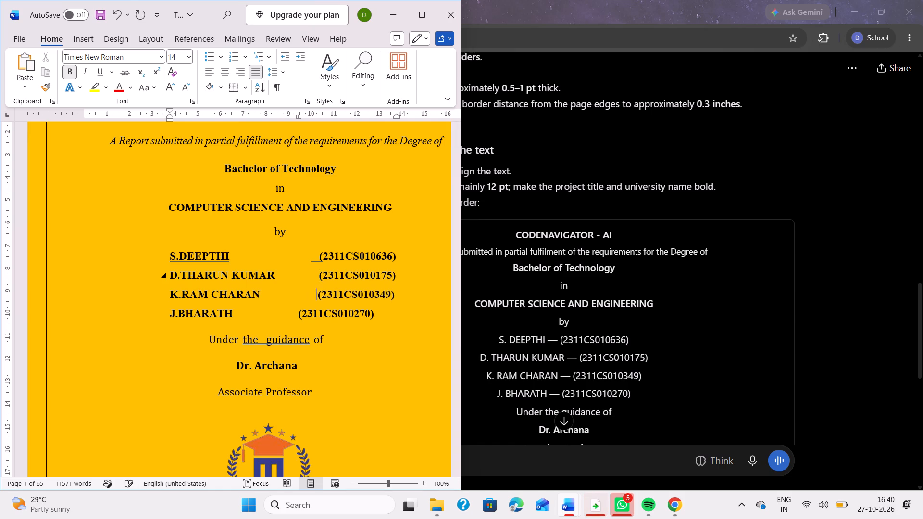
pyautogui.press('space')
pyautogui.hotkey('ctrl', 'z')
pyautogui.press('space')
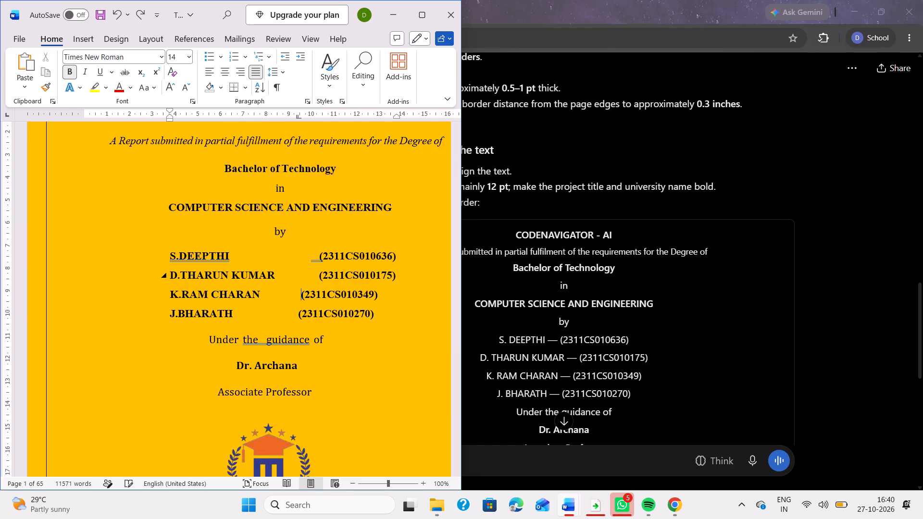
pyautogui.press('space')
pyautogui.press('space')
pyautogui.press('space')
pyautogui.press('space')
pyautogui.press('space')
pyautogui.press('space')
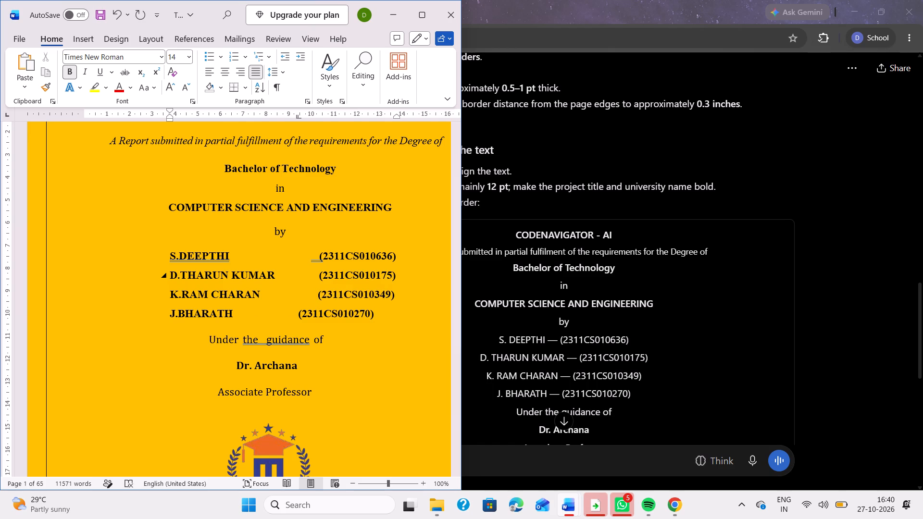
# Align the fourth student's roll number with the ones above by inserting seven spaces before it.
pyautogui.click(297, 315)
pyautogui.press('space')
pyautogui.press('space')
pyautogui.press('space')
pyautogui.press('space')
pyautogui.press('space')
pyautogui.press('space')
pyautogui.press('space')
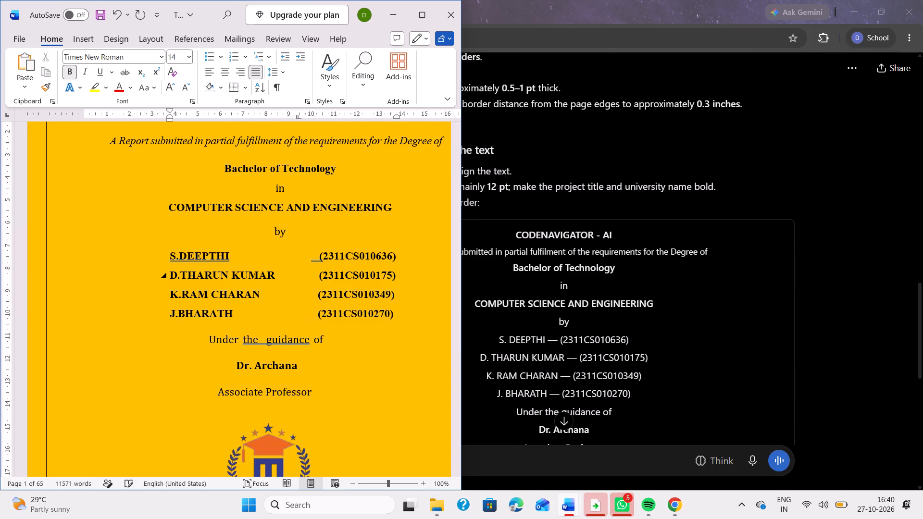
# Maximise the document window and examine the yellow cover page from the project title down to the year.
pyautogui.click(424, 13)
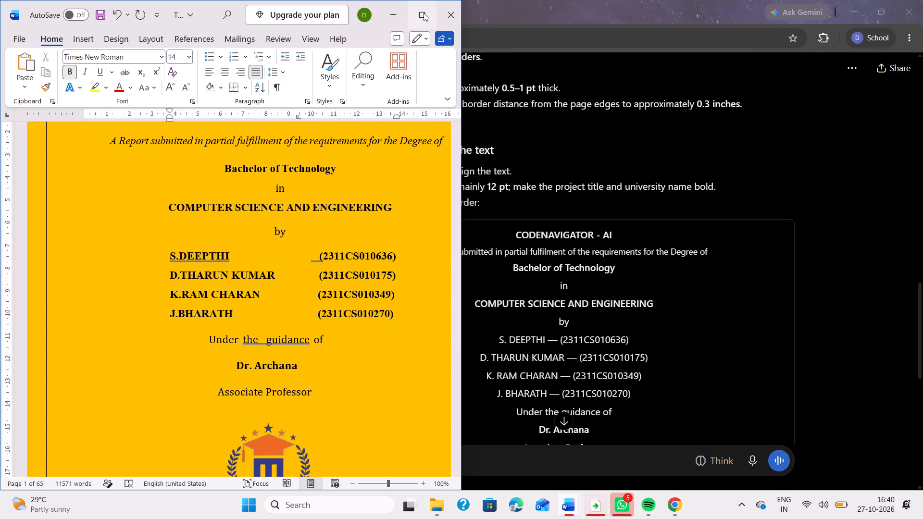
pyautogui.scroll(-1, 454, 307)
pyautogui.scroll(1, 454, 307)
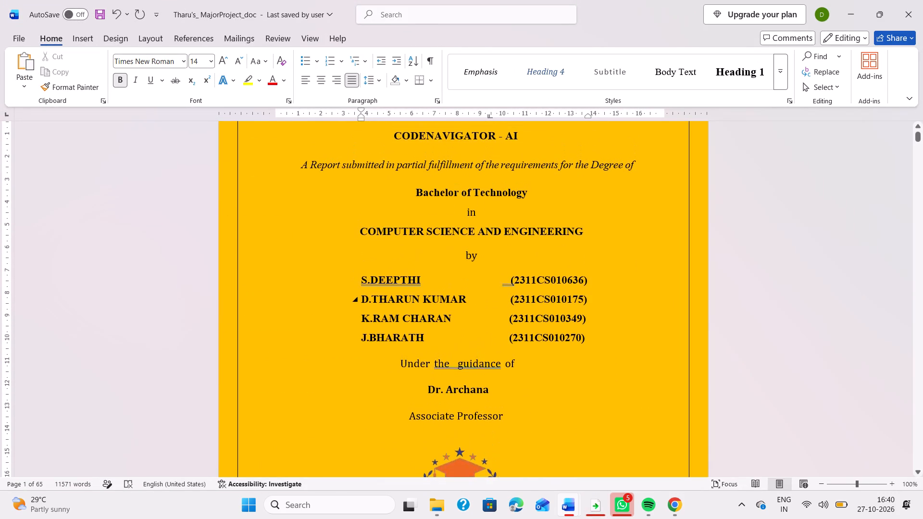
pyautogui.scroll(1, 454, 307)
pyautogui.scroll(-2, 454, 307)
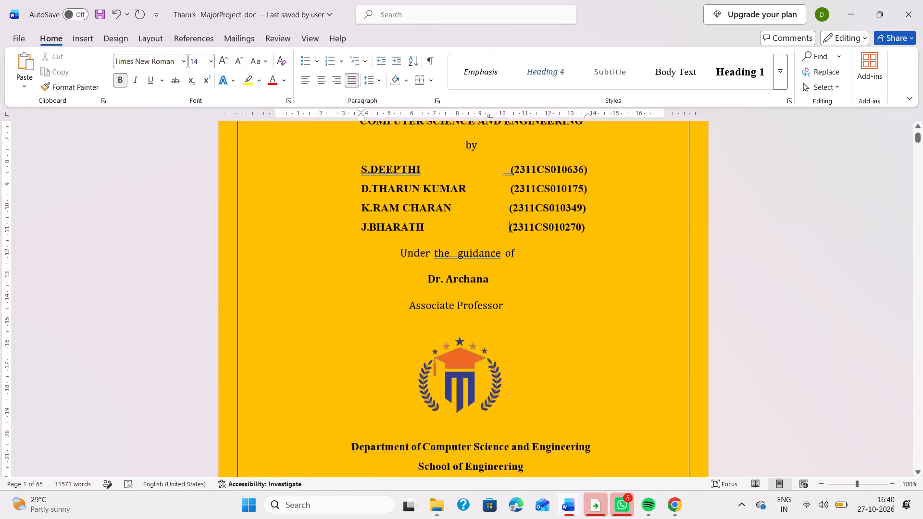
pyautogui.scroll(-1, 454, 307)
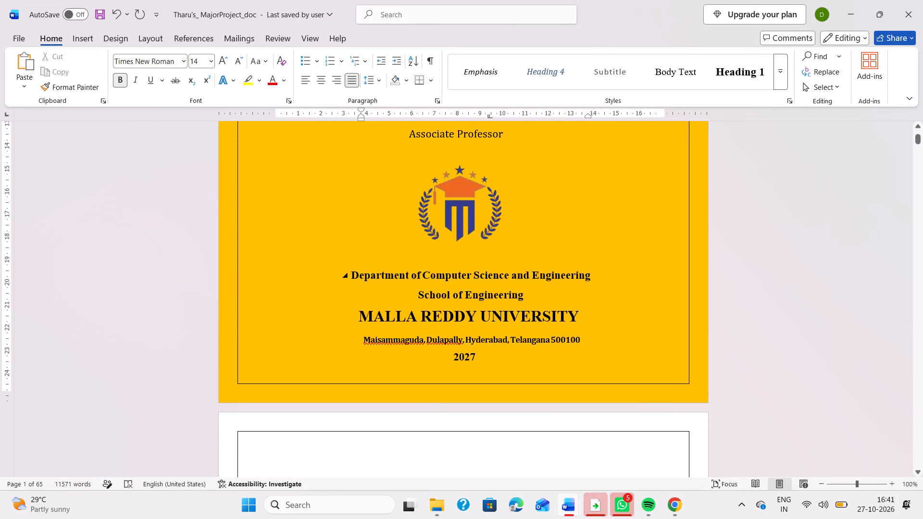
pyautogui.scroll(2, 454, 307)
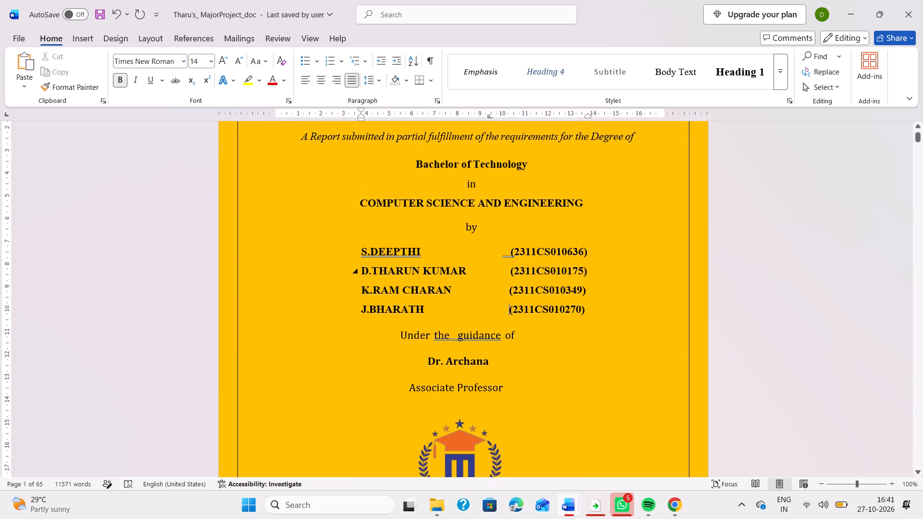
# Change the guide's title on the cover to "Mrs." and insert the initial "K." with a space before the name.
pyautogui.click(437, 358)
pyautogui.press('BackSpace')
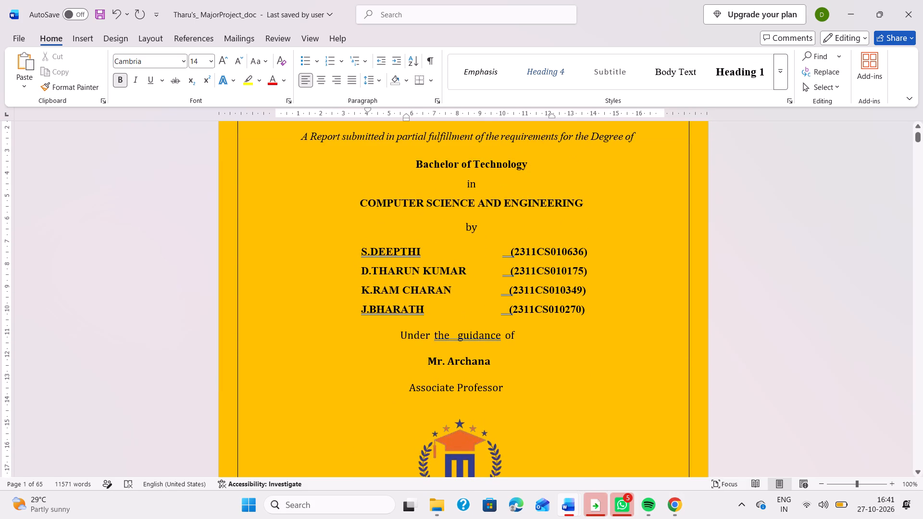
pyautogui.click(442, 360)
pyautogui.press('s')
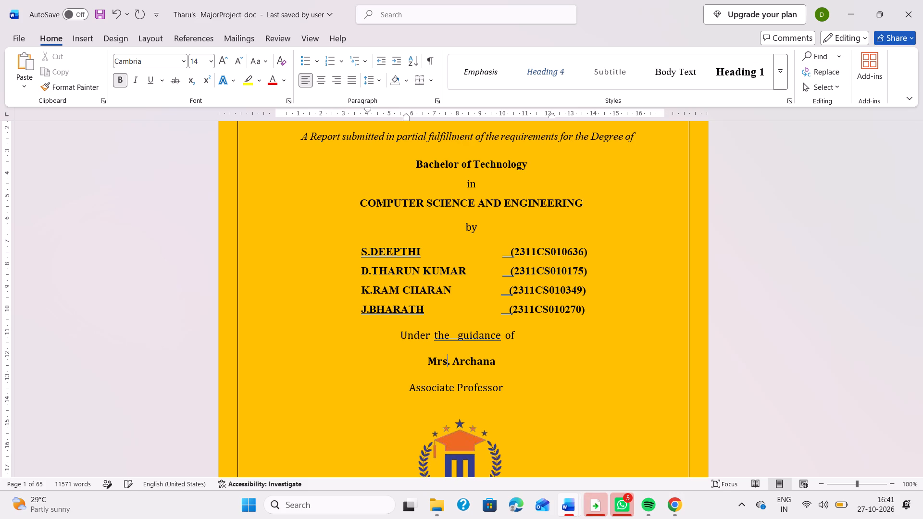
pyautogui.click(452, 364)
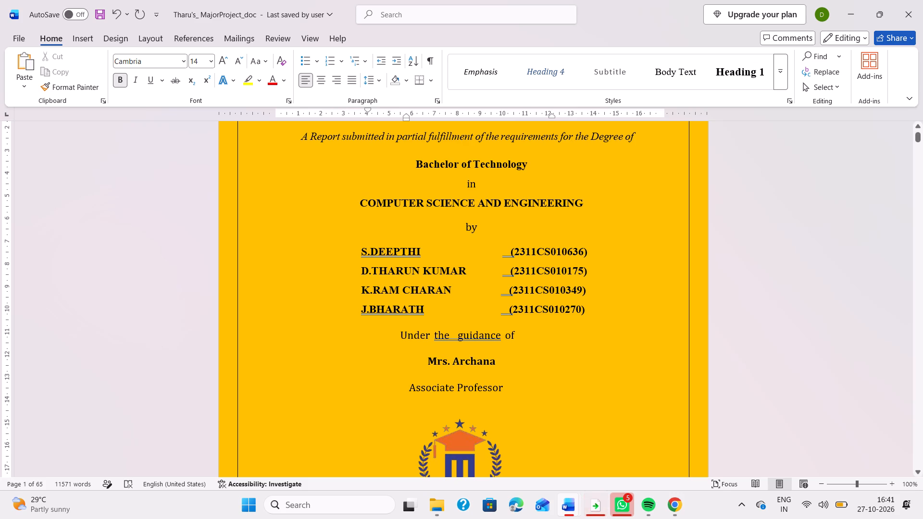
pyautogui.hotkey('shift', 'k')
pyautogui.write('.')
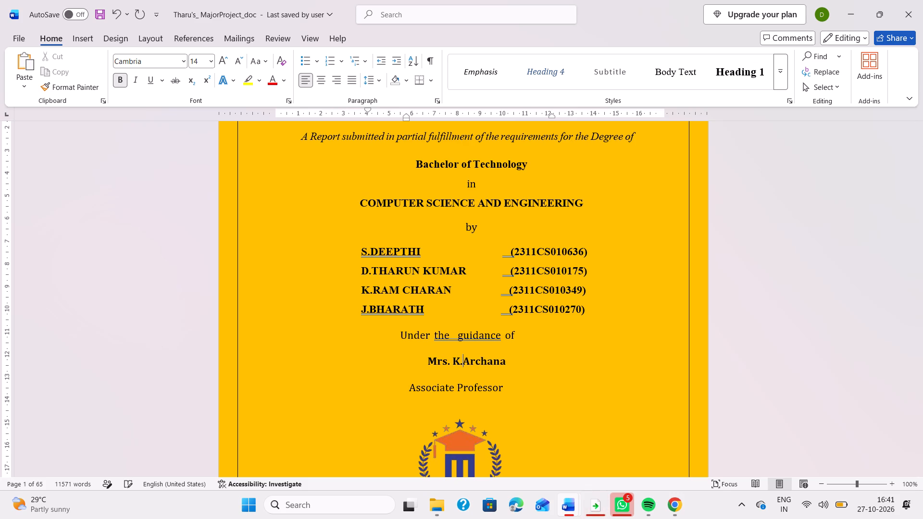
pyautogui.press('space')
# Place the text cursor just before "Mrs." on the cover's guide name line.
pyautogui.scroll(1, 577, 352)
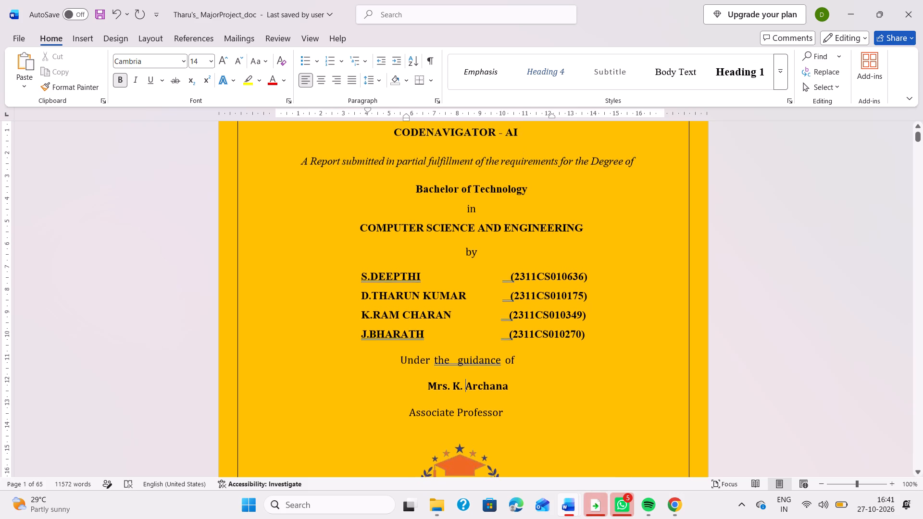
pyautogui.click(426, 385)
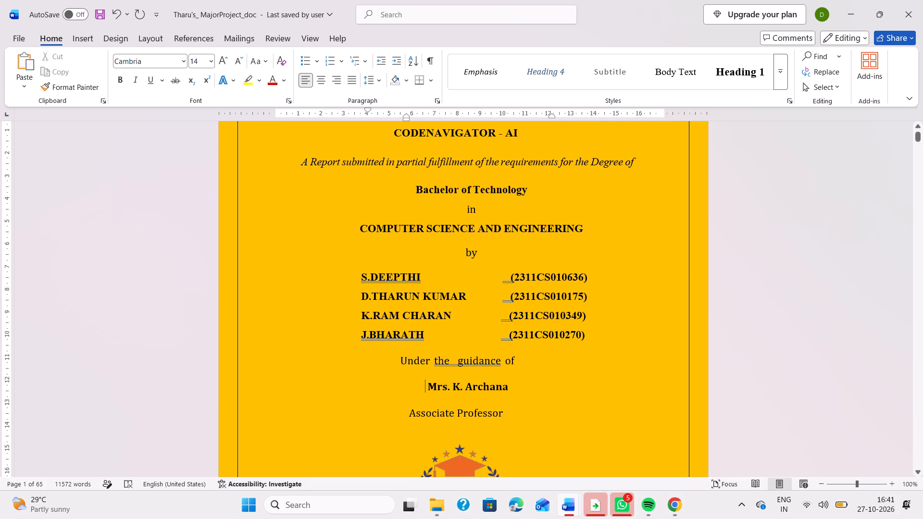
# Centre the guide's name under the guidance line, reducing its left indent to about 5.3 cm and adjusting the spacing before it.
pyautogui.moveTo(407, 117); pyautogui.dragTo(398, 117)
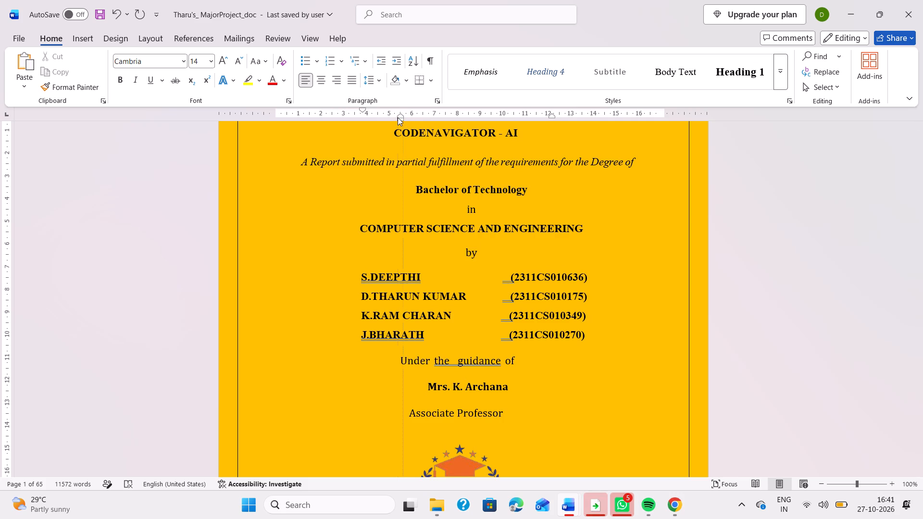
pyautogui.moveTo(398, 117); pyautogui.dragTo(396, 117)
pyautogui.press('Right')
pyautogui.press('BackSpace')
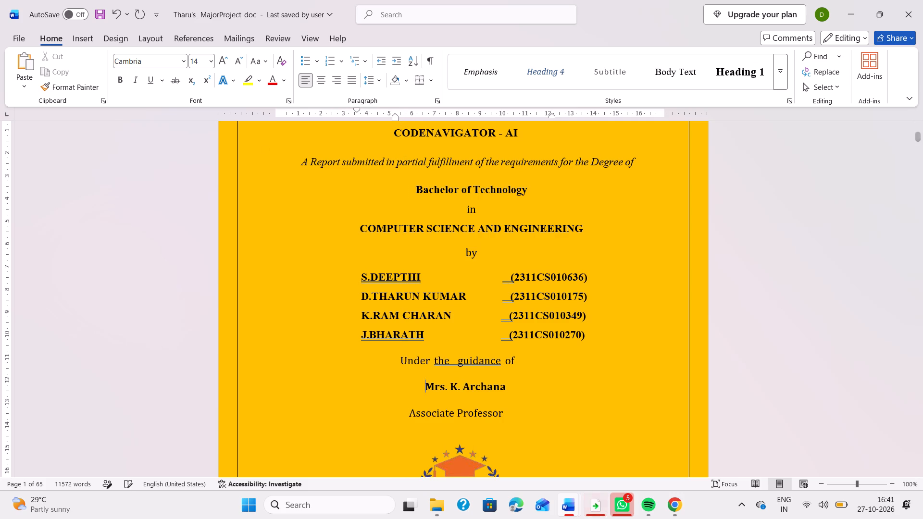
pyautogui.press('BackSpace')
pyautogui.press('BackSpace')
pyautogui.press('BackSpace')
pyautogui.press('space')
pyautogui.press('space')
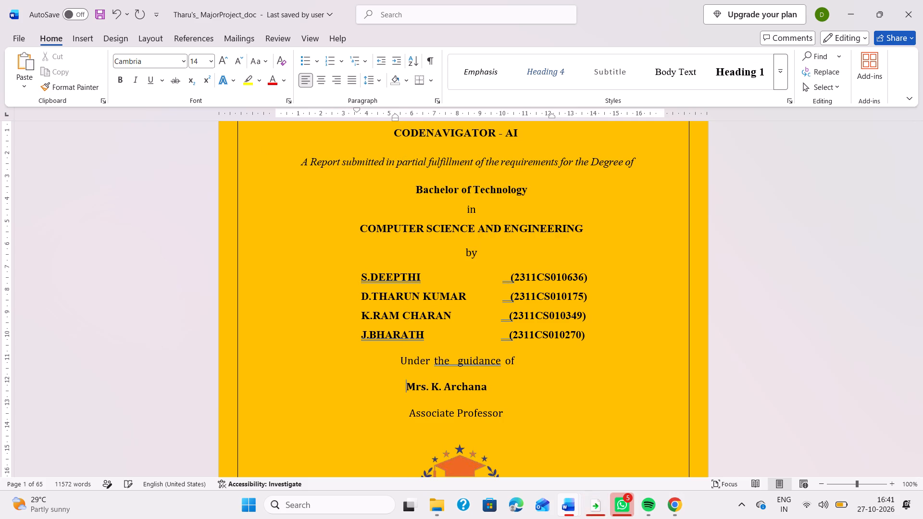
pyautogui.press('space')
pyautogui.press('space')
pyautogui.press('space')
pyautogui.press('space')
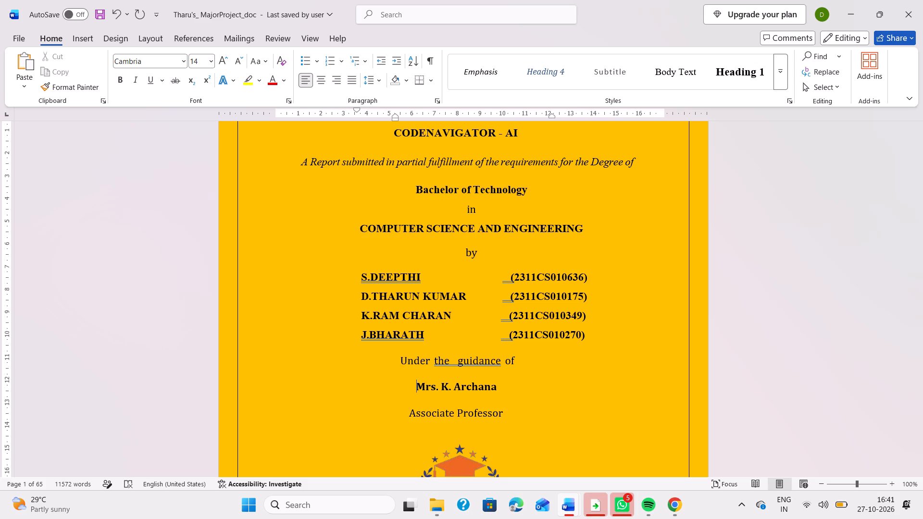
pyautogui.scroll(-1, 497, 166)
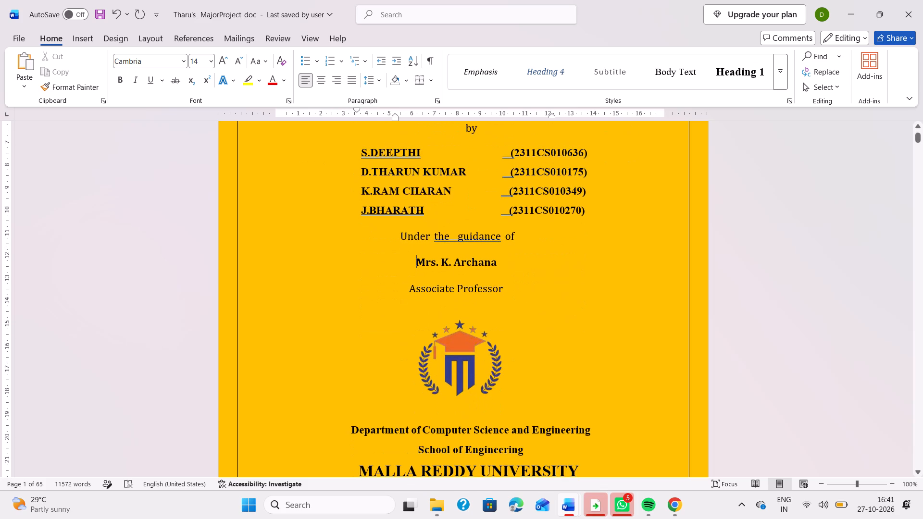
# Remove the extra space before "guidance" in the "Under the guidance of" line on the yellow cover.
pyautogui.click(456, 235)
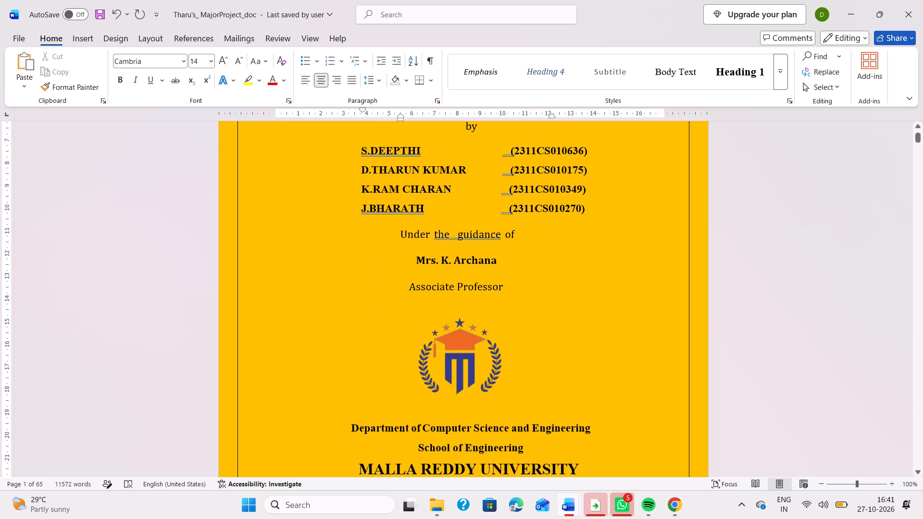
pyautogui.press('BackSpace')
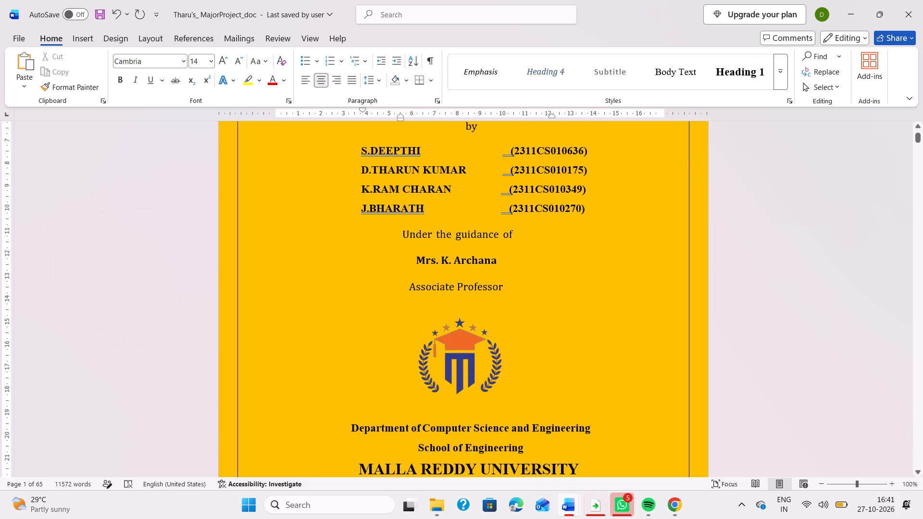
# Print only page 1, the yellow cover, with Microsoft Print to PDF and save it on the Desktop as "yellow".
pyautogui.scroll(-2, 480, 234)
pyautogui.scroll(1, 480, 234)
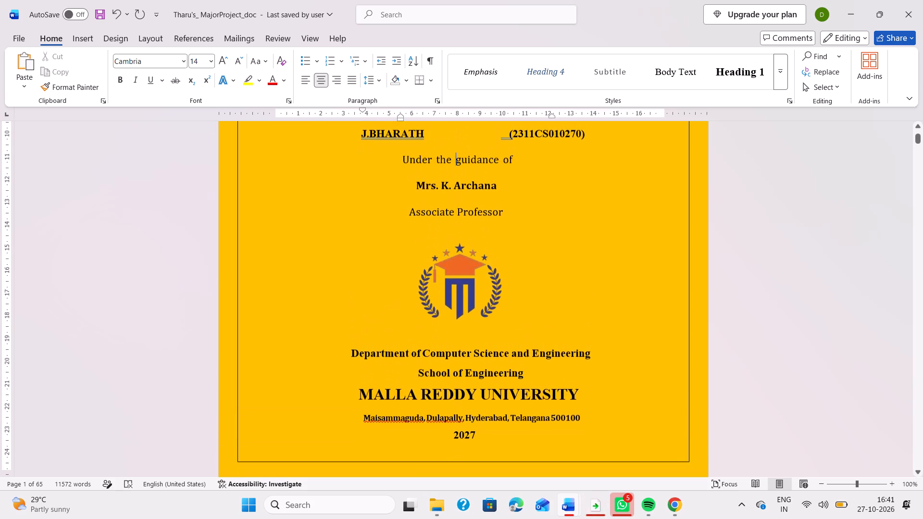
pyautogui.scroll(-2, 480, 234)
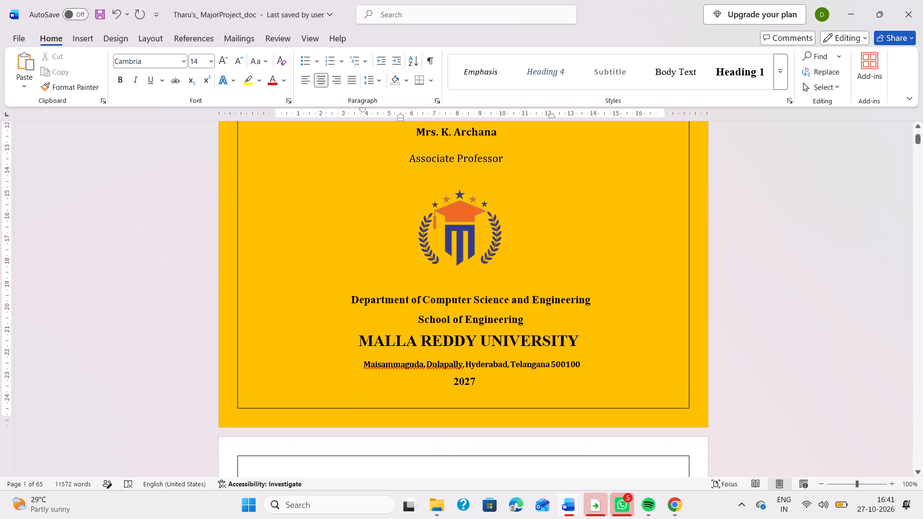
pyautogui.hotkey('ctrl', 'p')
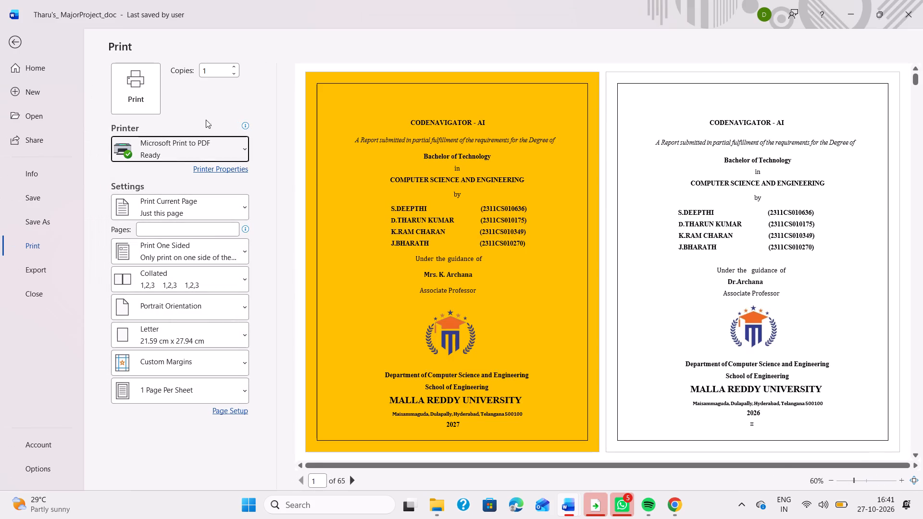
pyautogui.click(190, 229)
pyautogui.press('1')
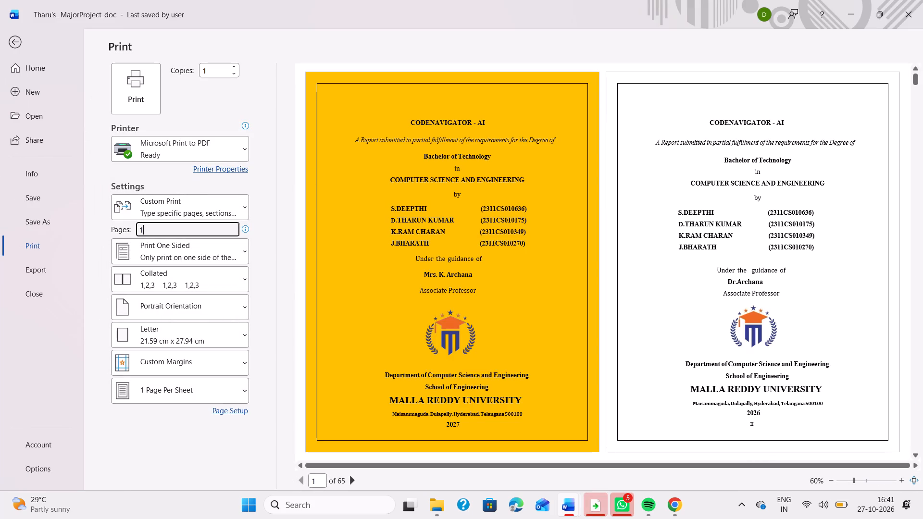
pyautogui.click(141, 104)
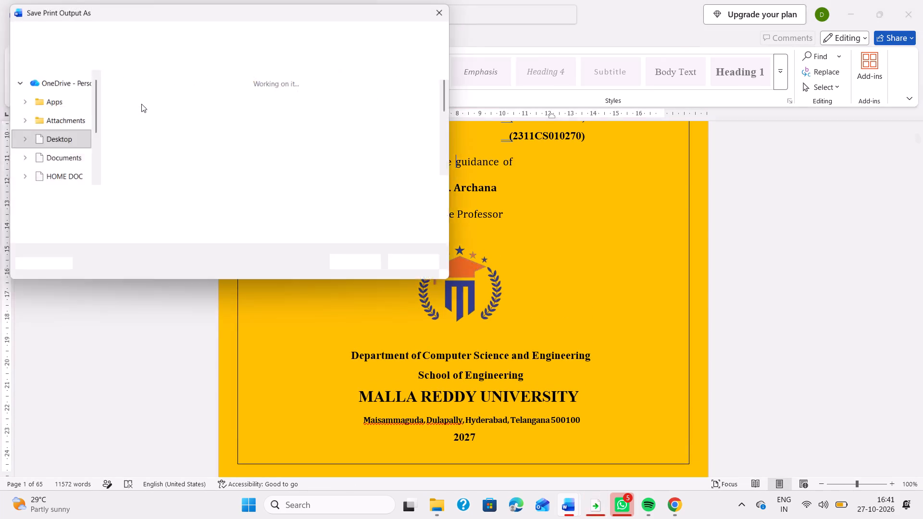
pyautogui.write('yellow')
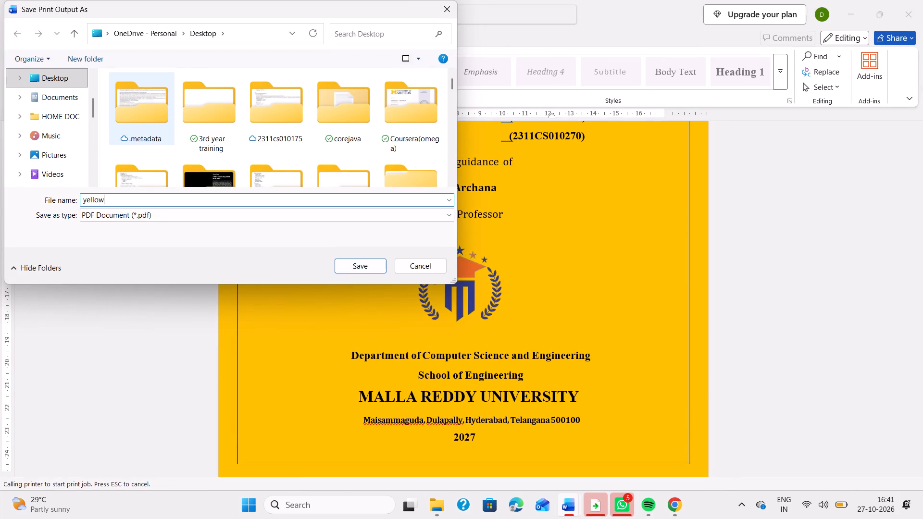
pyautogui.press('Return')
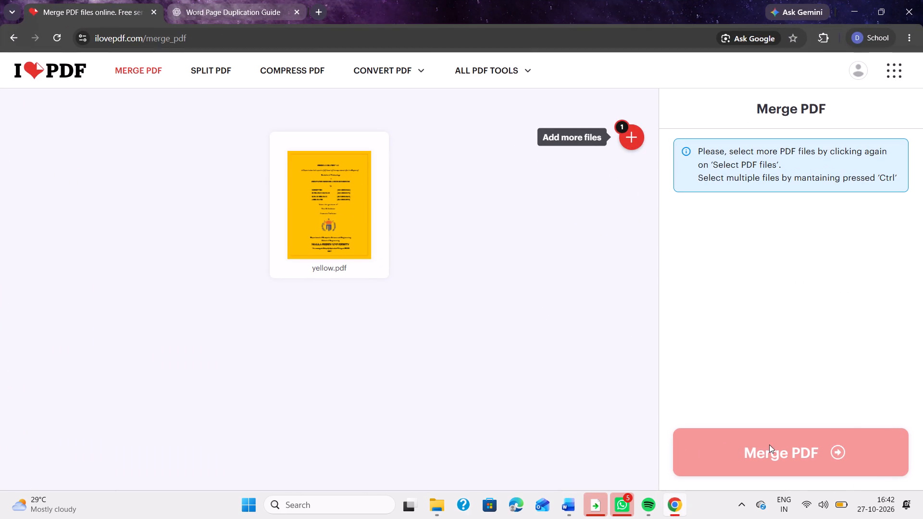
# Add the "major(project)" PDF from the Desktop as the second file to merge.
pyautogui.click(629, 134)
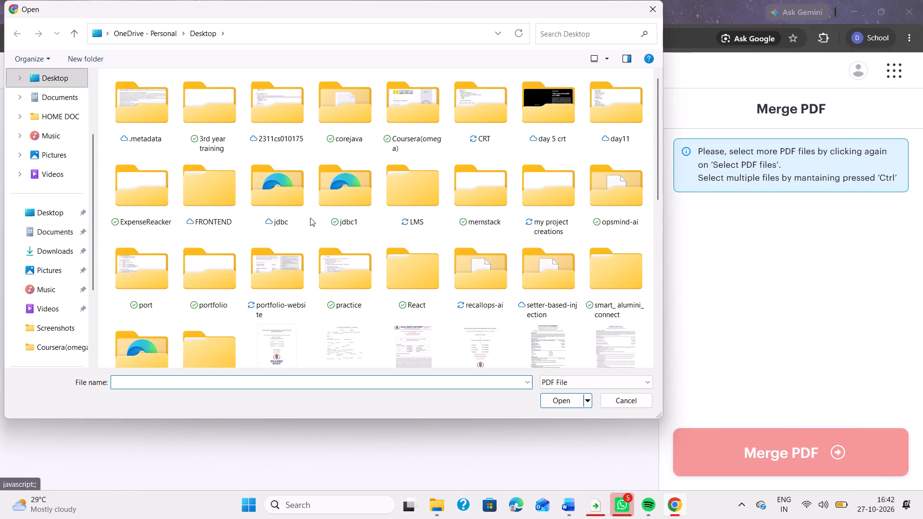
pyautogui.scroll(-1, 310, 218)
pyautogui.scroll(-1, 351, 226)
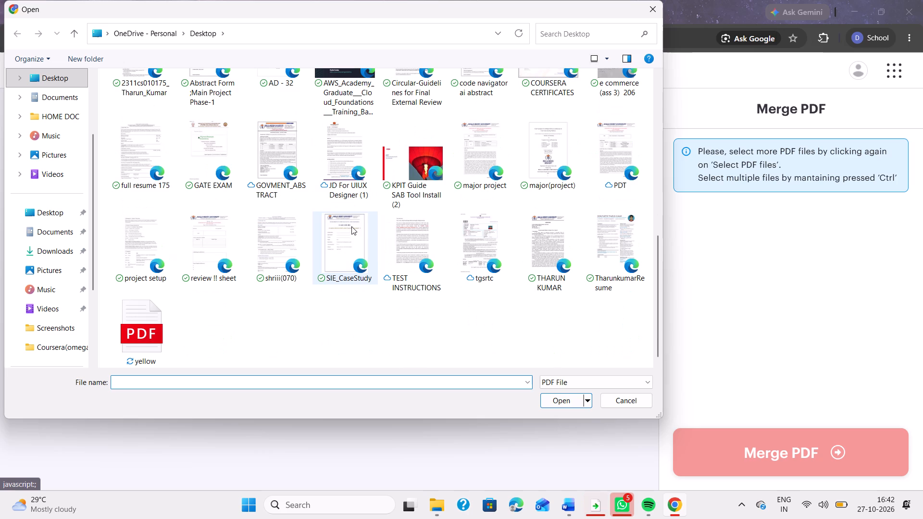
pyautogui.scroll(1, 268, 288)
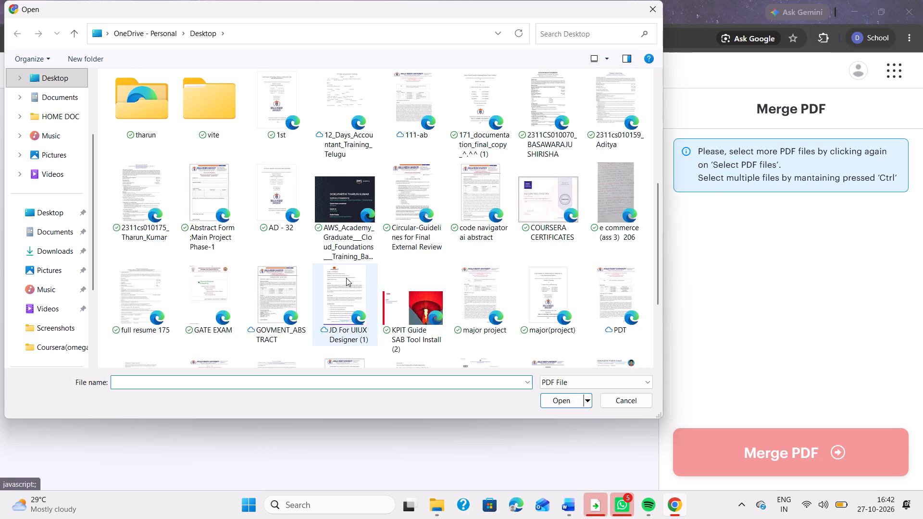
pyautogui.scroll(1, 346, 278)
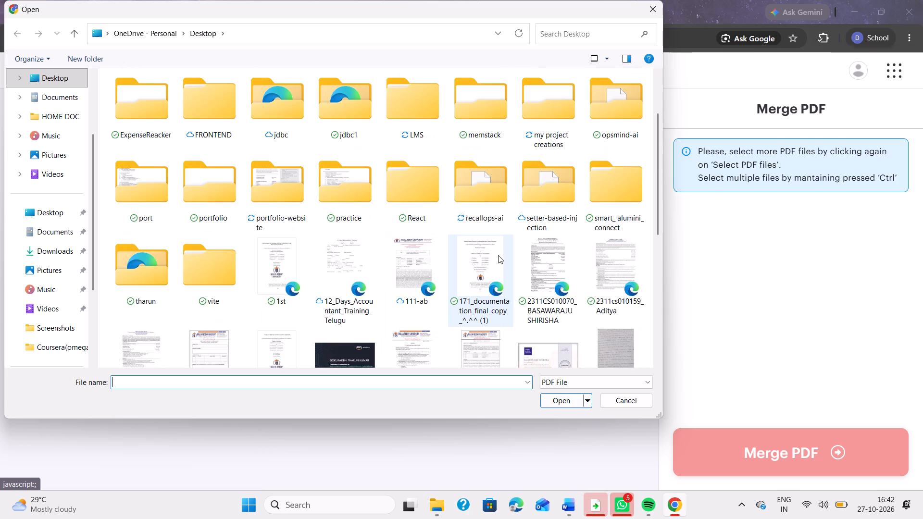
pyautogui.scroll(-1, 498, 255)
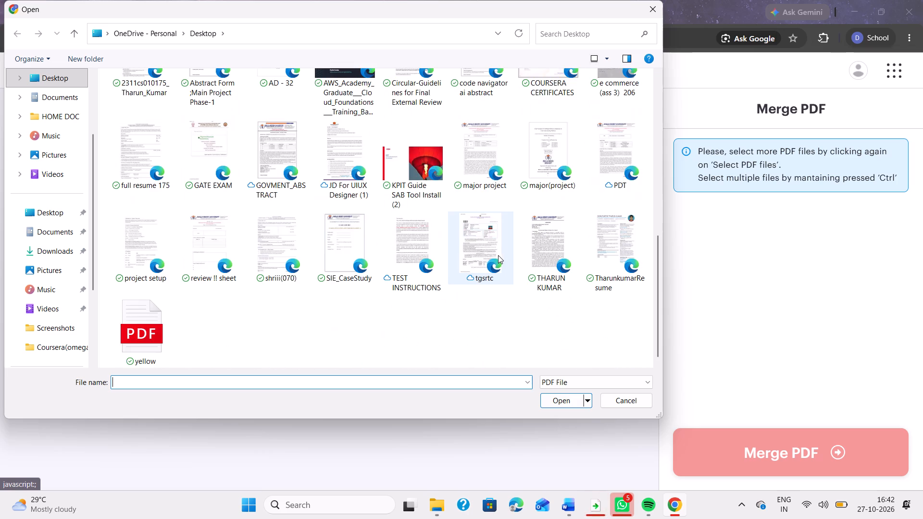
pyautogui.scroll(1, 473, 242)
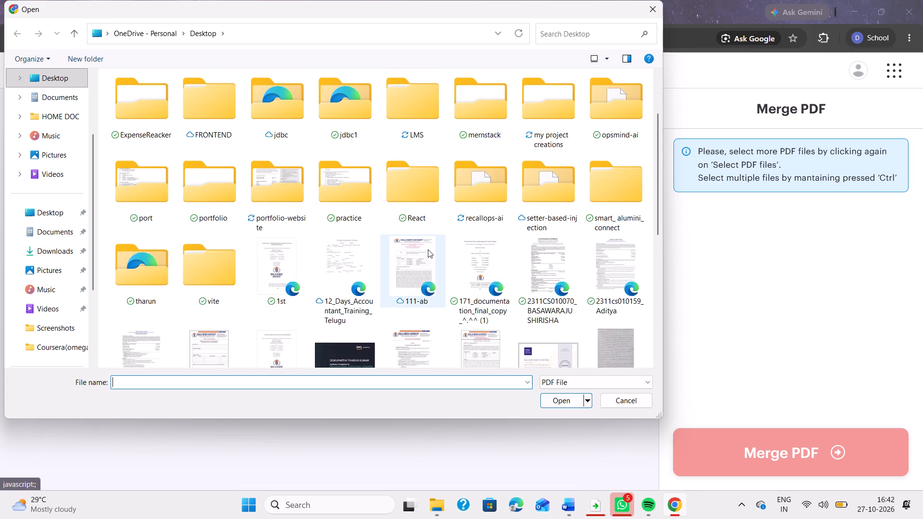
pyautogui.scroll(-1, 416, 269)
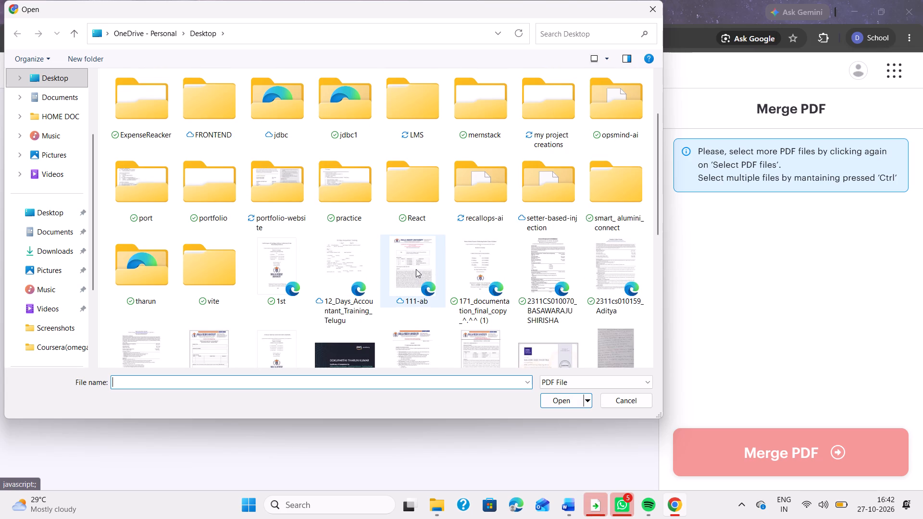
pyautogui.scroll(-1, 416, 269)
pyautogui.scroll(-1, 461, 269)
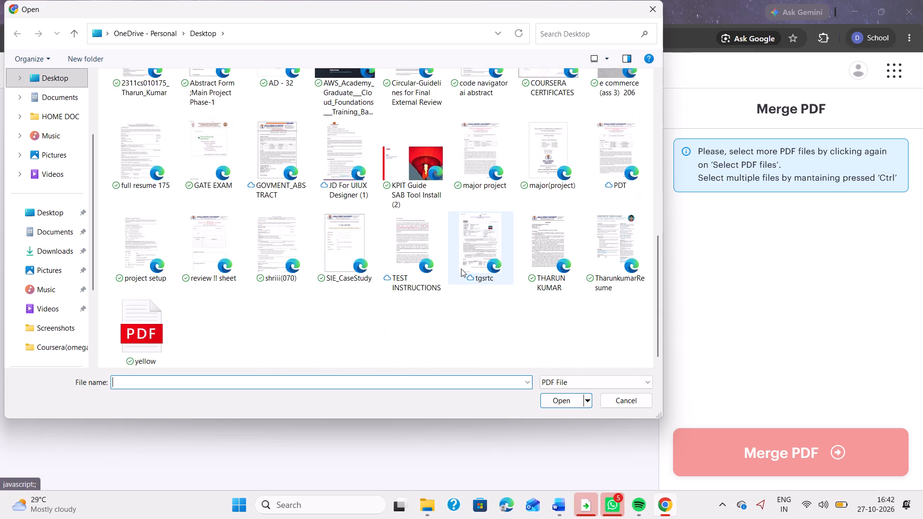
pyautogui.scroll(1, 492, 261)
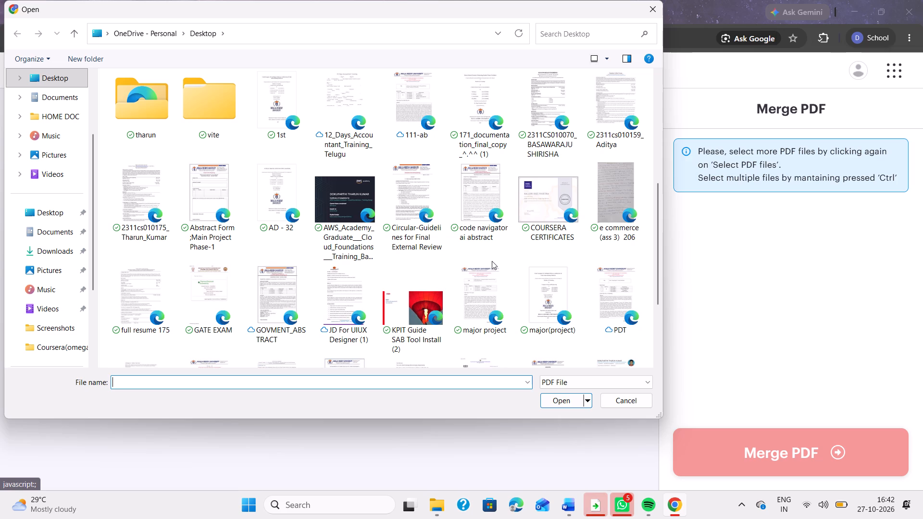
pyautogui.scroll(1, 511, 238)
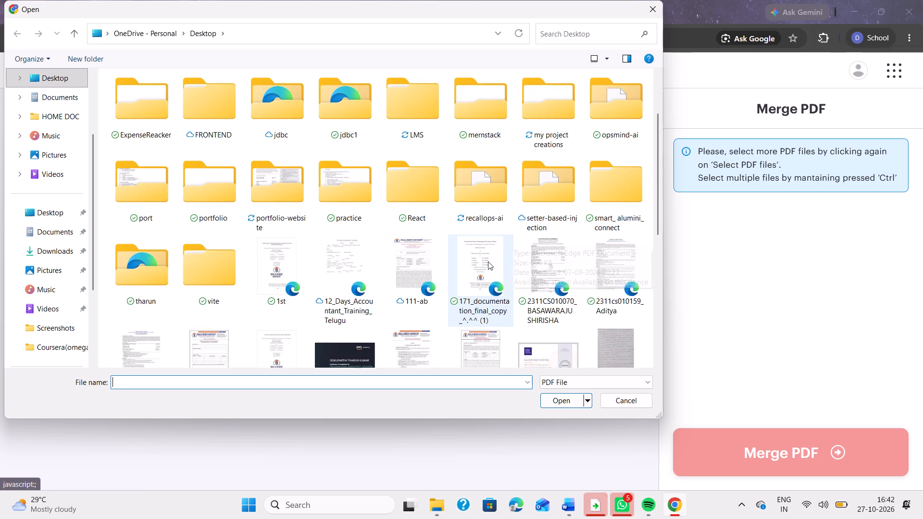
pyautogui.scroll(-1, 488, 261)
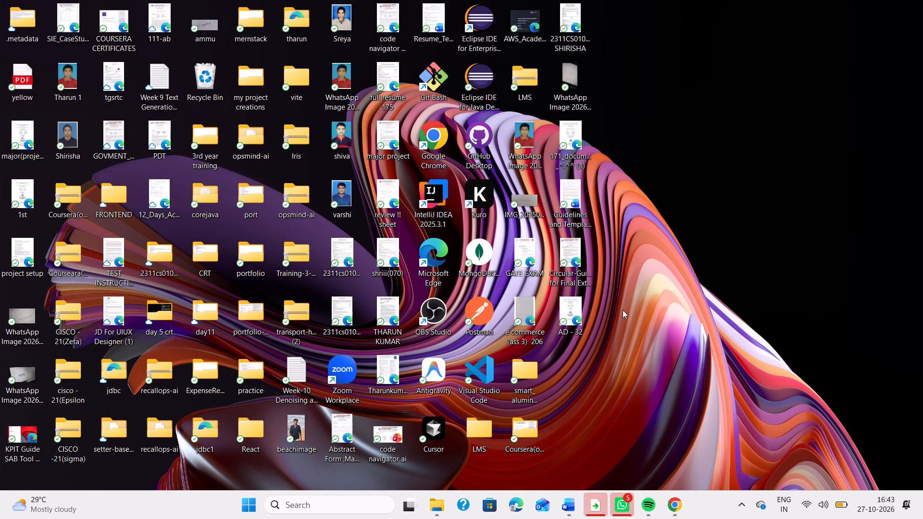
pyautogui.hotkey('alt', 'Tab')
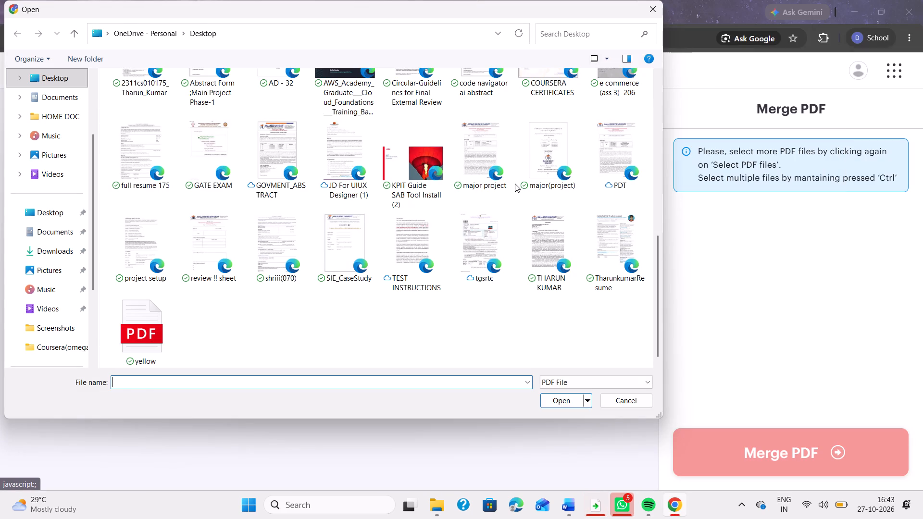
pyautogui.click(561, 160)
pyautogui.click(548, 398)
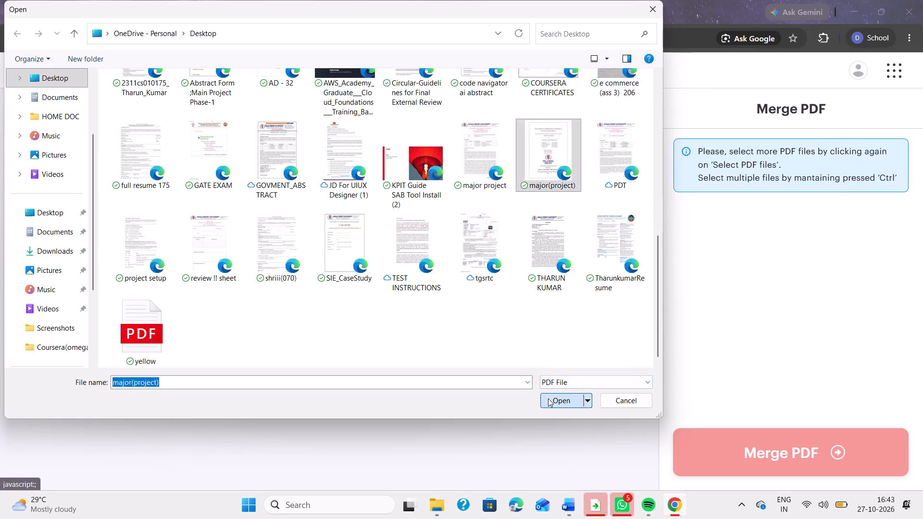
# Merge the yellow cover and major(project) PDFs and download the merged file.
pyautogui.click(777, 464)
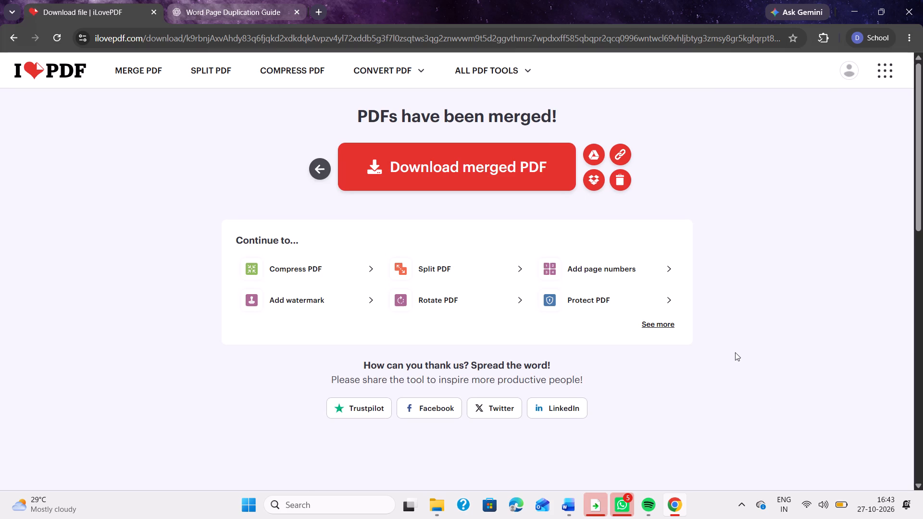
pyautogui.click(494, 181)
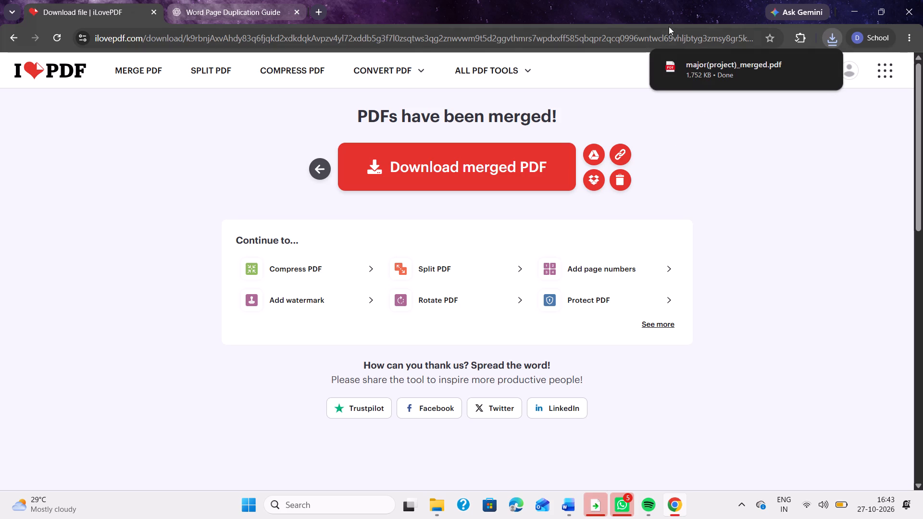
# Open the downloaded major(project)_merged PDF and compare the details on its yellow cover, white cover, inner title page and certificate page.
pyautogui.doubleClick(696, 64)
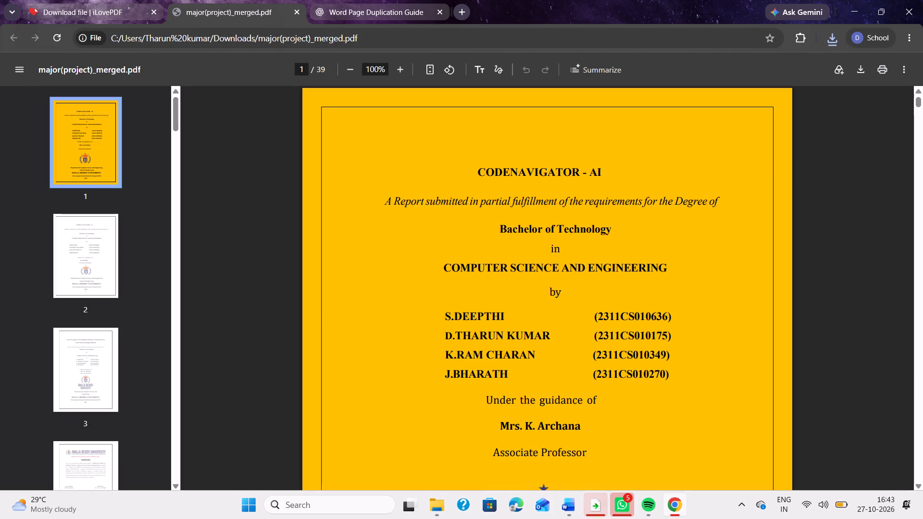
pyautogui.scroll(-3, 433, 267)
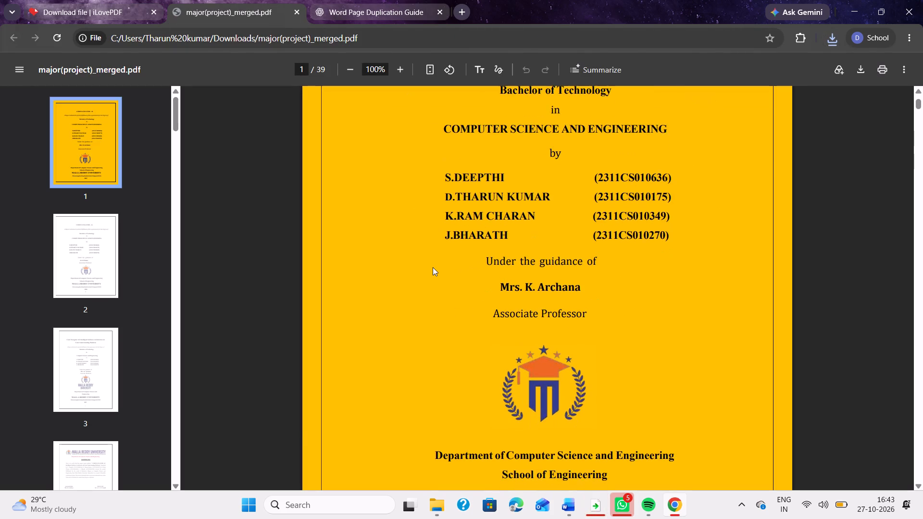
pyautogui.scroll(-5, 433, 267)
pyautogui.scroll(1, 433, 267)
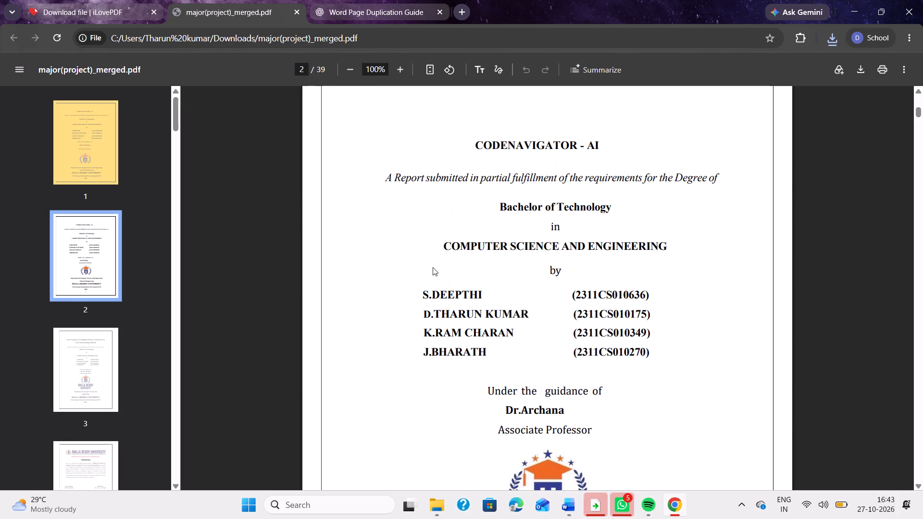
pyautogui.scroll(-3, 433, 267)
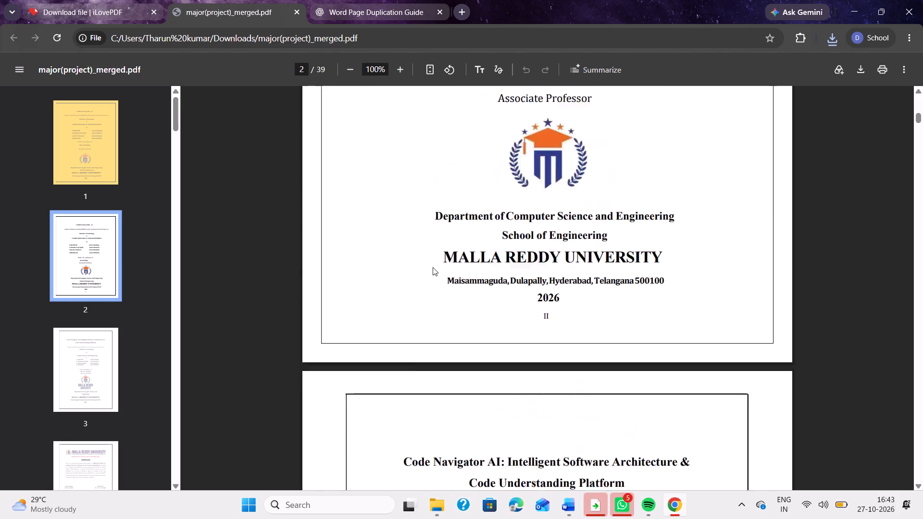
pyautogui.scroll(-4, 433, 267)
pyautogui.scroll(5, 433, 267)
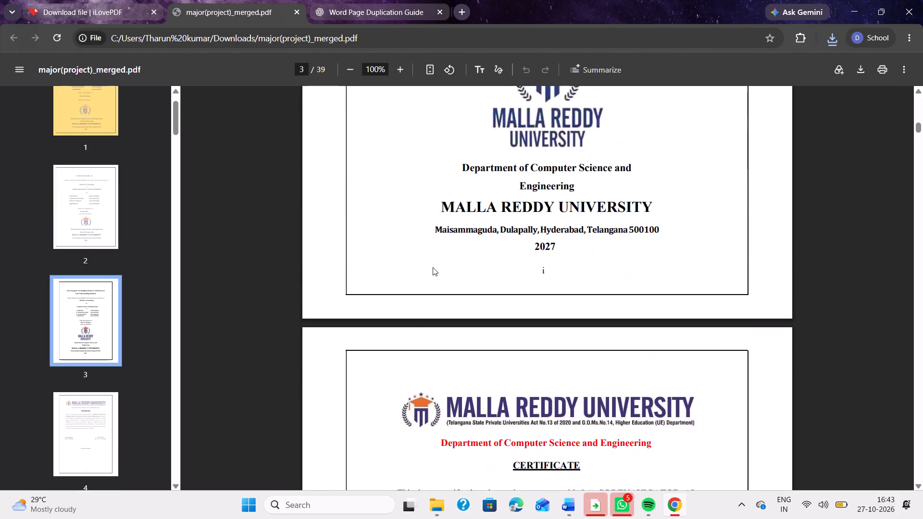
pyautogui.scroll(4, 433, 267)
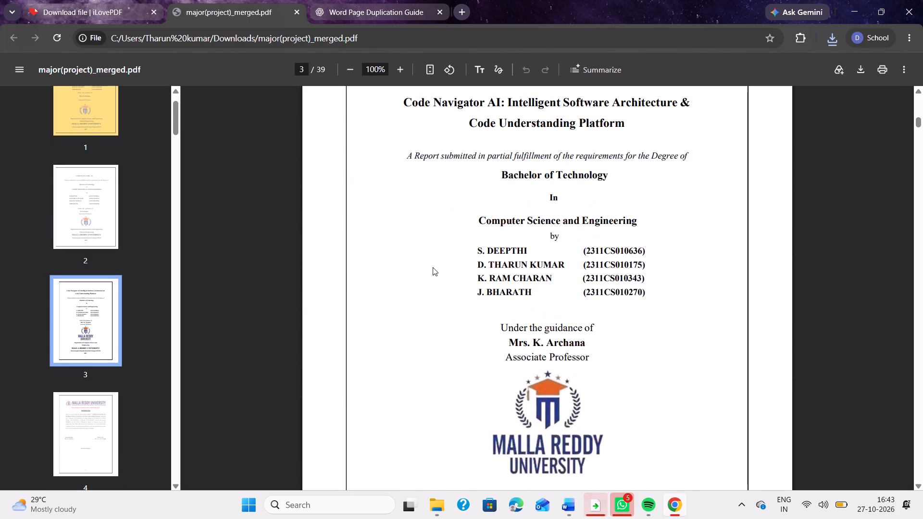
pyautogui.scroll(7, 433, 267)
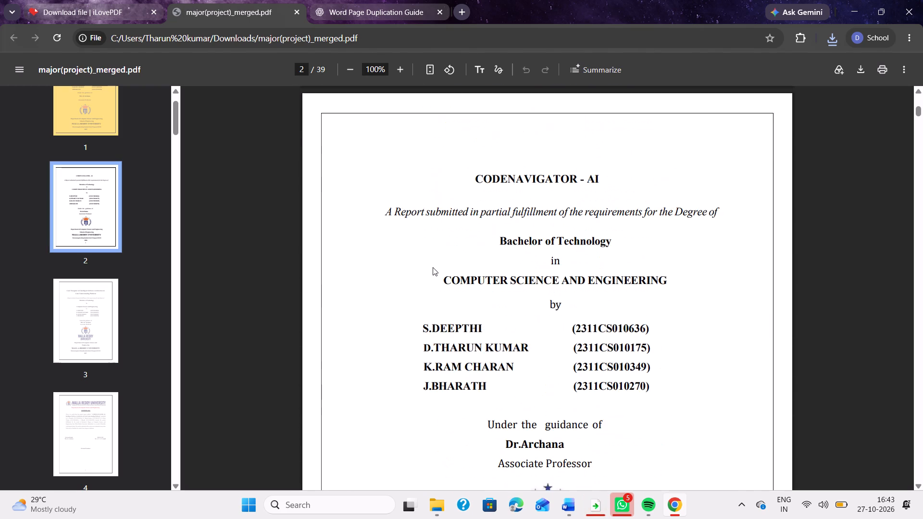
pyautogui.scroll(2, 433, 267)
pyautogui.scroll(-3, 433, 267)
pyautogui.scroll(1, 433, 267)
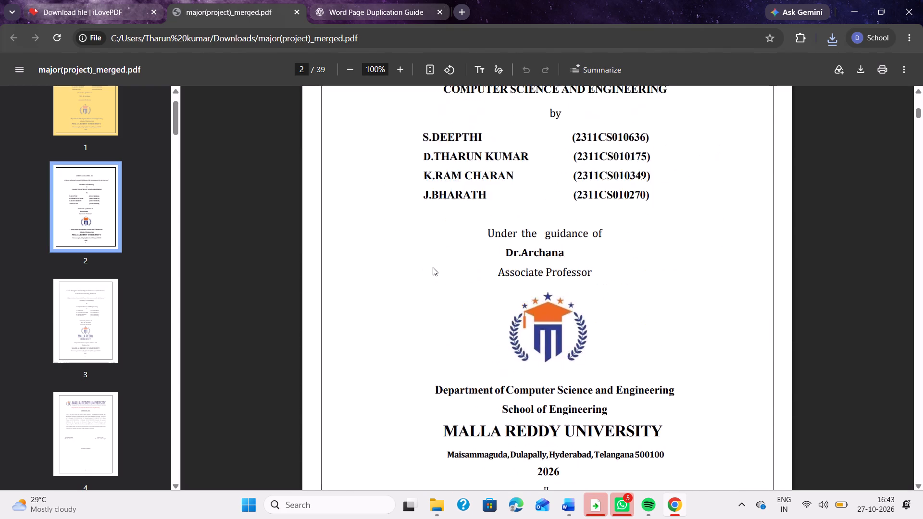
pyautogui.scroll(2, 433, 267)
pyautogui.scroll(-1, 433, 267)
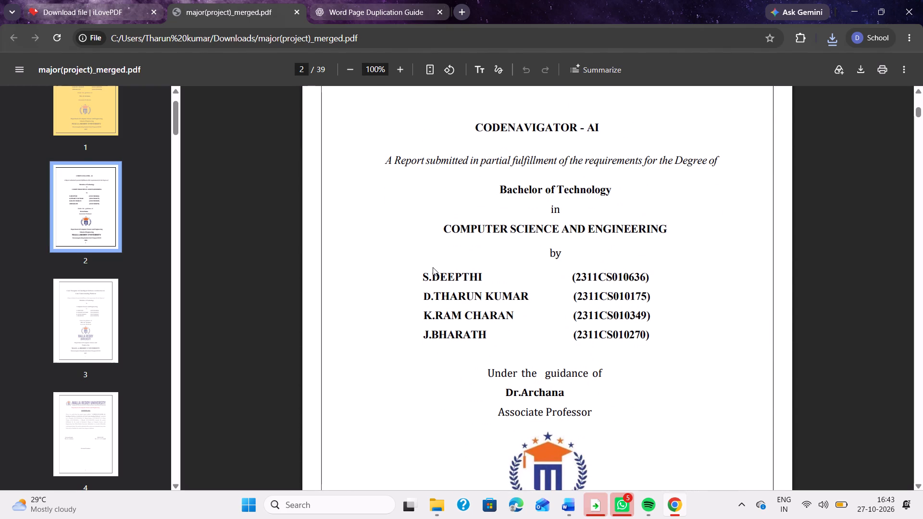
pyautogui.scroll(-5, 433, 267)
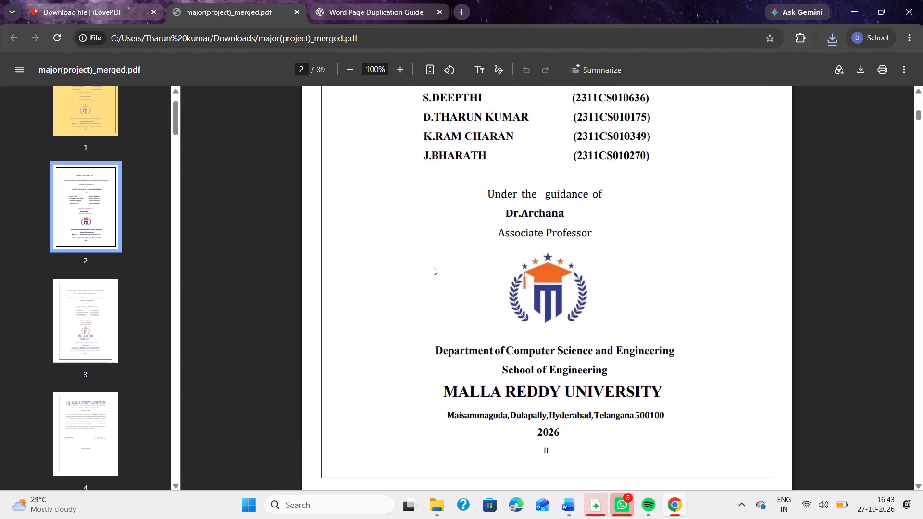
pyautogui.scroll(-6, 433, 267)
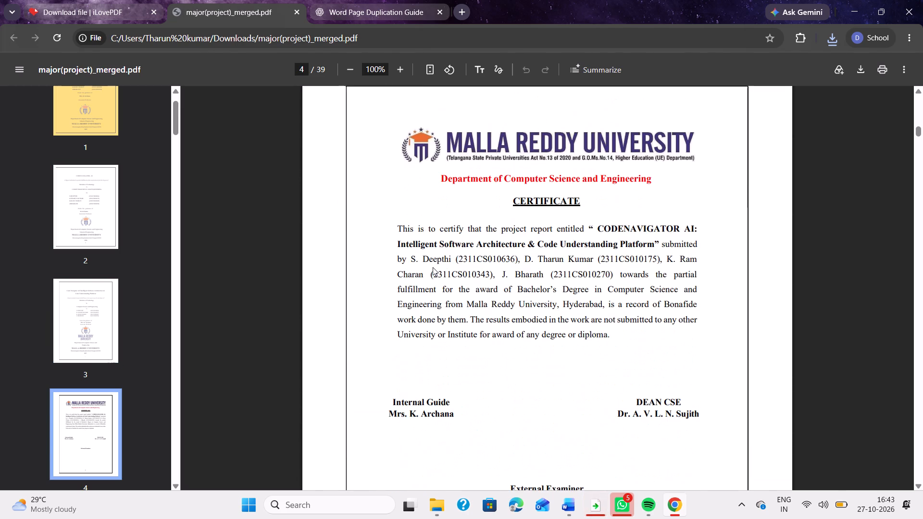
pyautogui.scroll(-3, 433, 267)
pyautogui.scroll(6, 433, 267)
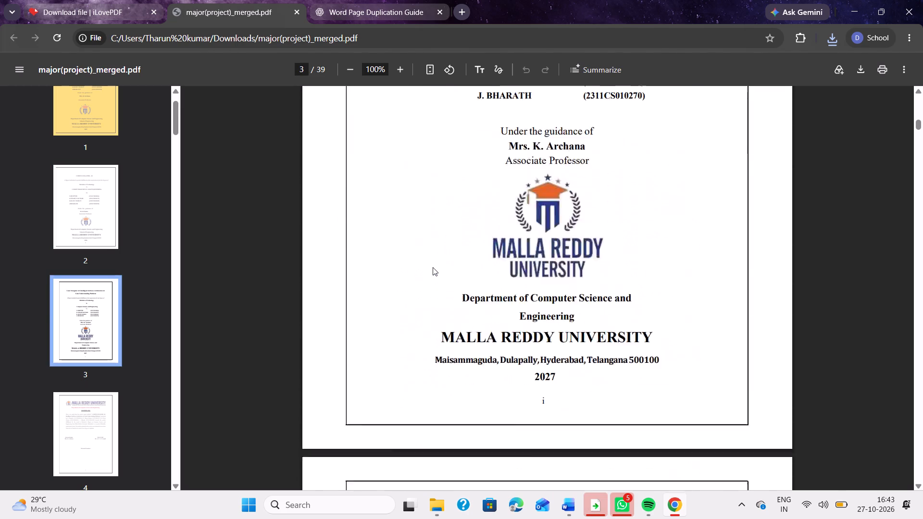
pyautogui.scroll(4, 433, 267)
# Switch to the CodeNavigator_AI_Phase1_Thesis (1) document in Word and review the layout of its title page and the front pages after it.
pyautogui.hotkey('alt', 'Tab')
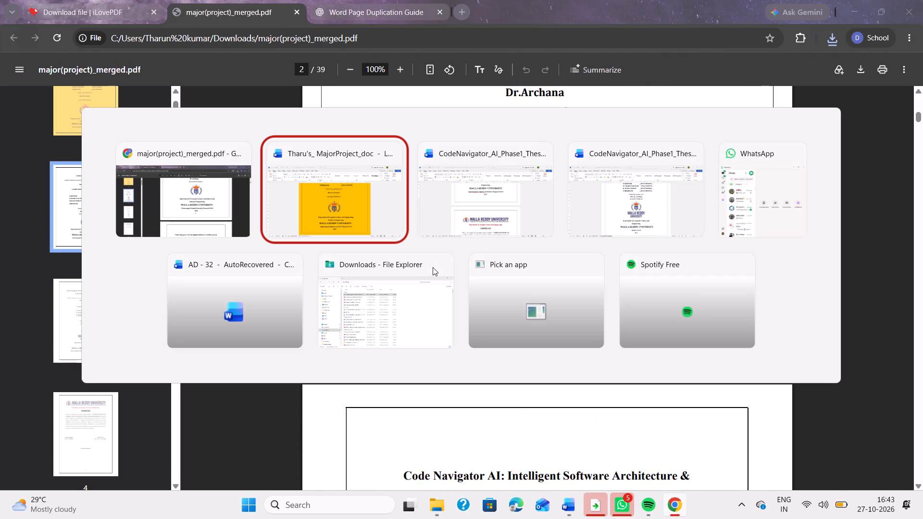
pyautogui.hotkey('alt', 'Tab')
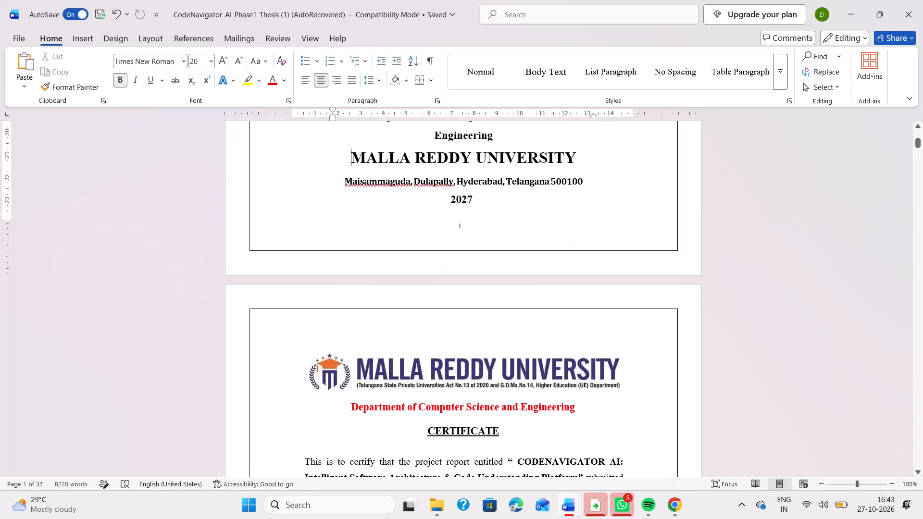
pyautogui.scroll(9, 483, 275)
pyautogui.scroll(-5, 483, 275)
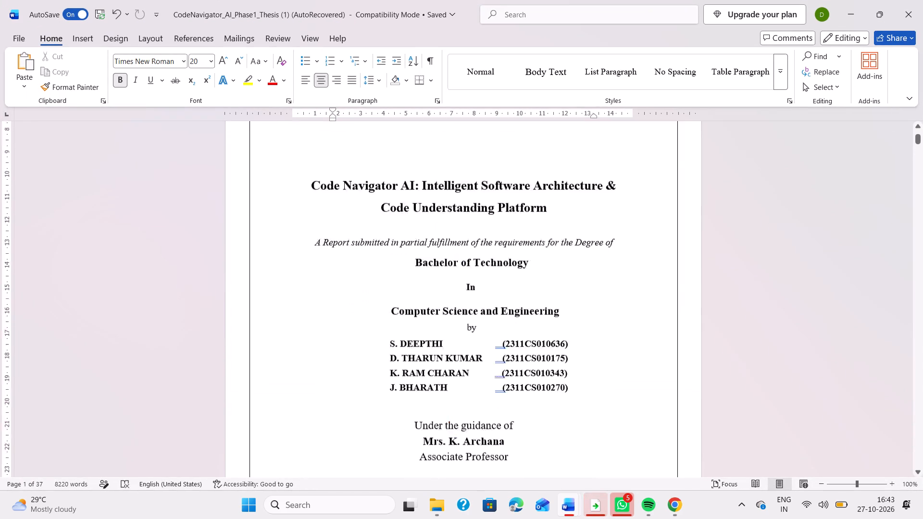
pyautogui.scroll(-3, 483, 275)
pyautogui.scroll(2, 483, 275)
pyautogui.scroll(-4, 483, 275)
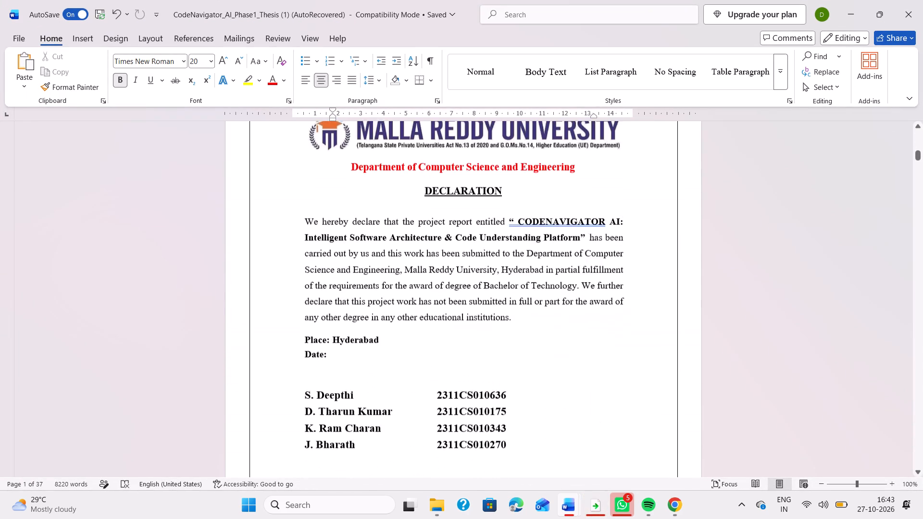
pyautogui.scroll(20, 483, 275)
pyautogui.scroll(-1, 474, 315)
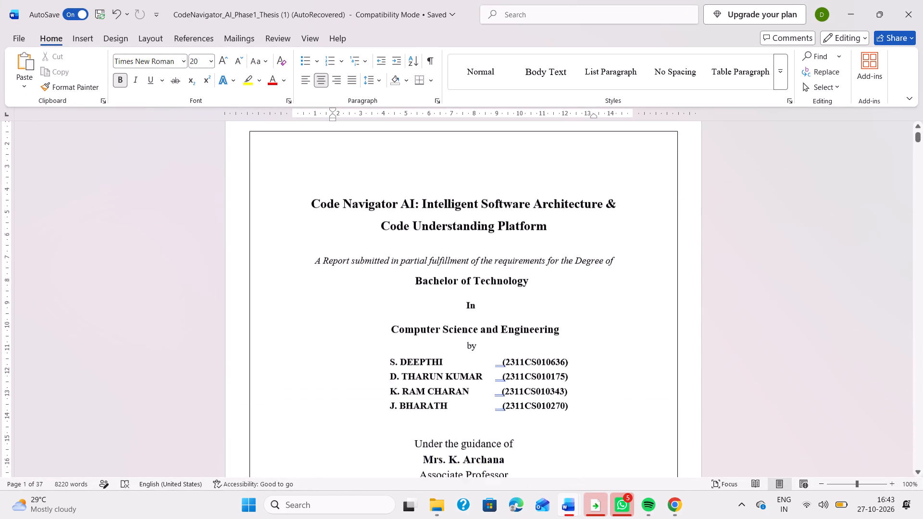
pyautogui.scroll(-2, 474, 315)
pyautogui.scroll(2, 474, 315)
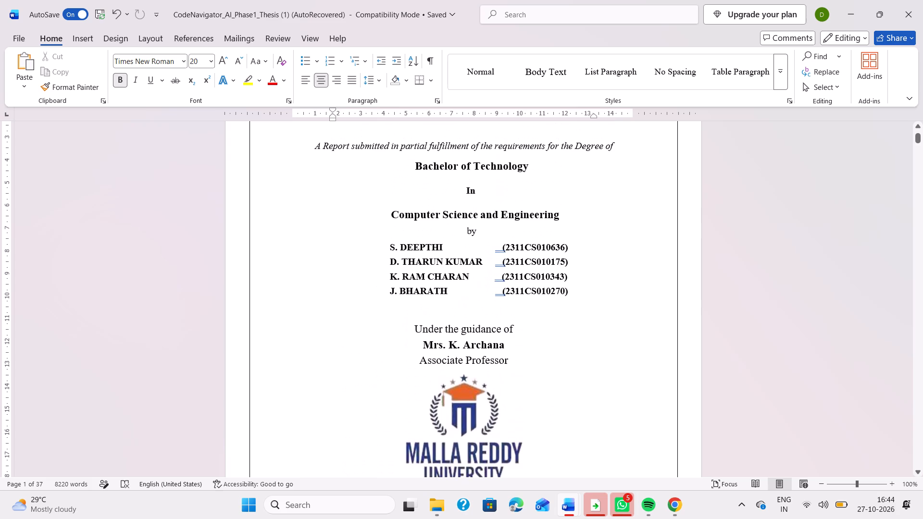
pyautogui.scroll(-1, 474, 315)
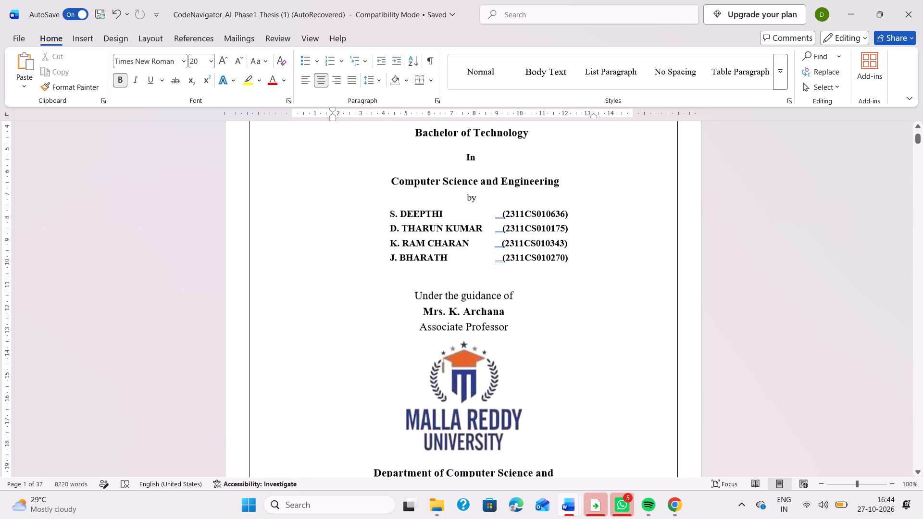
# Set the font size of the four student name and roll number lines on the title page to 14.
pyautogui.scroll(1, 474, 315)
pyautogui.moveTo(371, 263); pyautogui.dragTo(487, 282)
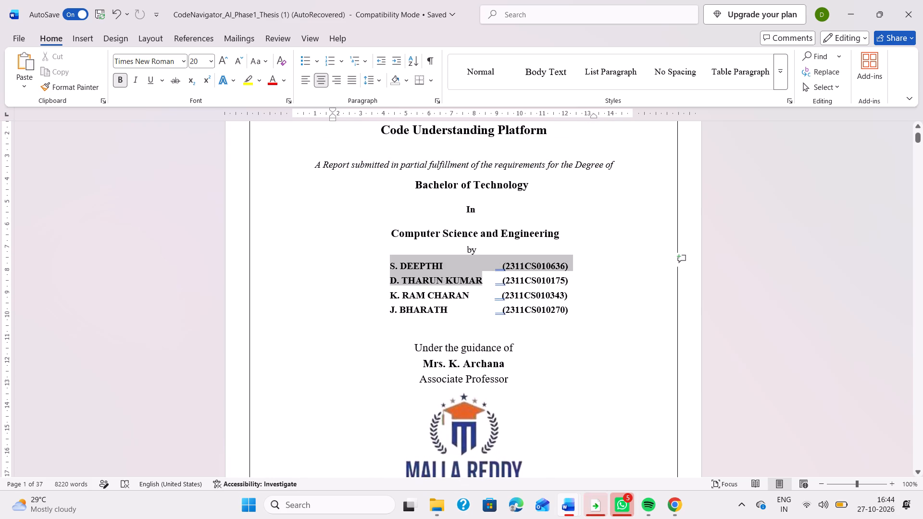
pyautogui.moveTo(487, 282); pyautogui.dragTo(572, 313)
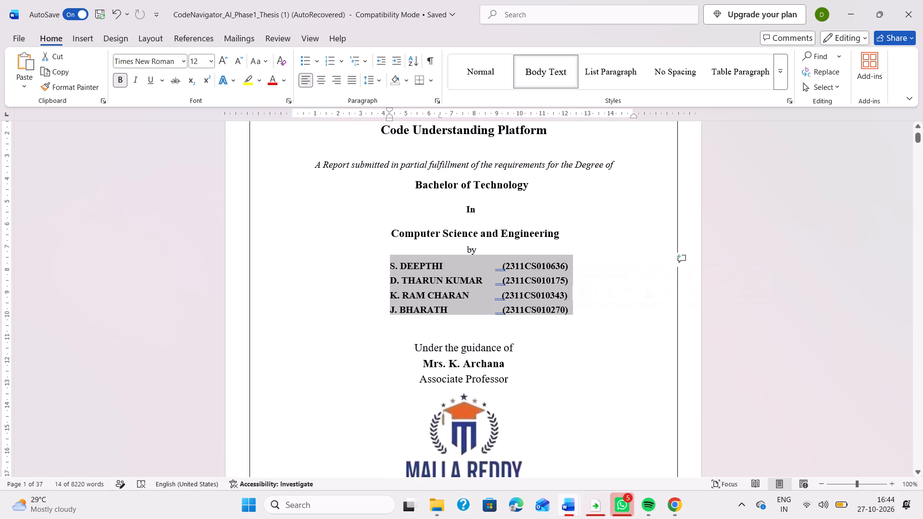
pyautogui.click(199, 55)
pyautogui.click(199, 59)
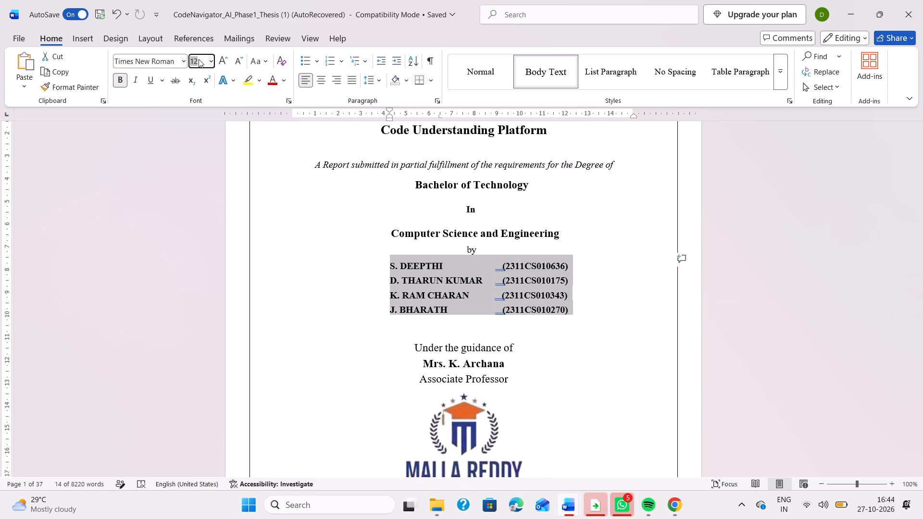
pyautogui.write('14')
pyautogui.press('Return')
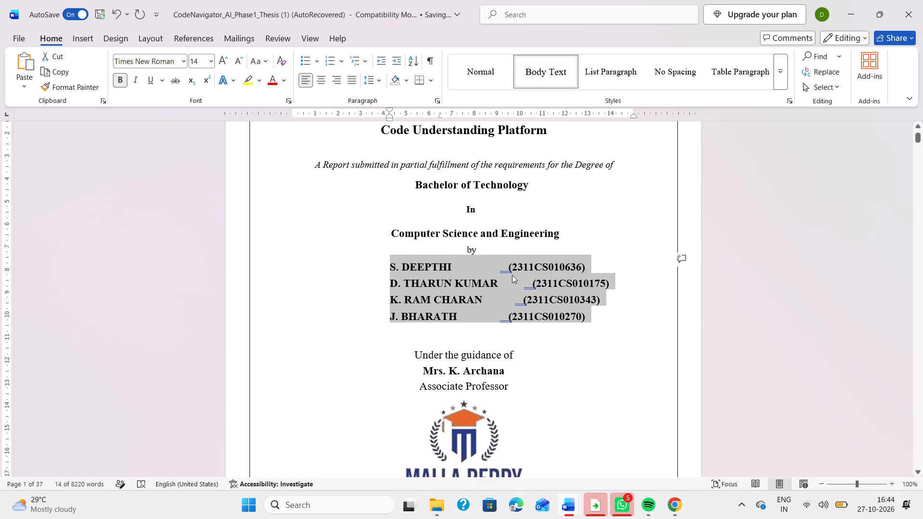
# Check the font size of the "Computer Science and Engineering" line above the student list.
pyautogui.click(504, 269)
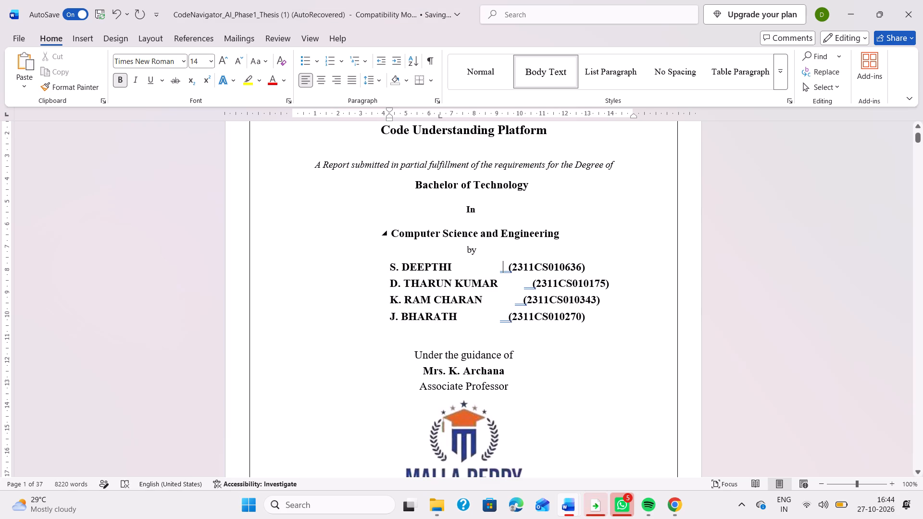
pyautogui.moveTo(389, 230); pyautogui.dragTo(553, 236)
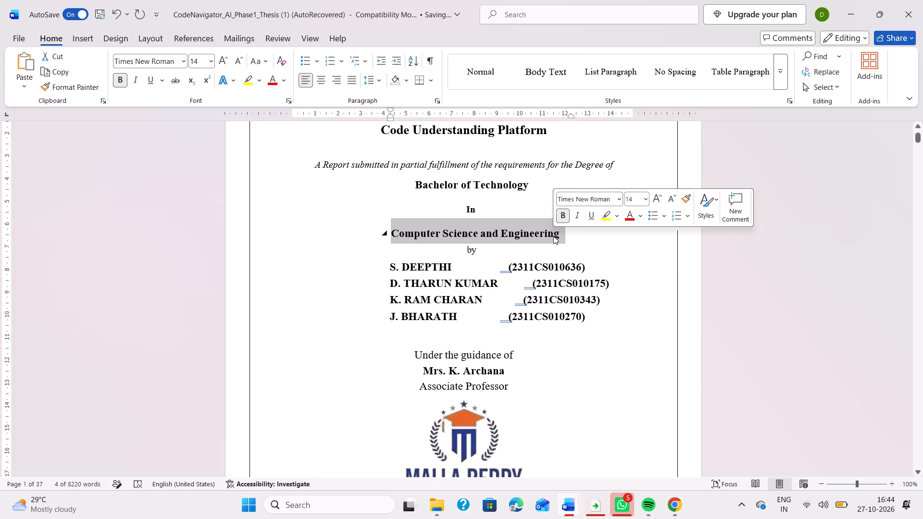
pyautogui.click(516, 288)
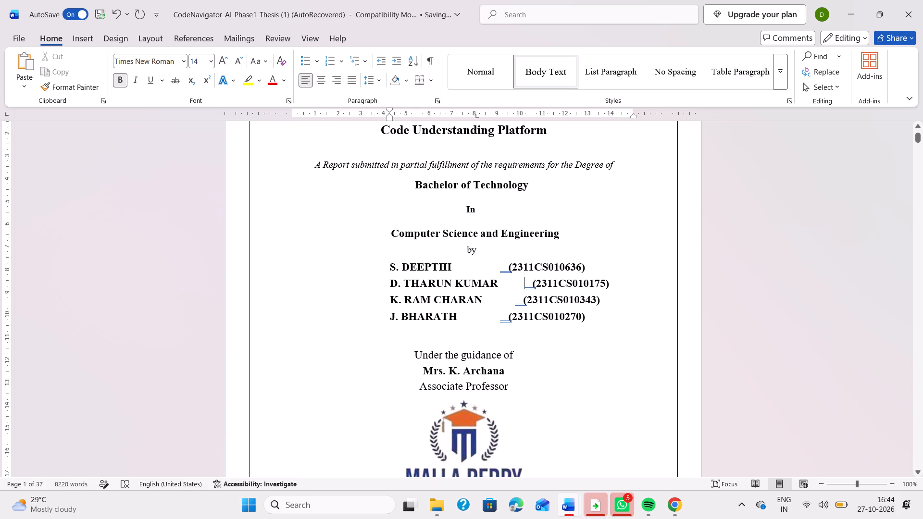
pyautogui.click(530, 285)
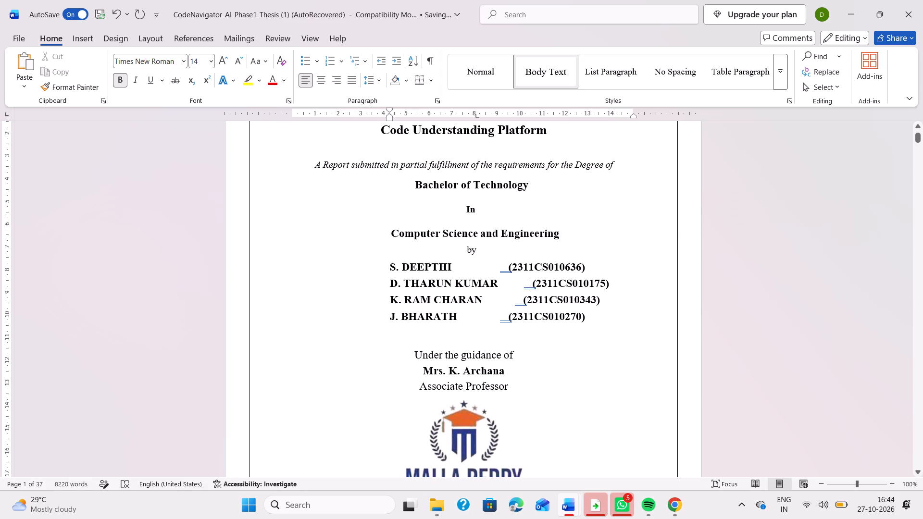
# Reduce the left indent of the four student lines on the title page to about 3.75 cm.
pyautogui.click(386, 266)
pyautogui.click(389, 117)
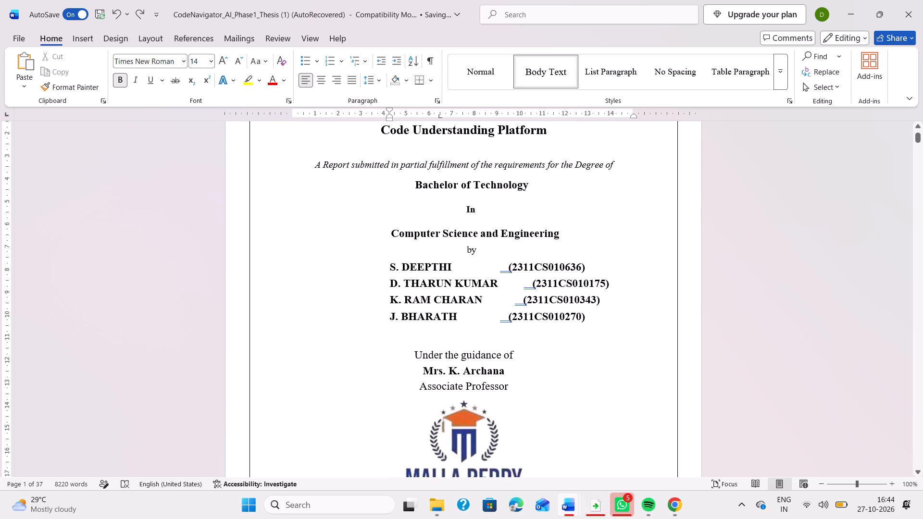
pyautogui.moveTo(385, 264); pyautogui.dragTo(549, 314)
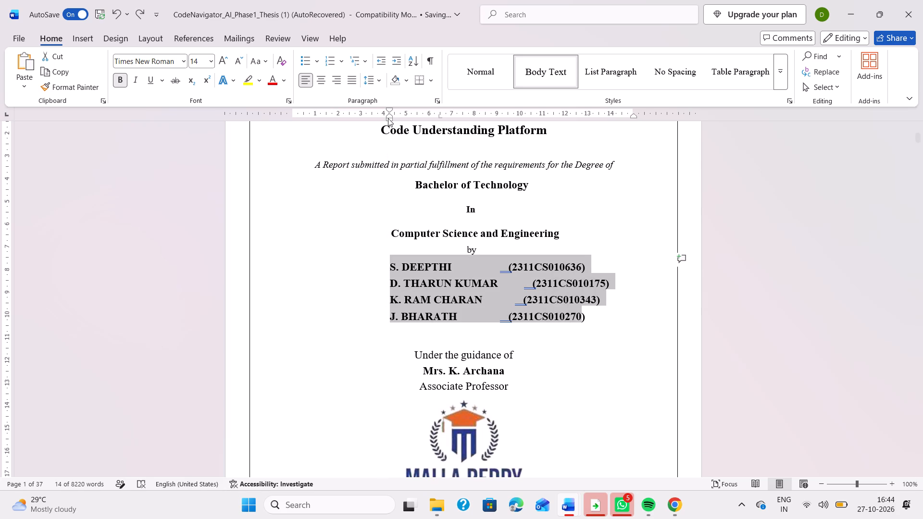
pyautogui.moveTo(388, 118); pyautogui.dragTo(379, 117)
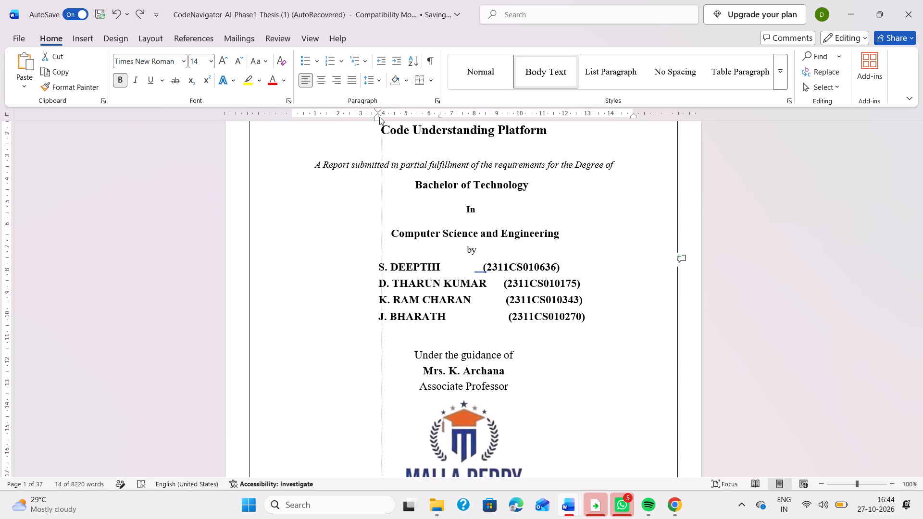
pyautogui.moveTo(379, 117); pyautogui.dragTo(379, 117)
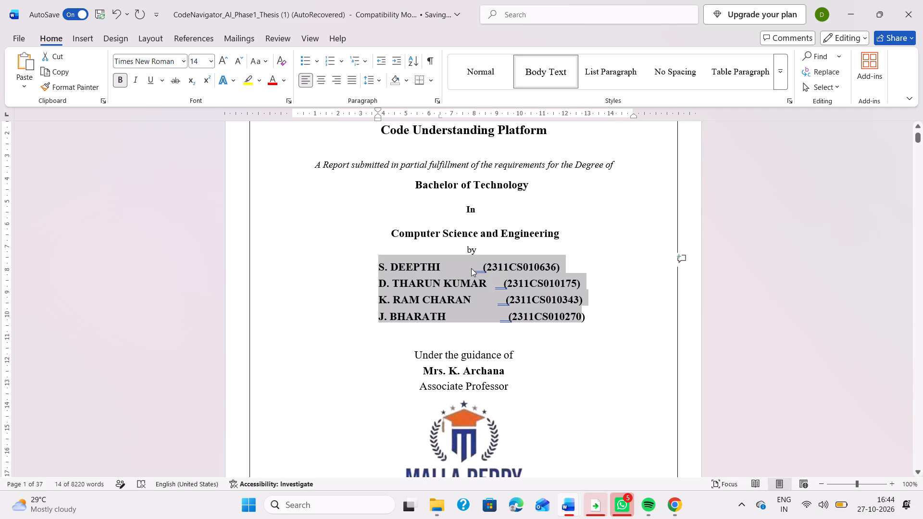
# Insert seven spaces before the first student's roll number to line it up with the roll number on the second line.
pyautogui.click(474, 269)
pyautogui.press('space')
pyautogui.press('space')
pyautogui.press('space')
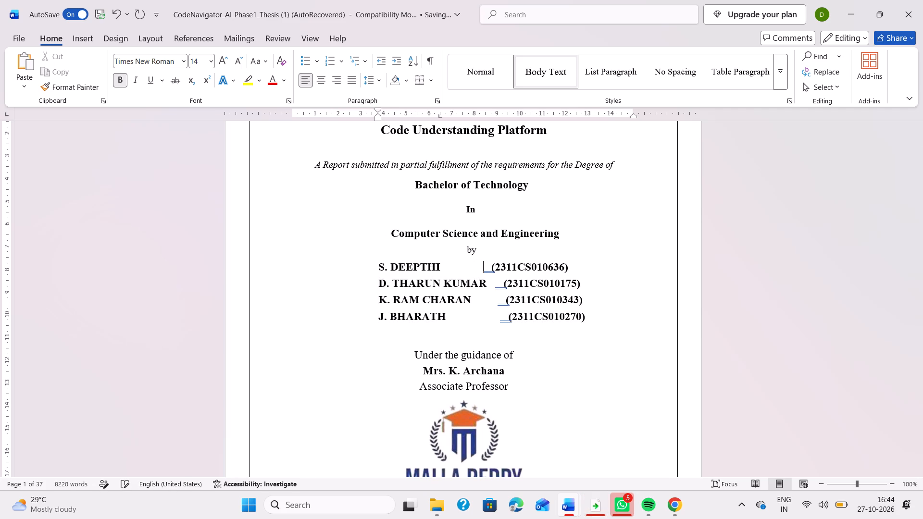
pyautogui.press('space')
pyautogui.press('space')
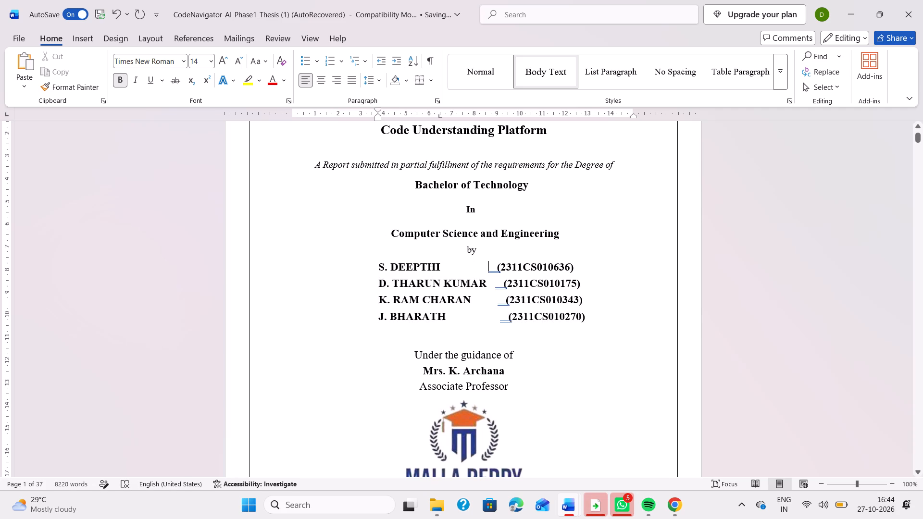
pyautogui.press('space')
pyautogui.press('space')
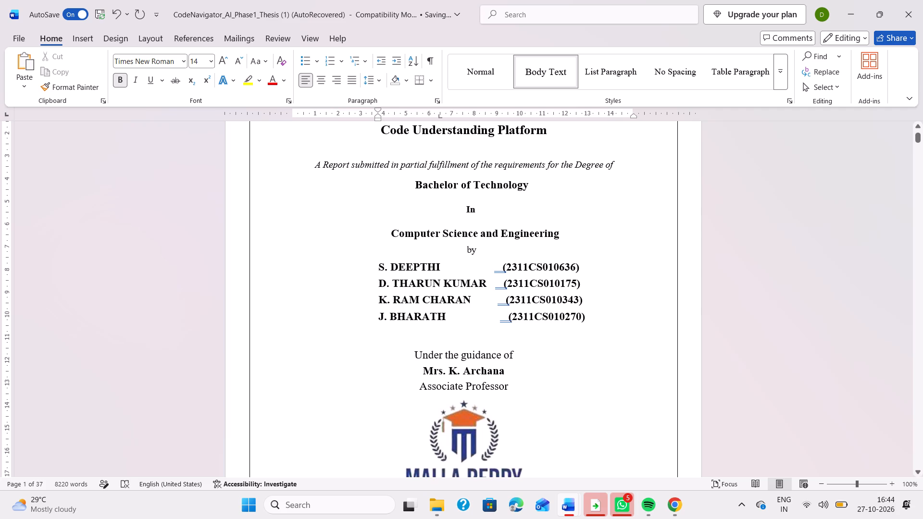
# Line up the title page roll numbers by removing one extra space from the third student line and two from the fourth.
pyautogui.press('Right')
pyautogui.press('Right')
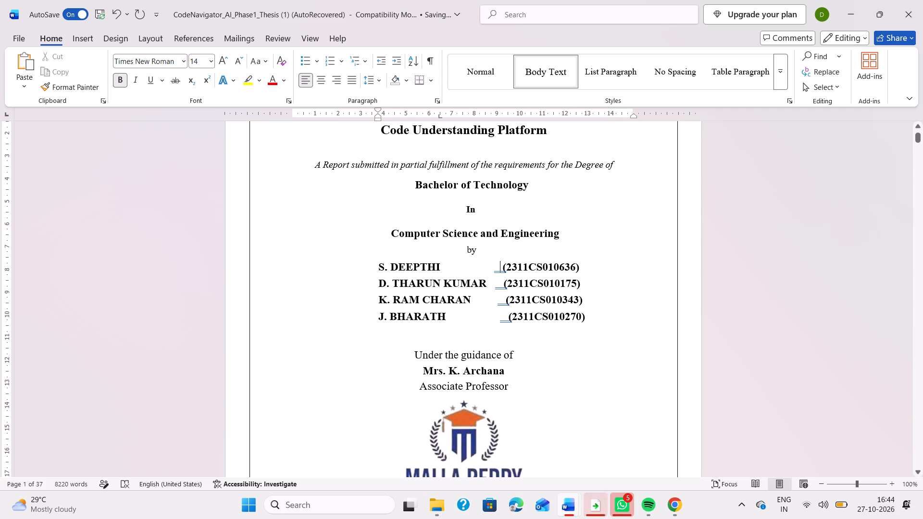
pyautogui.press('Right')
pyautogui.press('Down')
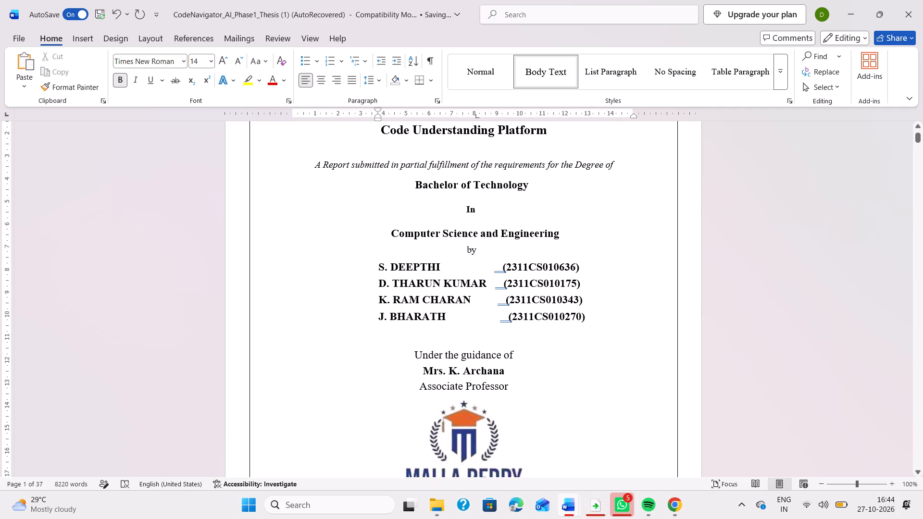
pyautogui.press('BackSpace')
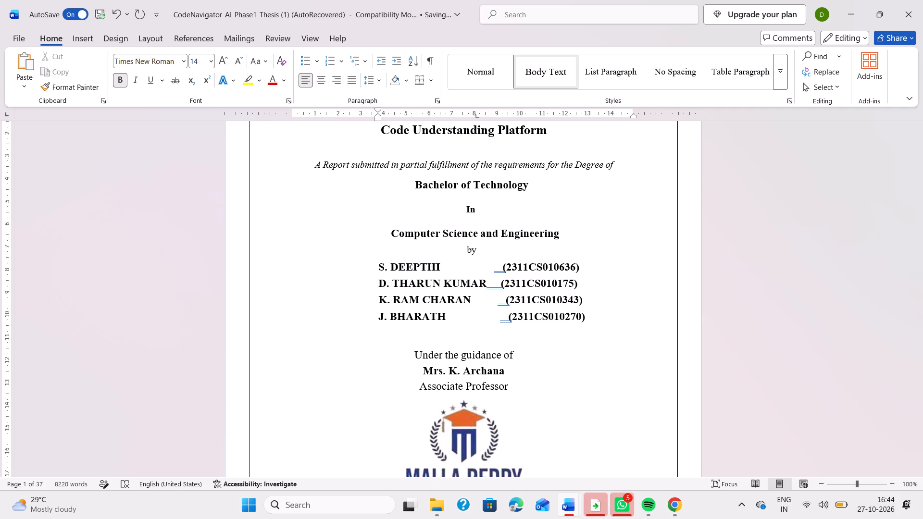
pyautogui.press('space')
pyautogui.press('Down')
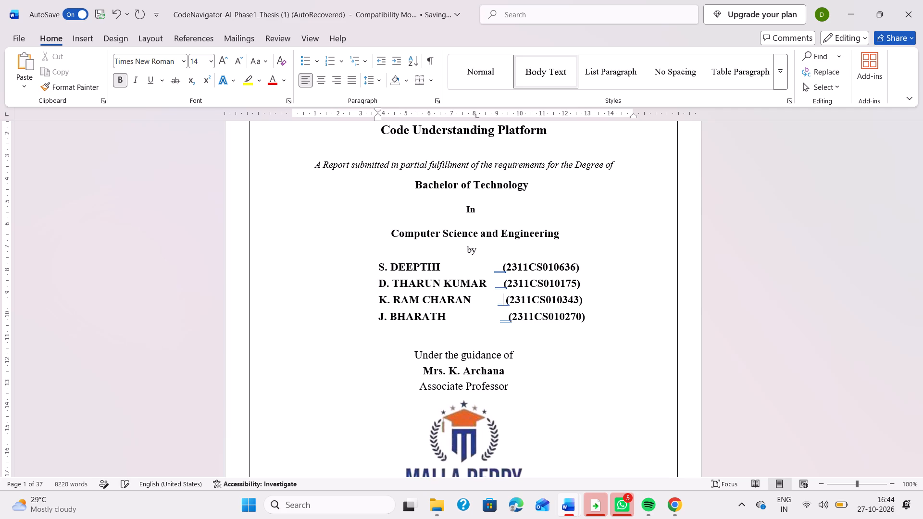
pyautogui.press('Right')
pyautogui.press('BackSpace')
pyautogui.press('Down')
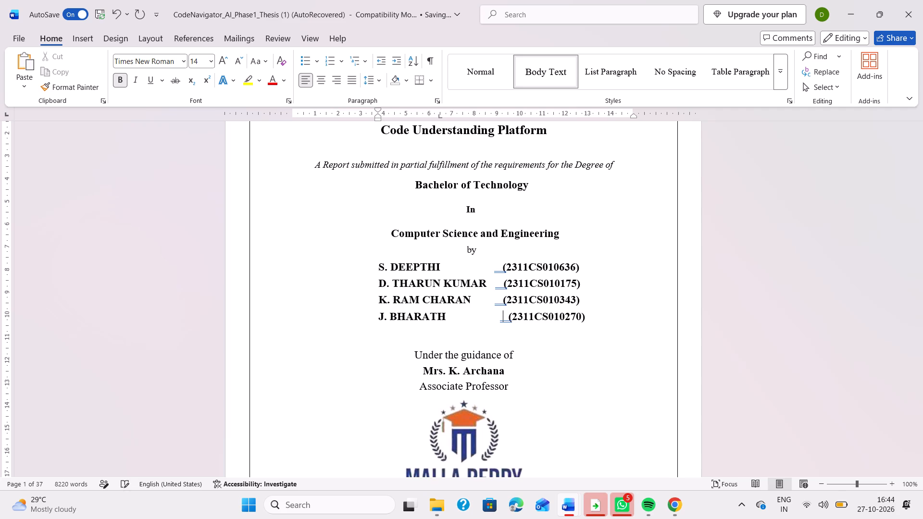
pyautogui.press('Right')
pyautogui.press('Right')
pyautogui.press('BackSpace')
pyautogui.press('BackSpace')
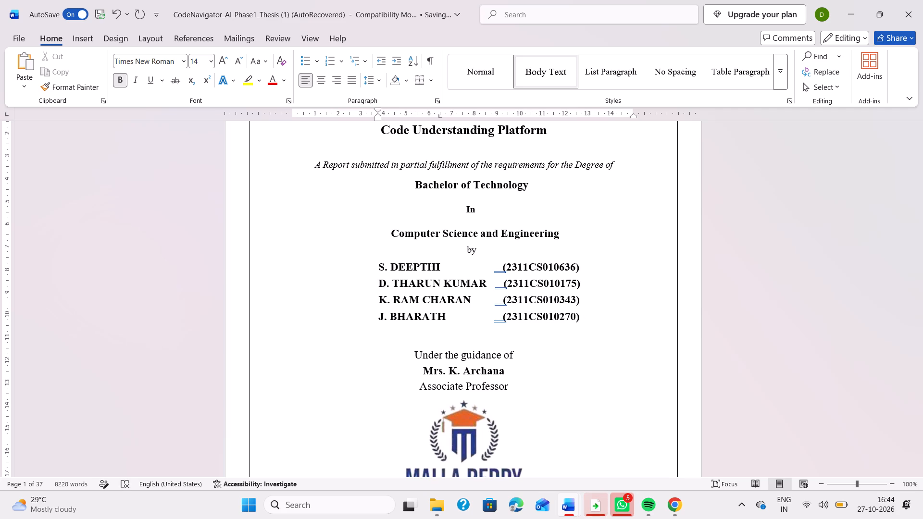
# Look over the layout of the title page and the certificate page that follows it.
pyautogui.scroll(-1, 531, 267)
pyautogui.scroll(-1, 530, 319)
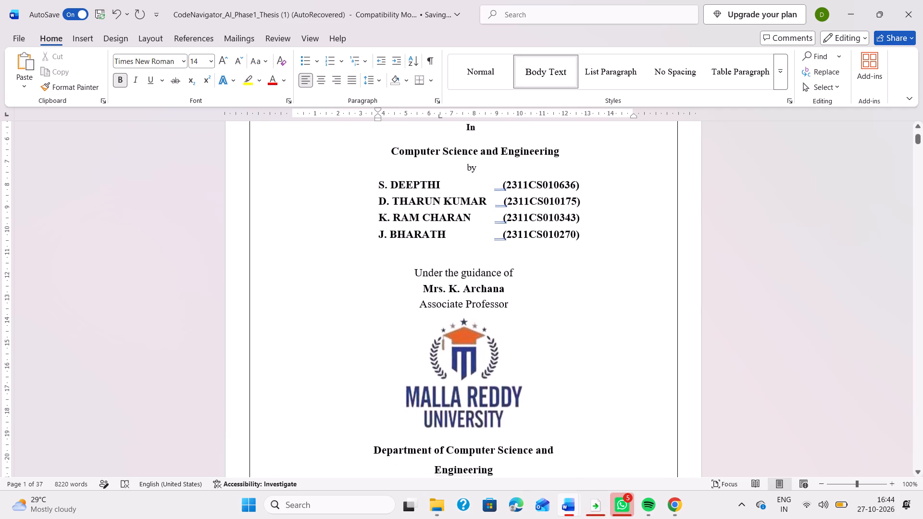
pyautogui.scroll(1, 530, 319)
pyautogui.scroll(-2, 530, 319)
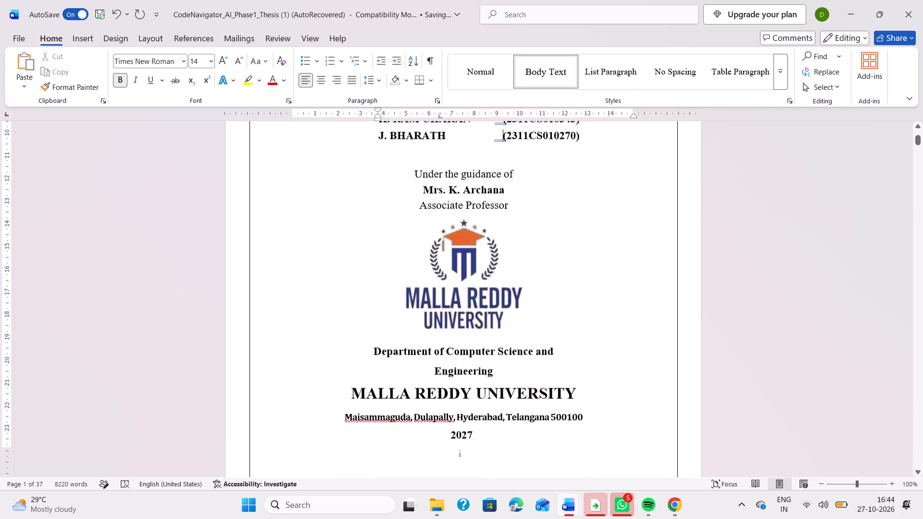
pyautogui.scroll(-1, 530, 319)
pyautogui.scroll(1, 530, 319)
pyautogui.scroll(-1, 530, 319)
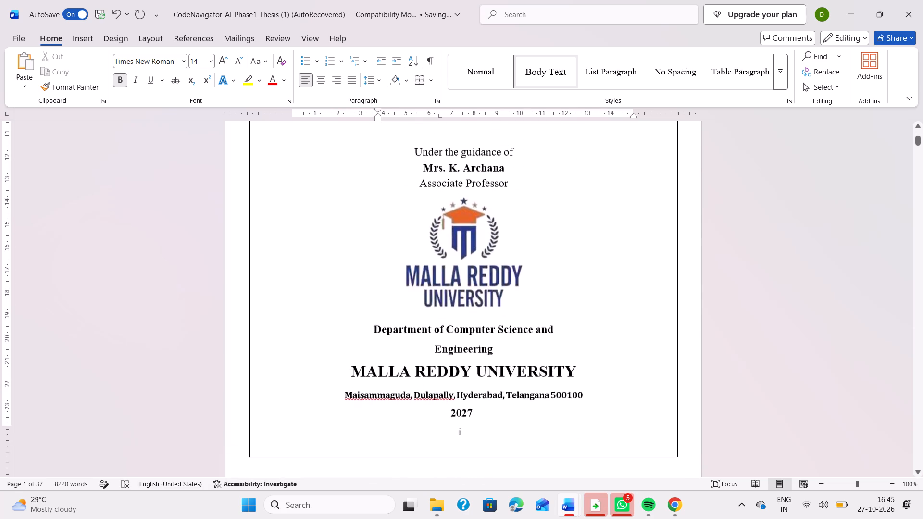
pyautogui.scroll(-4, 530, 319)
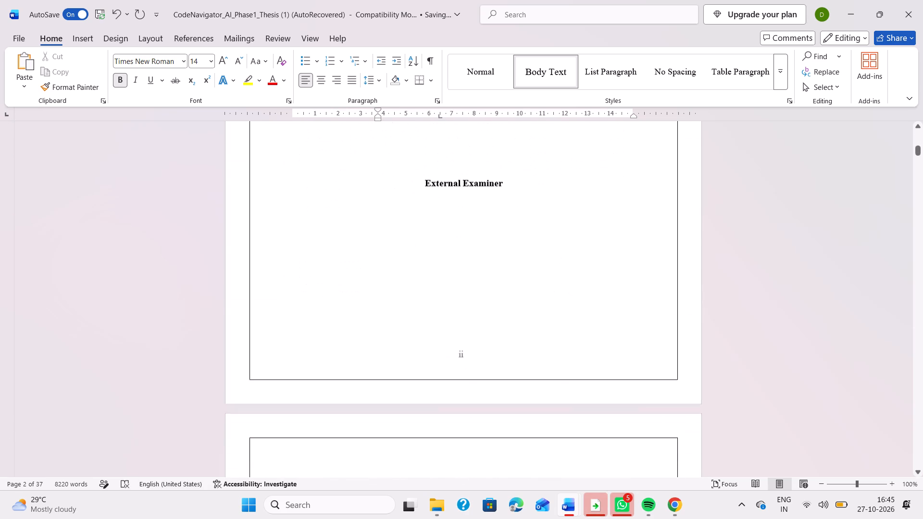
pyautogui.scroll(-1, 515, 338)
pyautogui.scroll(12, 515, 338)
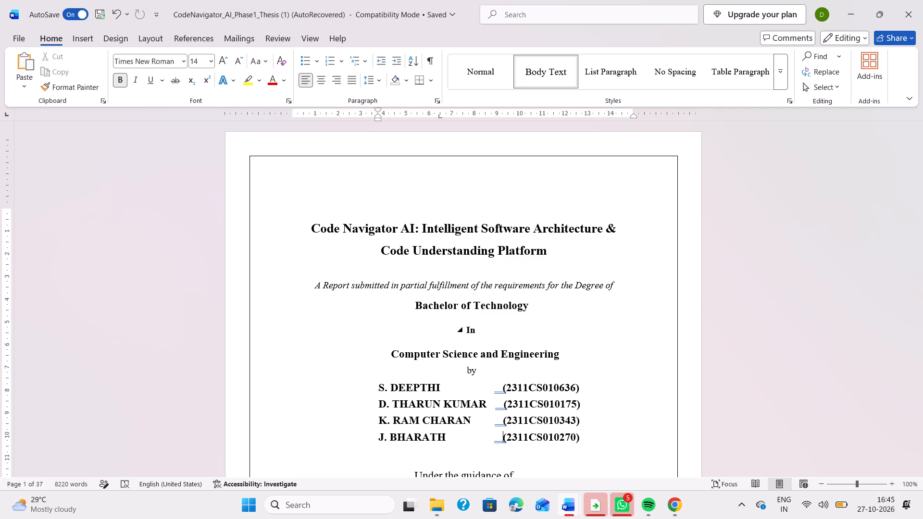
pyautogui.scroll(-2, 515, 338)
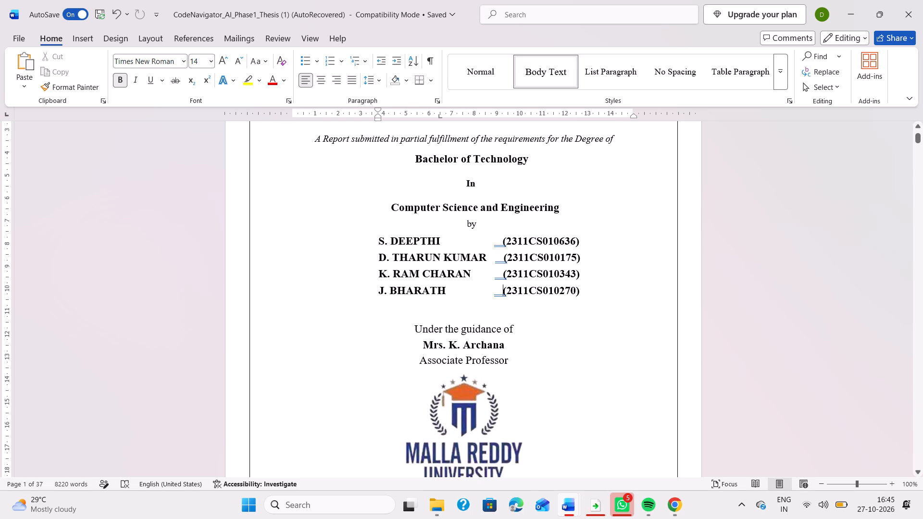
pyautogui.scroll(-2, 515, 338)
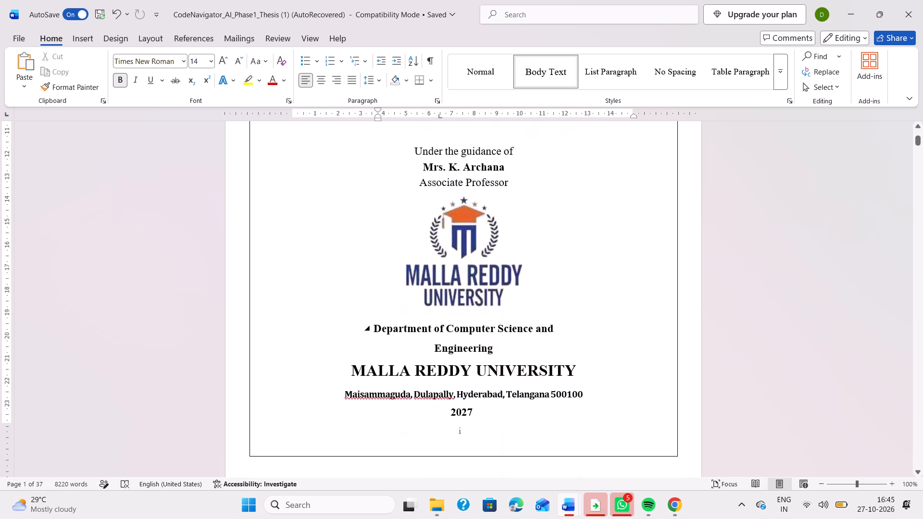
pyautogui.scroll(-8, 515, 338)
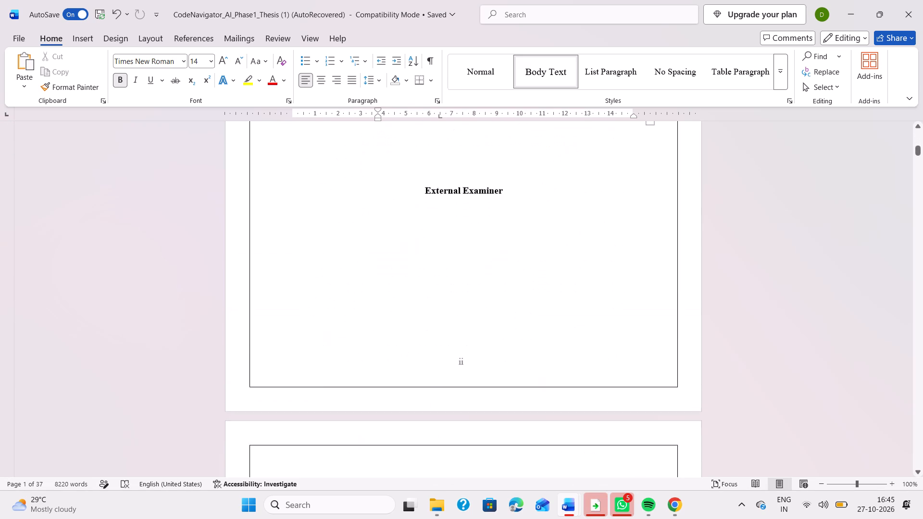
pyautogui.scroll(-4, 515, 338)
pyautogui.scroll(5, 515, 338)
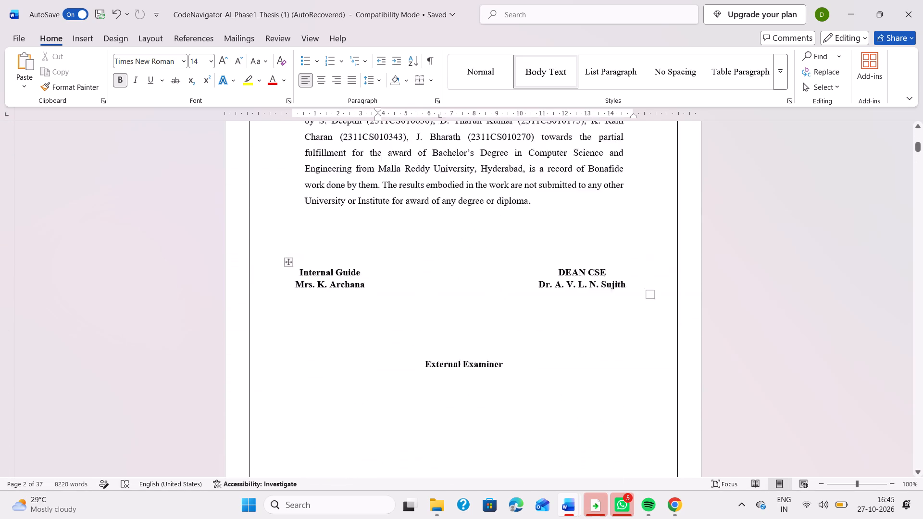
# Open the print preview of the thesis and check the title page and certificate page side by side.
pyautogui.hotkey('ctrl', 'p')
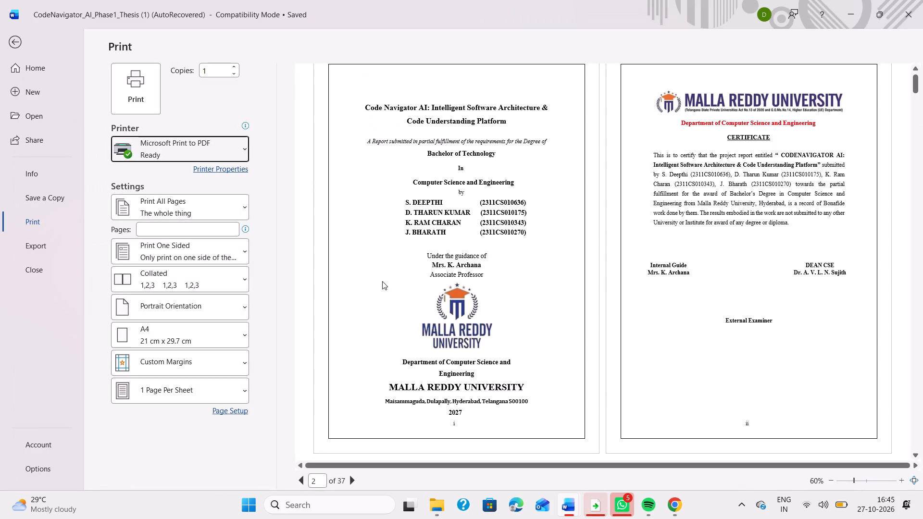
pyautogui.scroll(10, 571, 338)
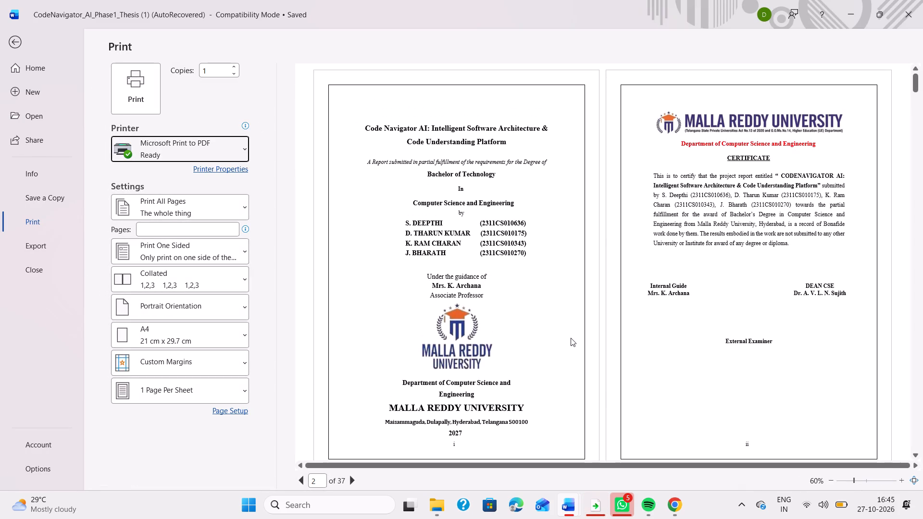
pyautogui.scroll(2, 571, 338)
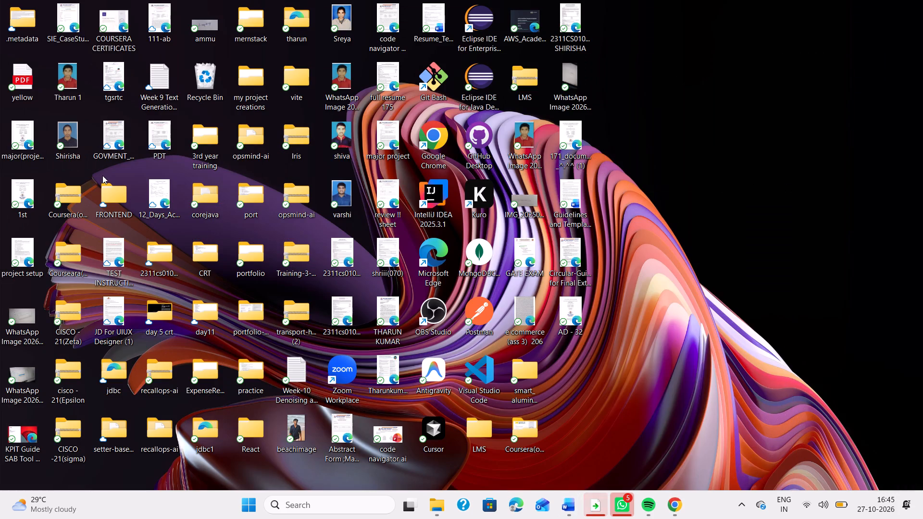
# Open the yellow PDF from the desktop and examine its yellow cover and white inner title page.
pyautogui.doubleClick(31, 79)
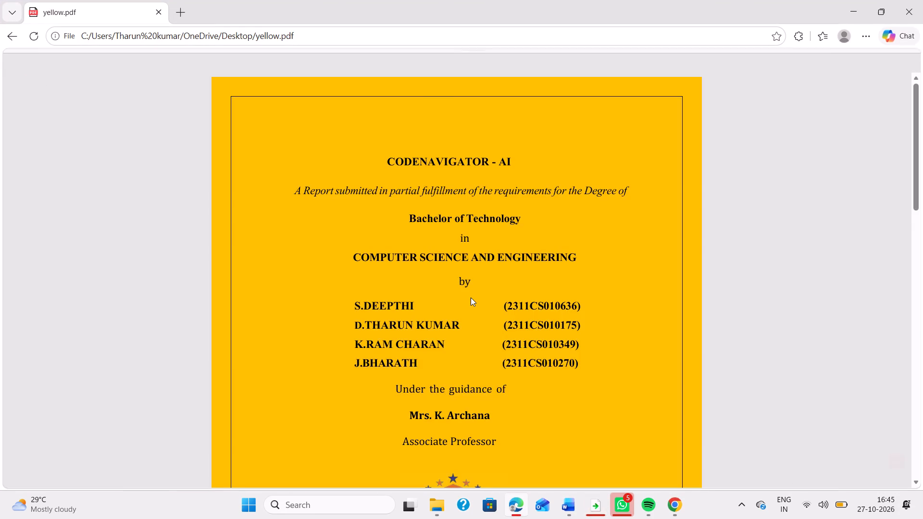
pyautogui.scroll(-5, 471, 297)
pyautogui.scroll(1, 471, 297)
pyautogui.scroll(-4, 471, 297)
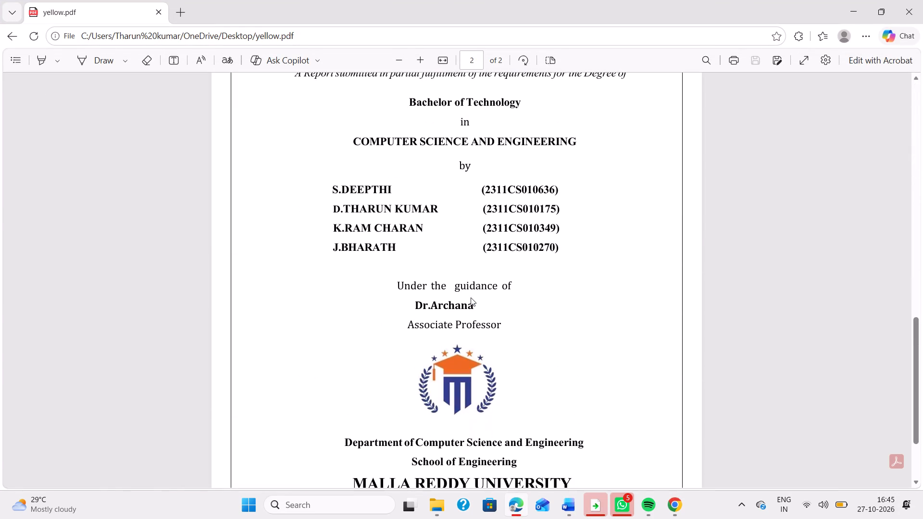
pyautogui.scroll(-2, 471, 297)
pyautogui.scroll(8, 471, 297)
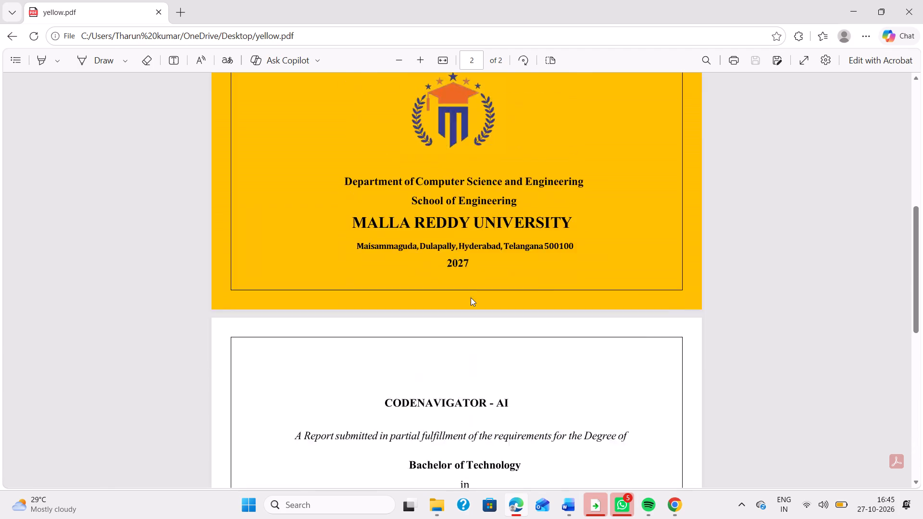
pyautogui.scroll(1, 471, 297)
pyautogui.scroll(-2, 471, 297)
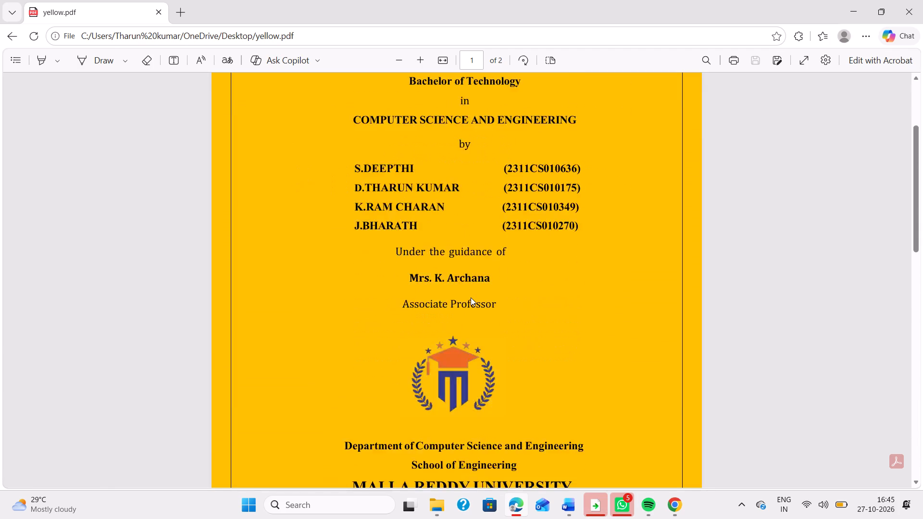
pyautogui.scroll(-11, 471, 297)
pyautogui.scroll(9, 471, 297)
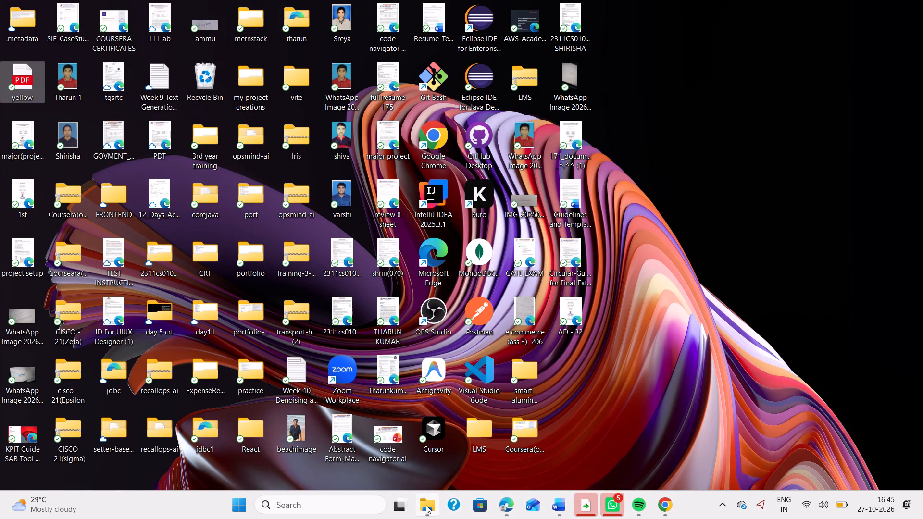
# Delete the major(project)_merged PDF from the Downloads folder in File Explorer.
pyautogui.click(426, 505)
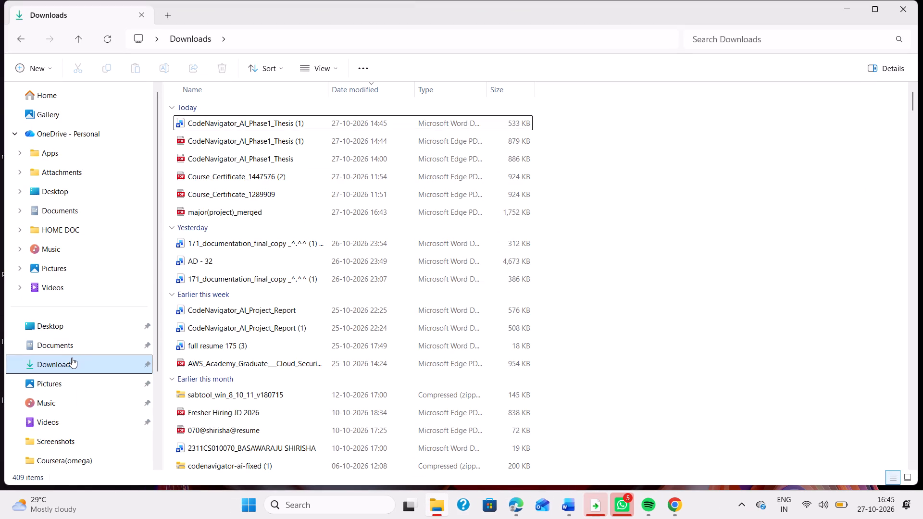
pyautogui.click(72, 358)
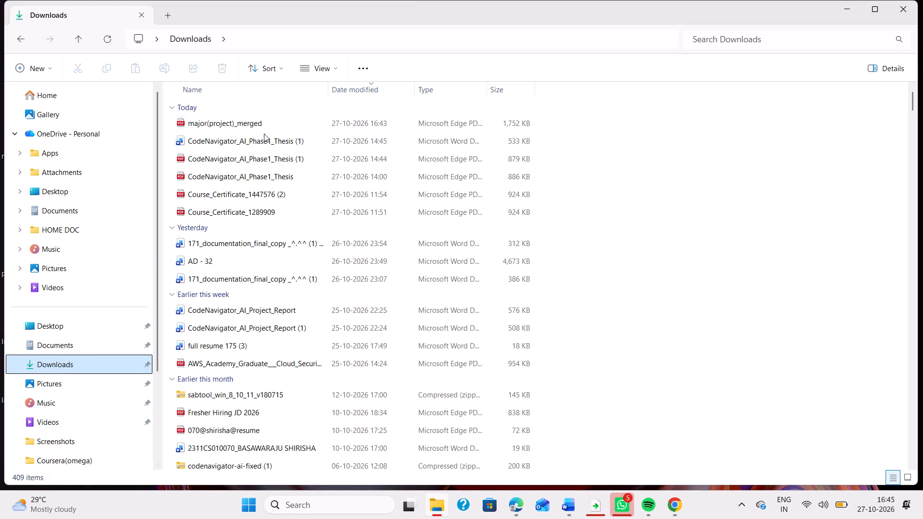
pyautogui.rightClick(265, 121)
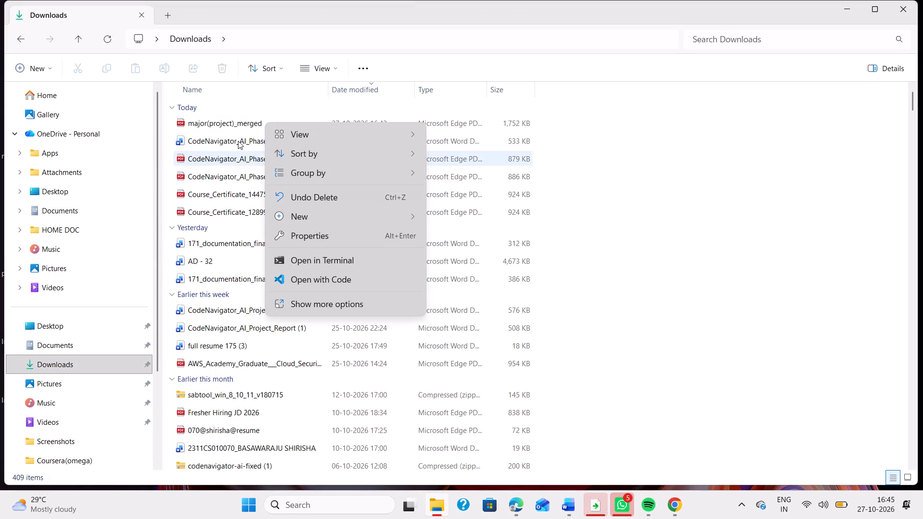
pyautogui.rightClick(223, 125)
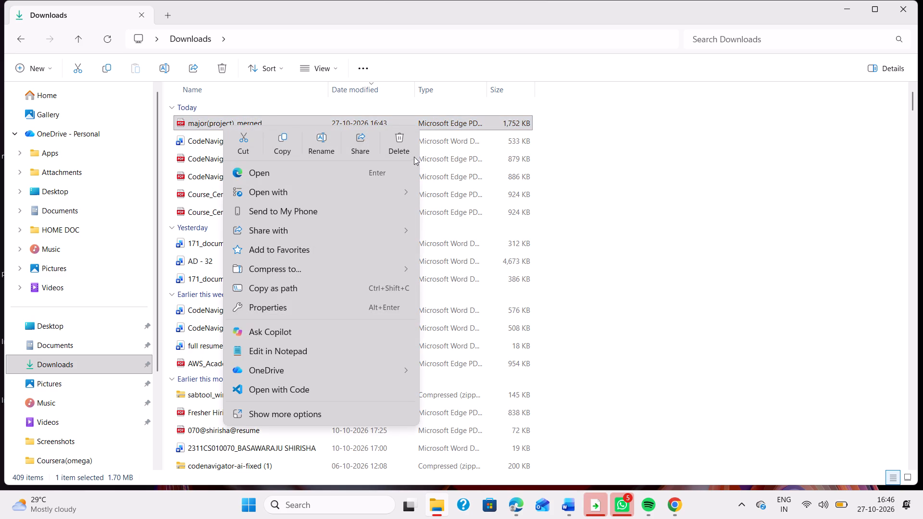
pyautogui.click(407, 148)
# Delete the yellow PDF file from the desktop.
pyautogui.hotkey('alt', 'Tab')
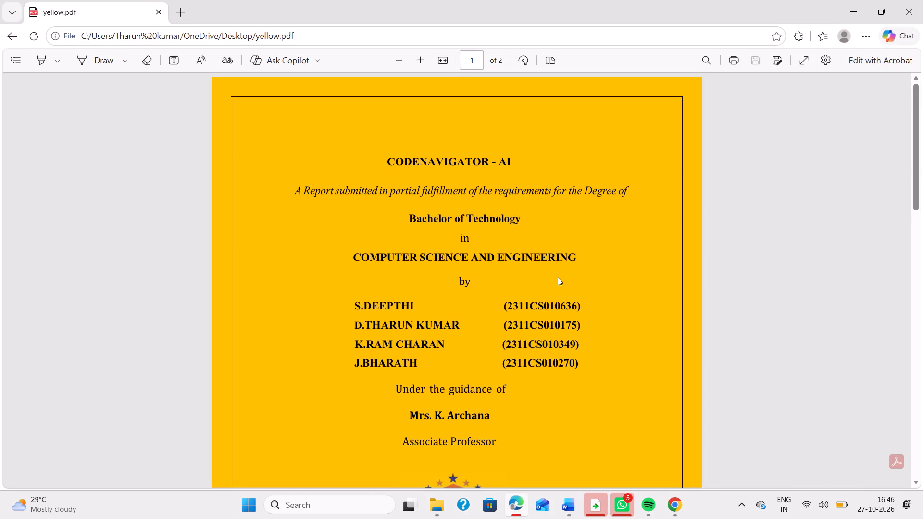
pyautogui.hotkey('alt', 'Tab')
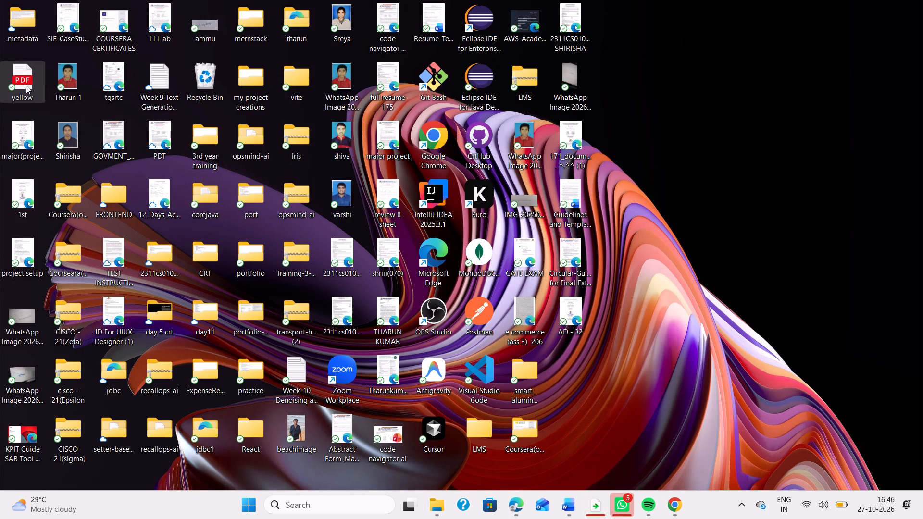
pyautogui.rightClick(19, 76)
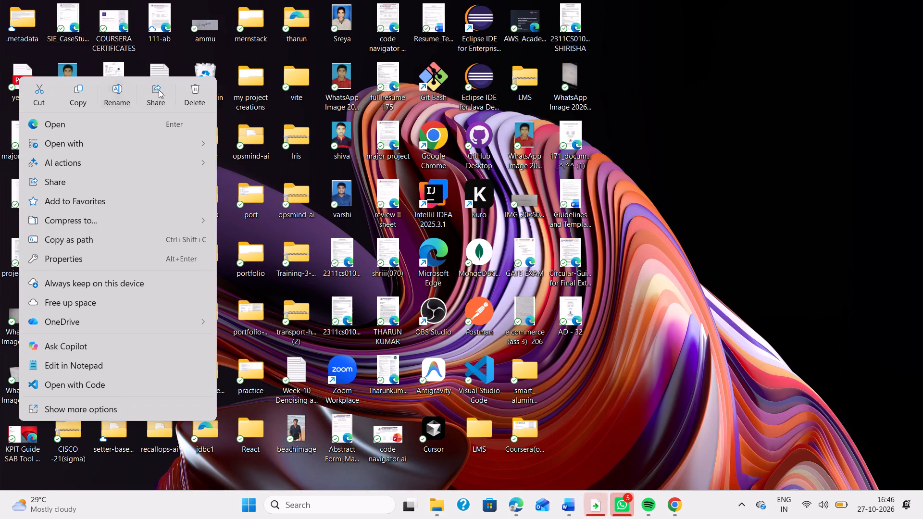
pyautogui.click(195, 92)
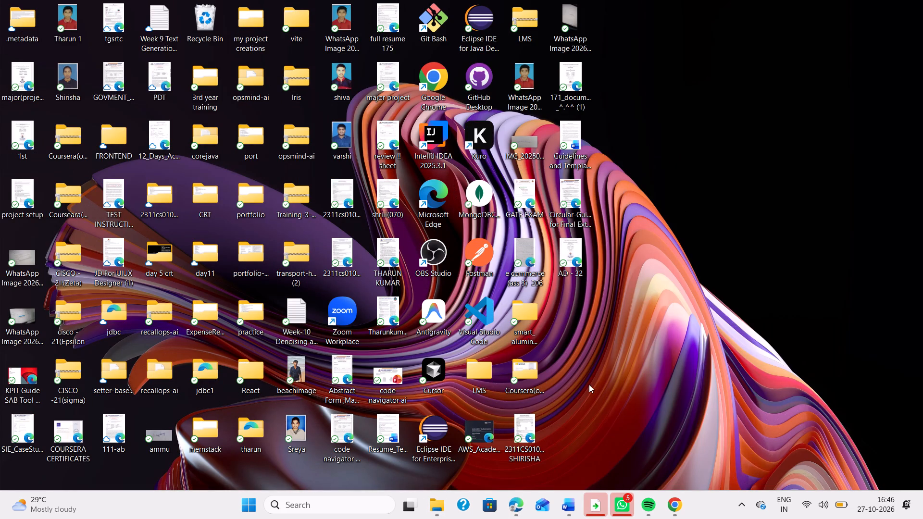
# Switch to the Edge window still showing yellow.pdf and close it.
pyautogui.hotkey('alt', 'Tab')
pyautogui.hotkey('alt', 'Tab')
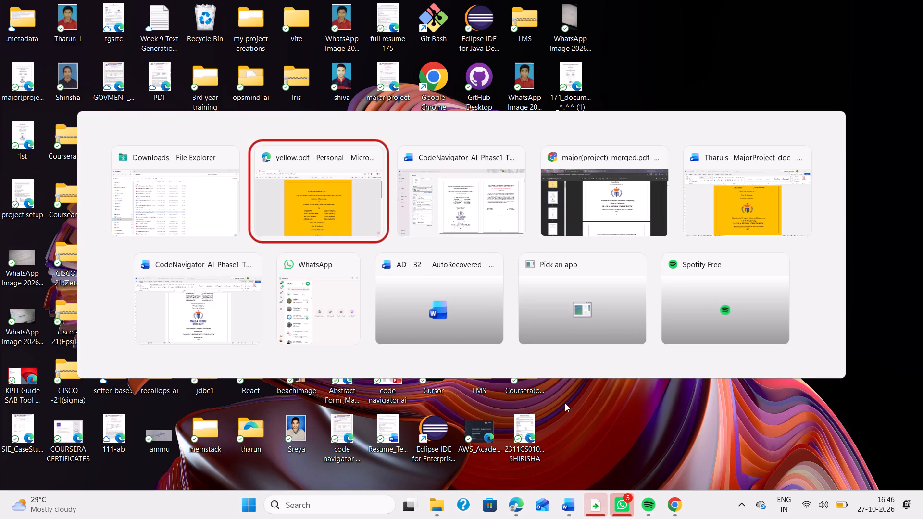
pyautogui.scroll(-8, 528, 303)
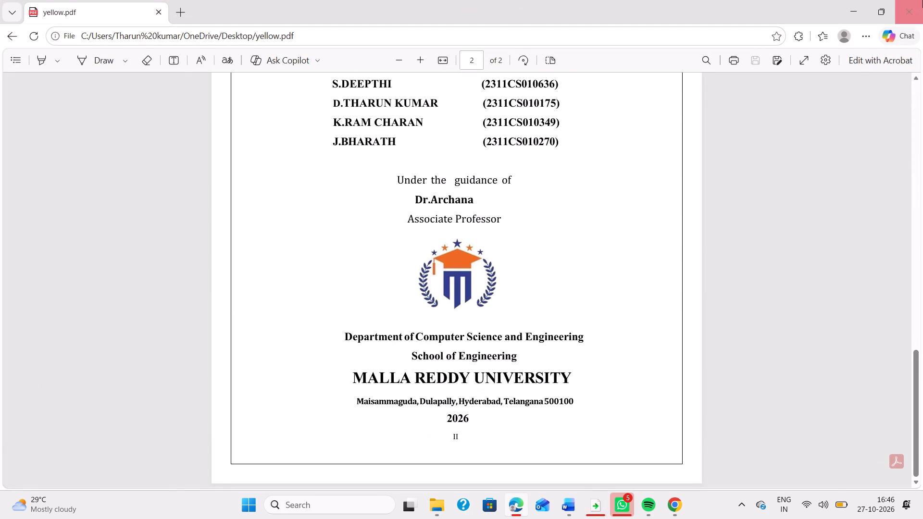
pyautogui.click(922, 0)
# Switch to the MajorProject_doc Word document and bring up its yellow cover page.
pyautogui.hotkey('alt', 'Tab')
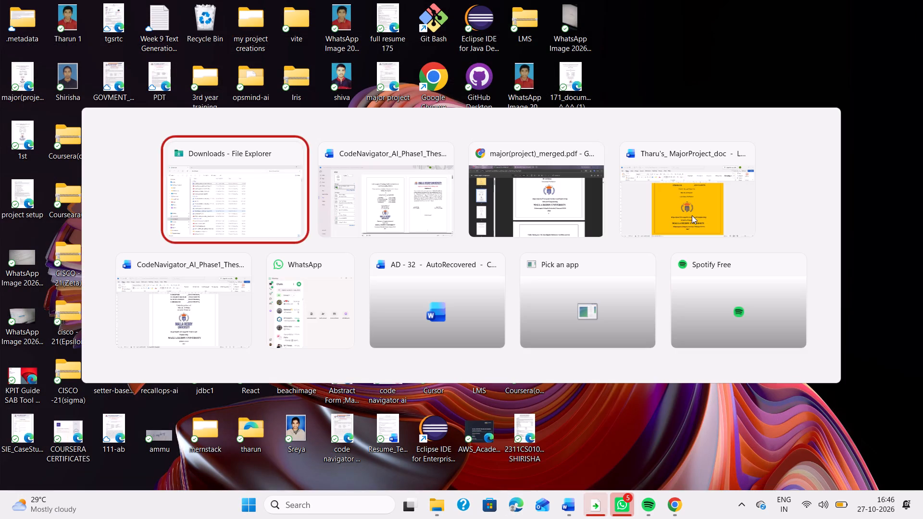
pyautogui.hotkey('alt', 'Tab')
pyautogui.hotkey('alt', 'Tab')
pyautogui.hotkey('alt', 'Tab')
pyautogui.scroll(-2, 561, 294)
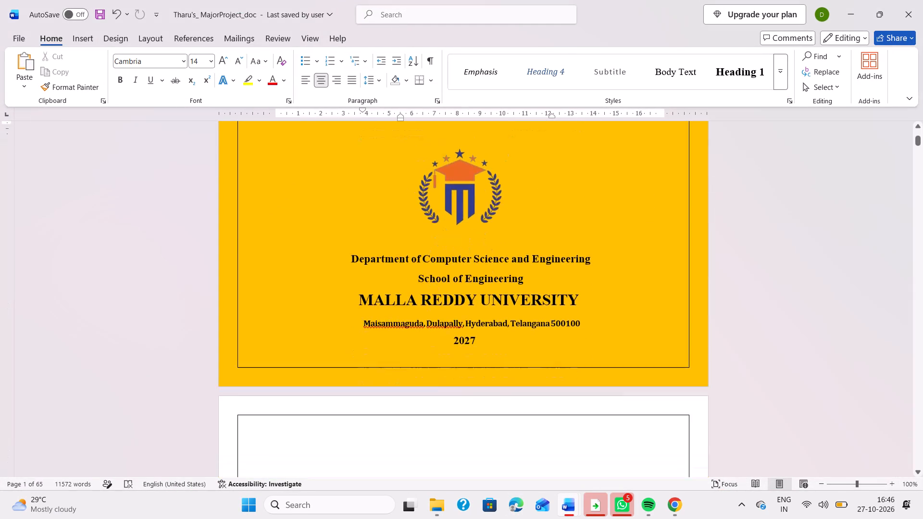
pyautogui.scroll(-3, 561, 294)
pyautogui.scroll(5, 561, 294)
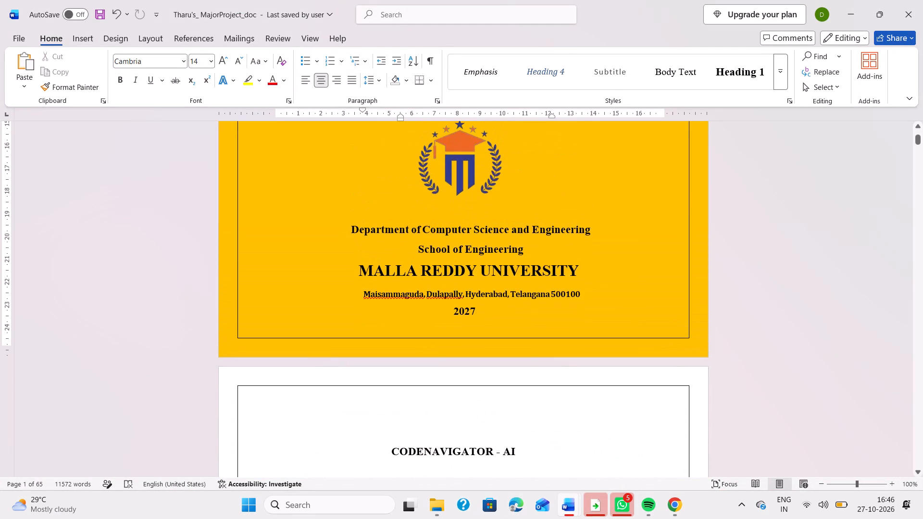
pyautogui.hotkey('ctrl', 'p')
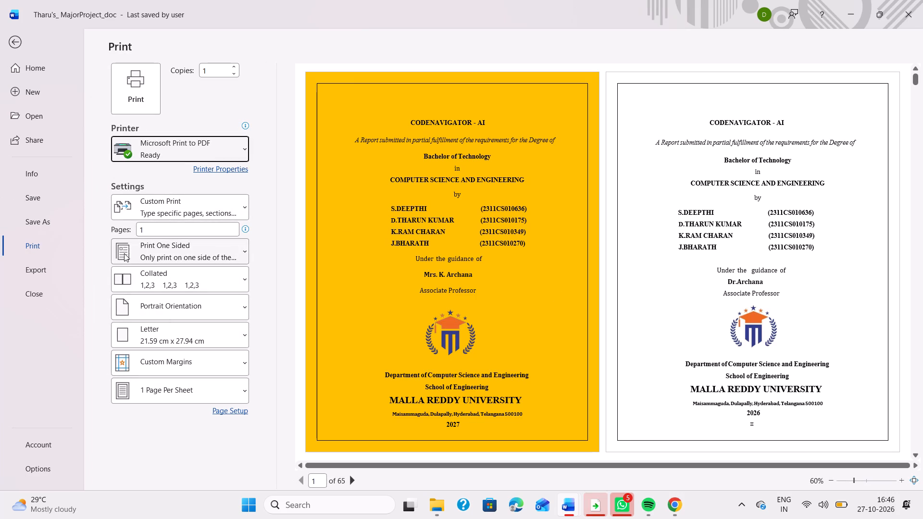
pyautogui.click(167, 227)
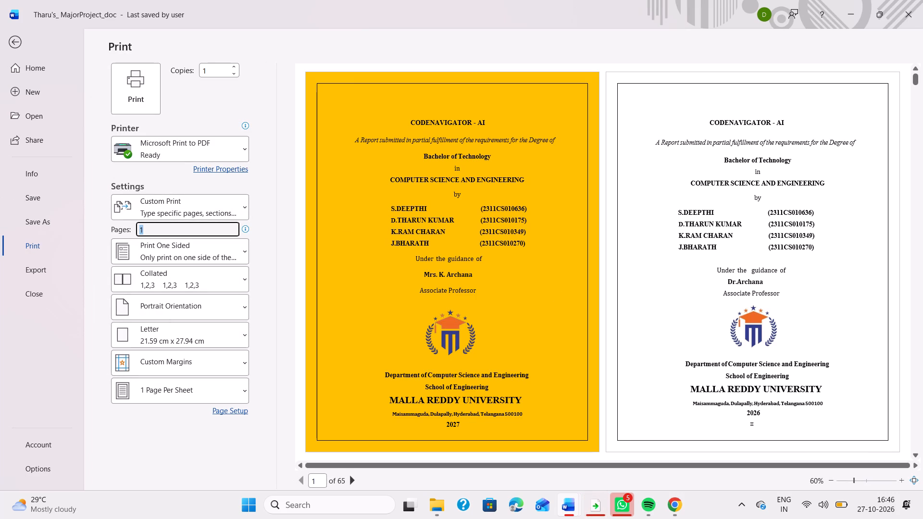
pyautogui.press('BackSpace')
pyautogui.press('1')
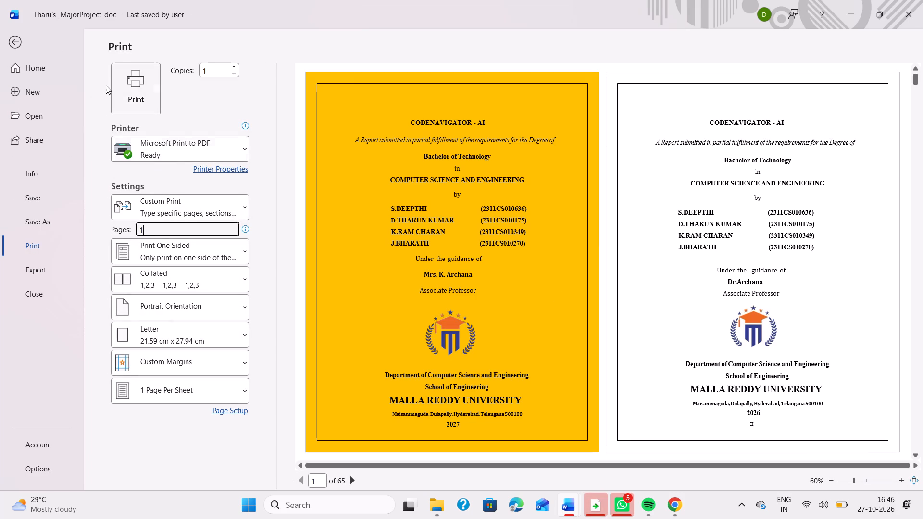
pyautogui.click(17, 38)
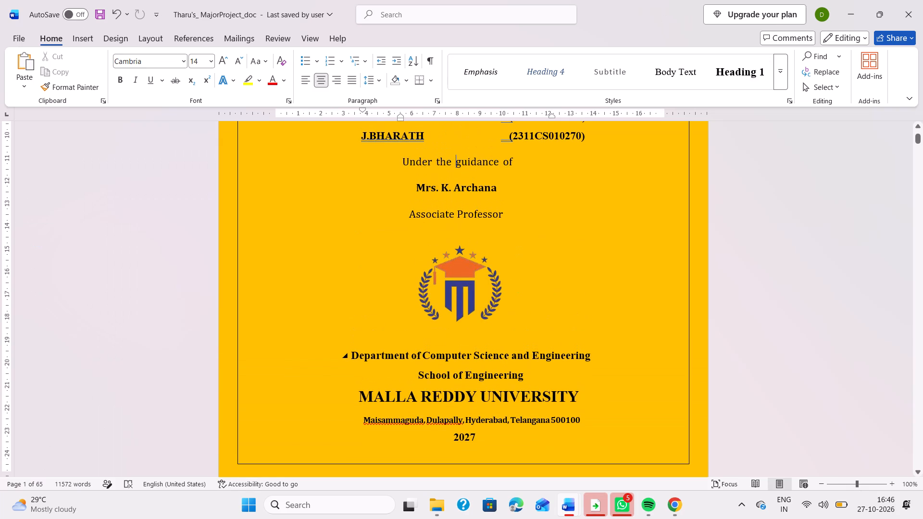
# Print only the current yellow cover page with Microsoft Print to PDF, naming the file yellow.
pyautogui.click(483, 294)
pyautogui.click(485, 366)
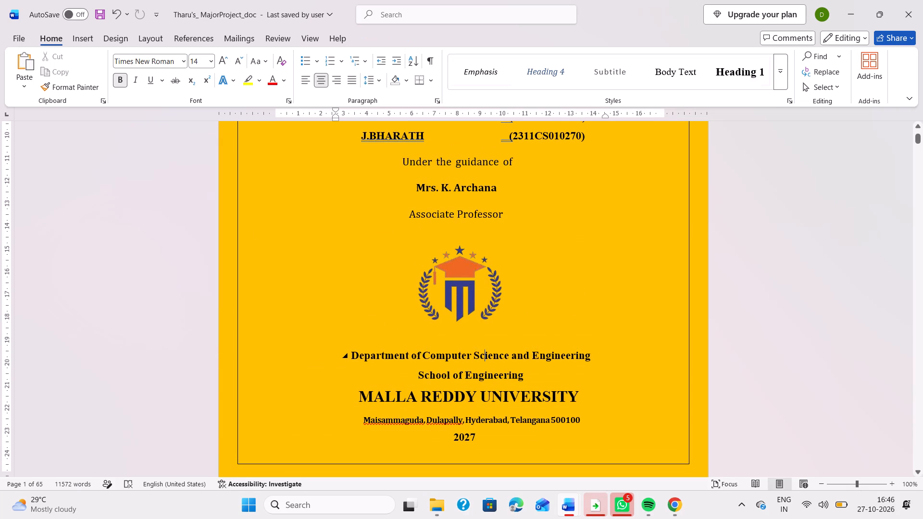
pyautogui.hotkey('ctrl', 'p')
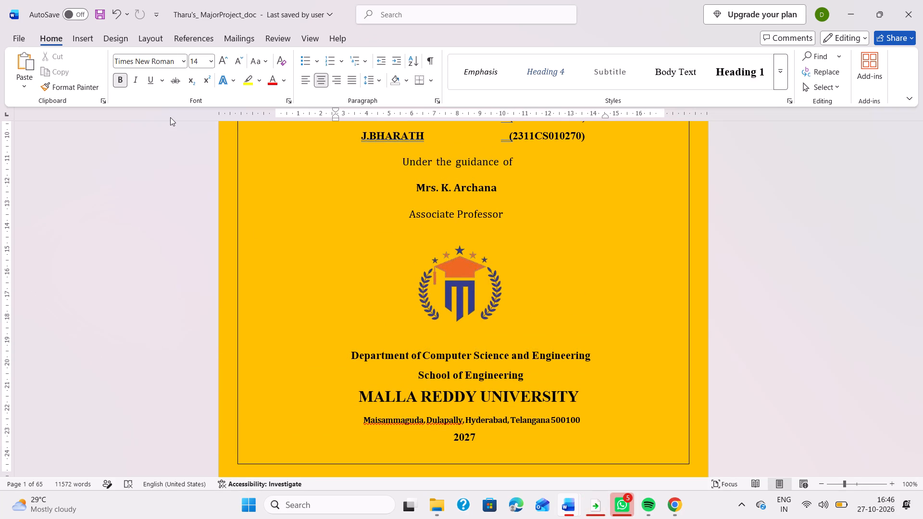
pyautogui.click(196, 220)
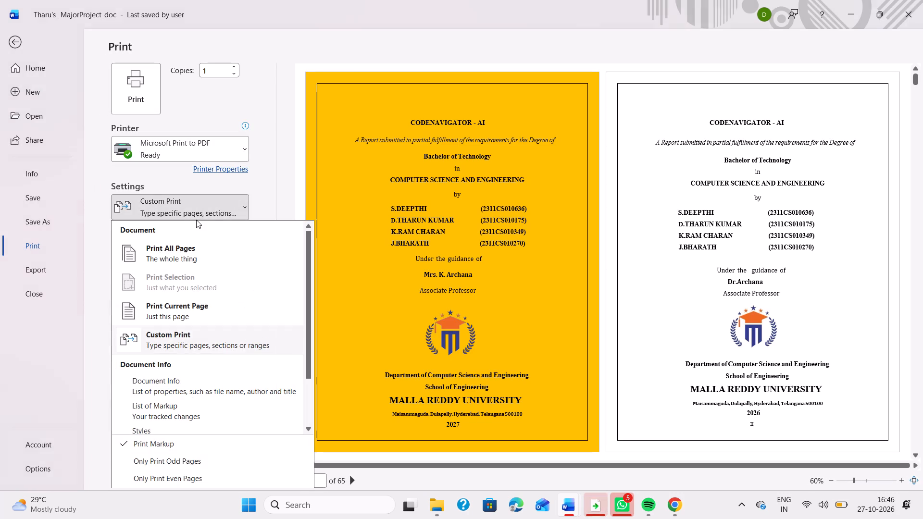
pyautogui.click(194, 303)
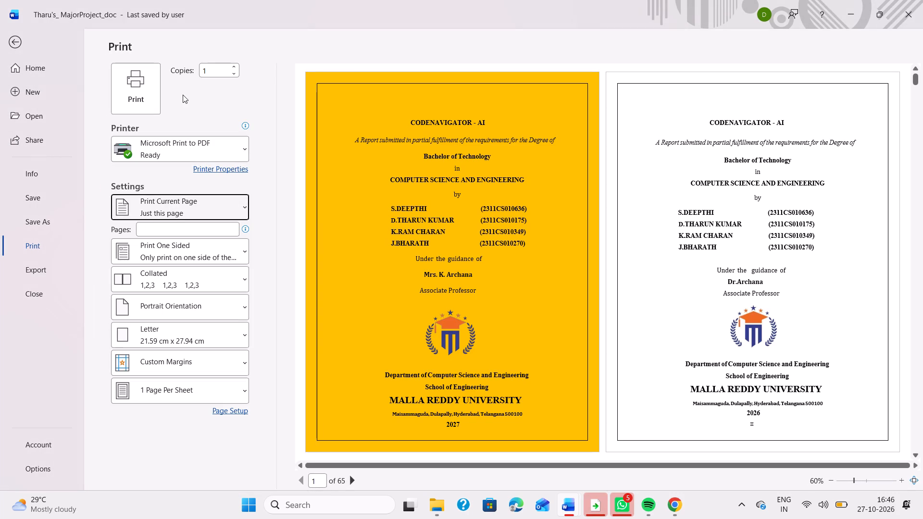
pyautogui.click(139, 103)
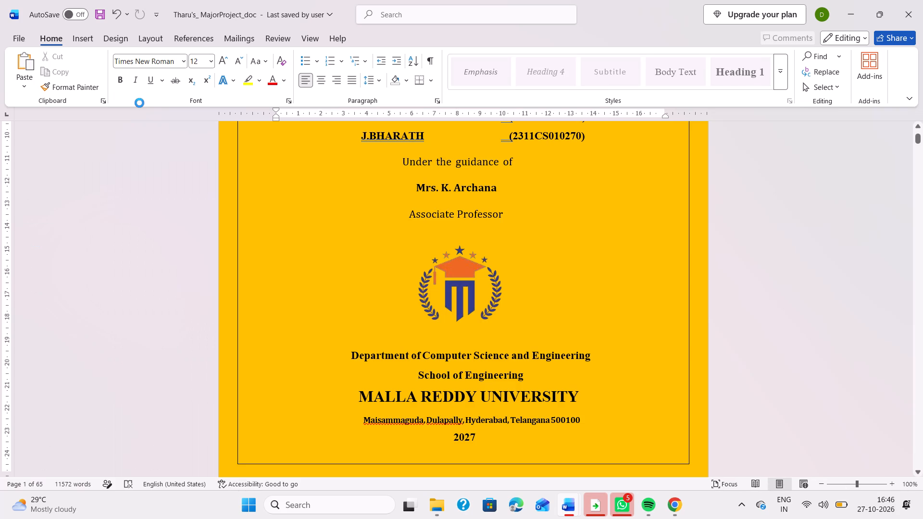
pyautogui.write('yellow')
pyautogui.press('Return')
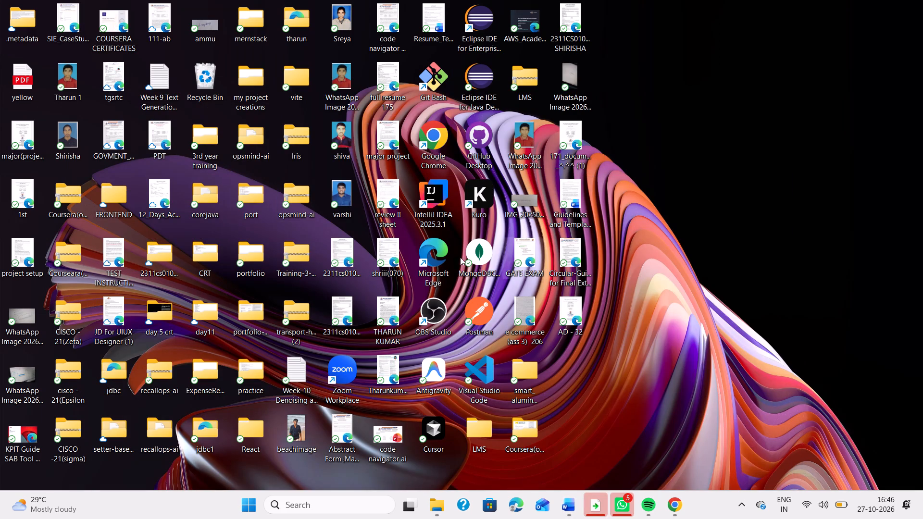
# Open the new yellow PDF from the desktop and check its cover page down to the bottom.
pyautogui.doubleClick(31, 85)
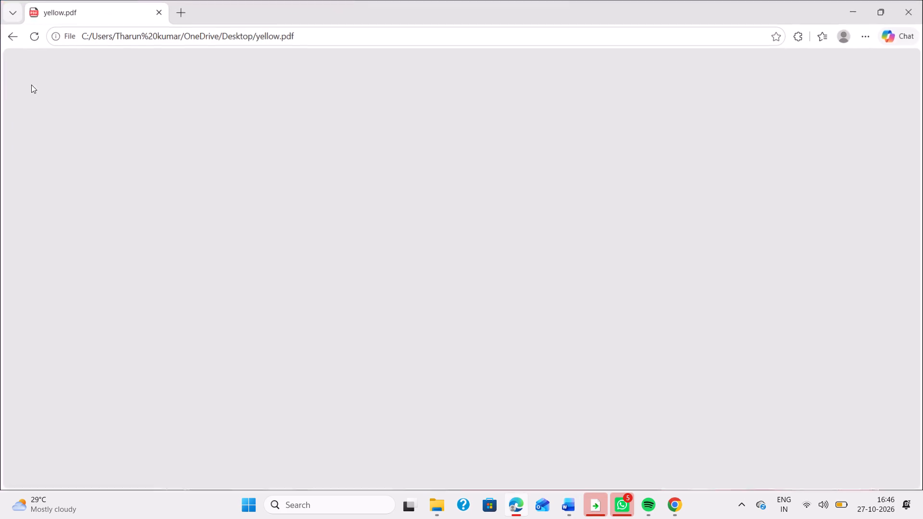
pyautogui.scroll(-8, 396, 274)
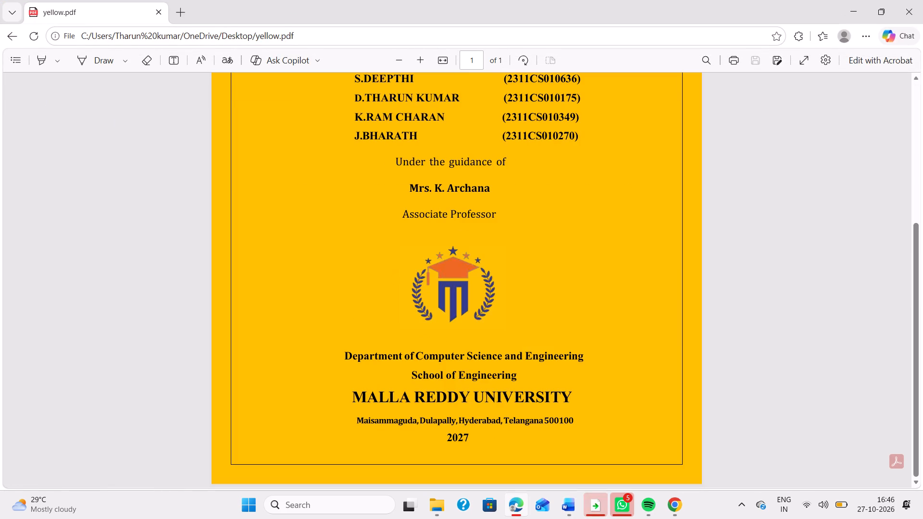
# Return to the MajorProject_doc document and examine the headings on the yellow cover and the white title page.
pyautogui.hotkey('alt', 'Tab')
pyautogui.scroll(2, 515, 286)
pyautogui.scroll(-3, 515, 286)
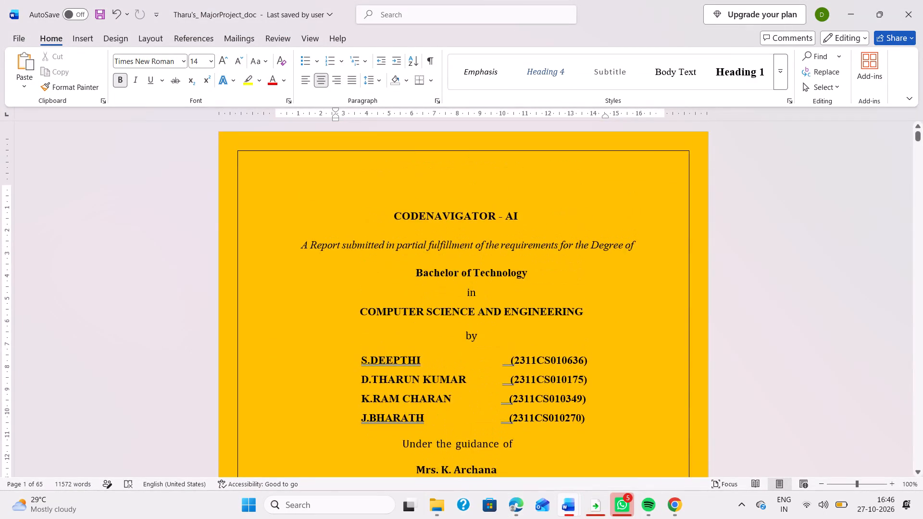
pyautogui.scroll(-5, 515, 286)
pyautogui.scroll(11, 515, 286)
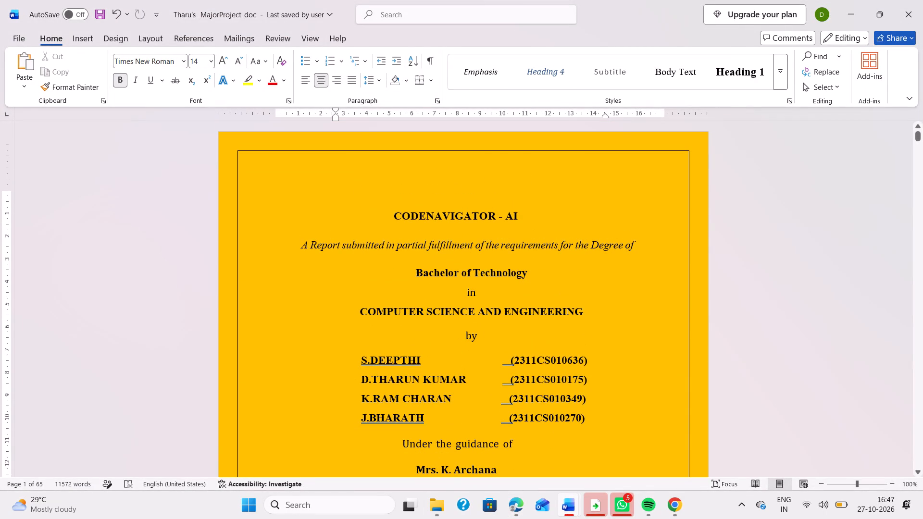
pyautogui.click(522, 211)
pyautogui.scroll(-4, 522, 211)
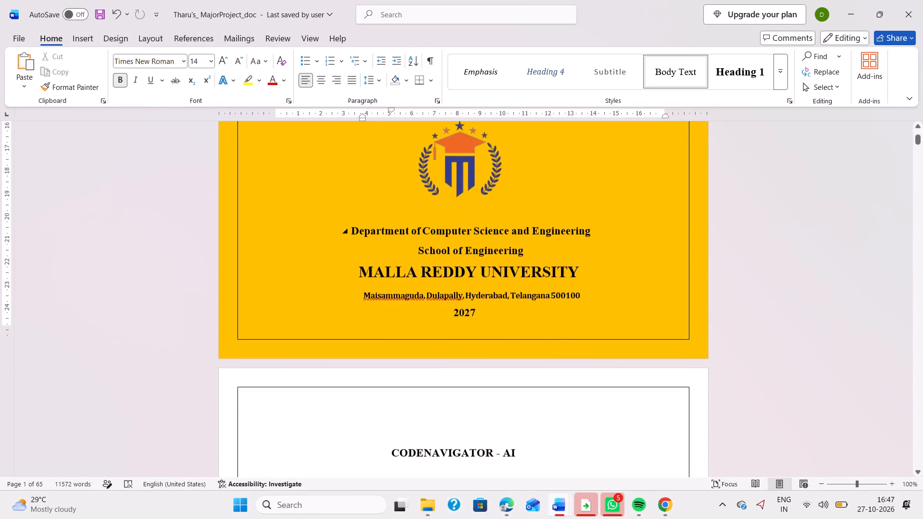
pyautogui.scroll(-2, 522, 211)
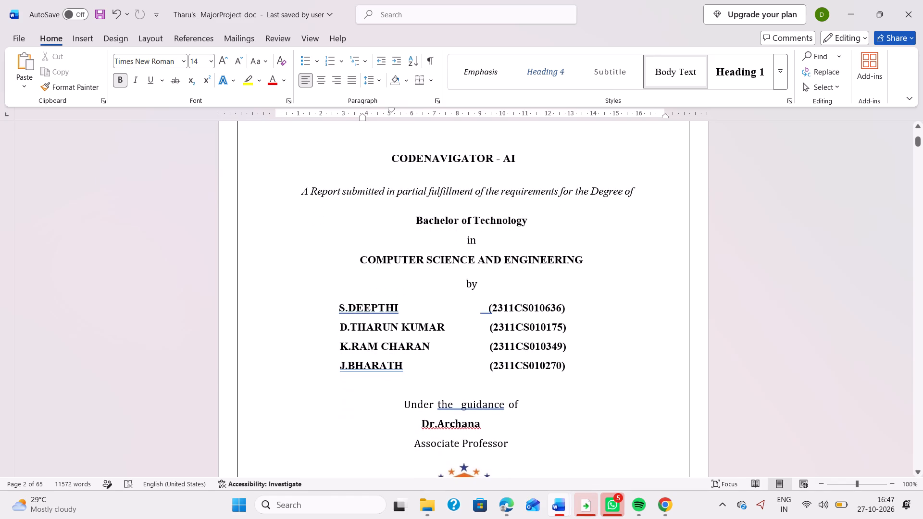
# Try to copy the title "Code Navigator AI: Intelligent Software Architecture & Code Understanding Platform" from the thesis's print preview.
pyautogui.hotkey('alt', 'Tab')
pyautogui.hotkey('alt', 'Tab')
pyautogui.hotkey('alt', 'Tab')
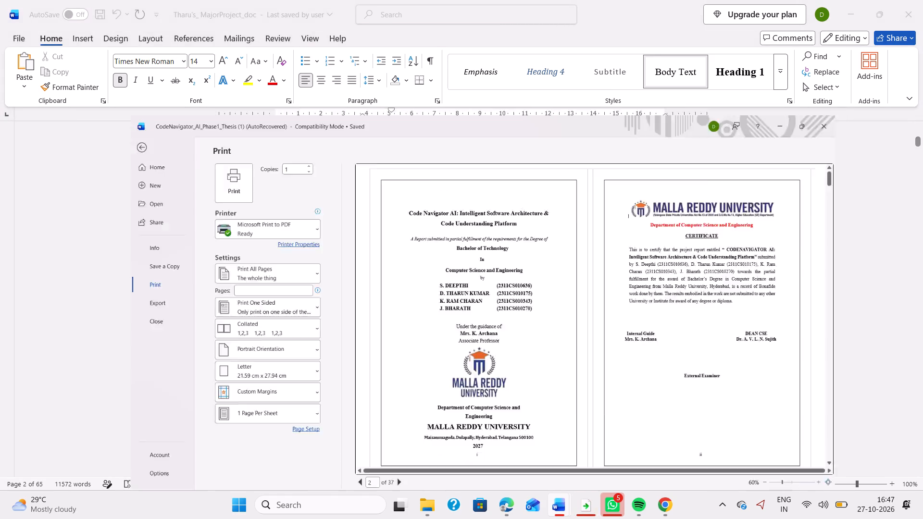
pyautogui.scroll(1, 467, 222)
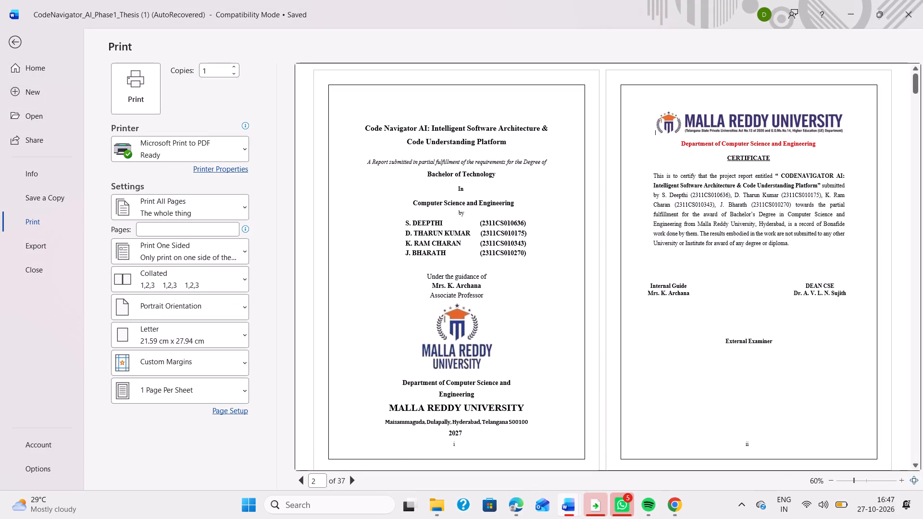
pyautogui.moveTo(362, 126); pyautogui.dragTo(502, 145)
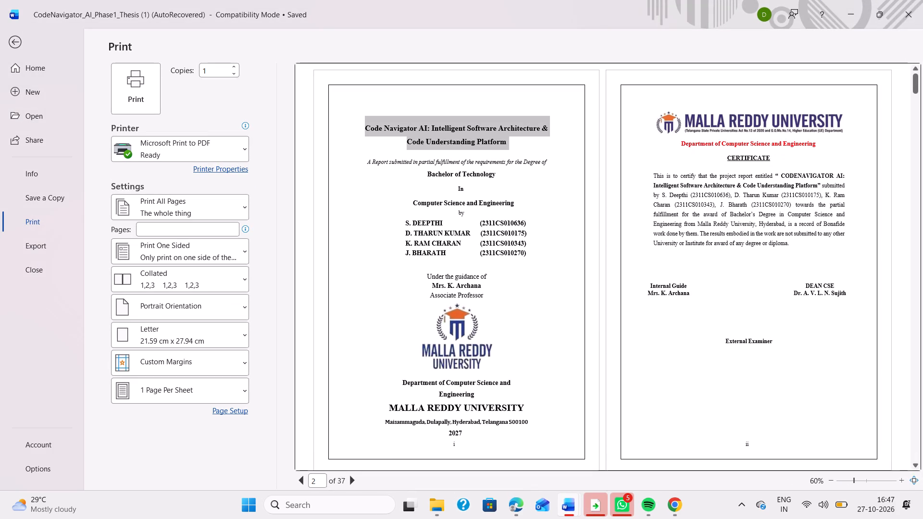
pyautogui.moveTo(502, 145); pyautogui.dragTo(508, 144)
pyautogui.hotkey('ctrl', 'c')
# Switch to the yellow PDF in Edge and review the title and details on its cover.
pyautogui.hotkey('alt', 'Tab')
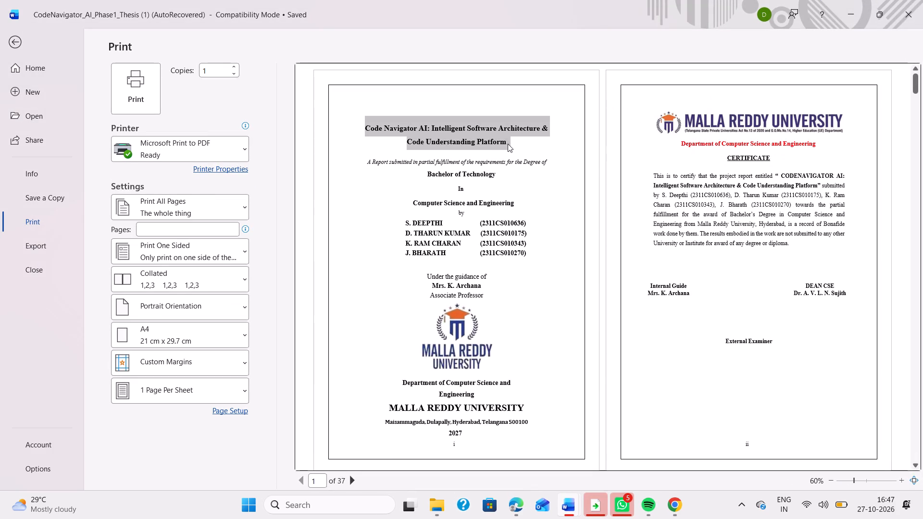
pyautogui.hotkey('alt', 'Tab')
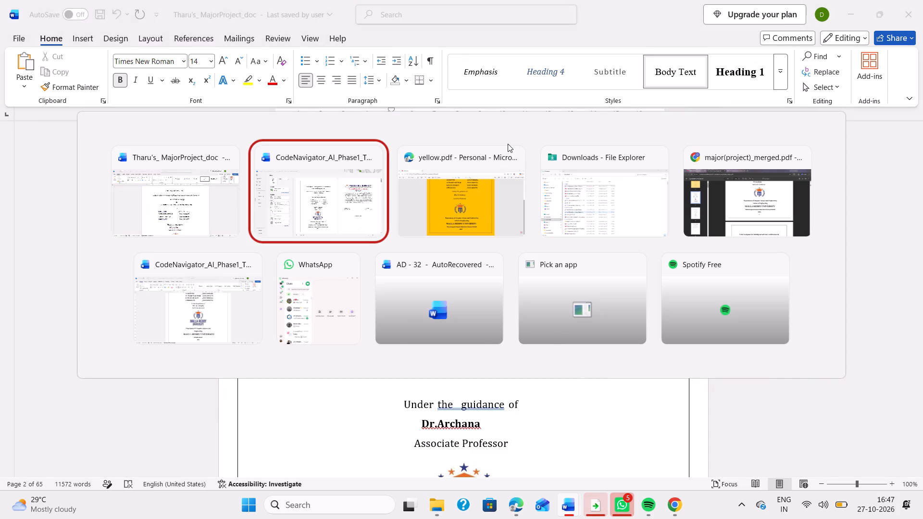
pyautogui.hotkey('alt', 'Tab')
pyautogui.scroll(5, 472, 225)
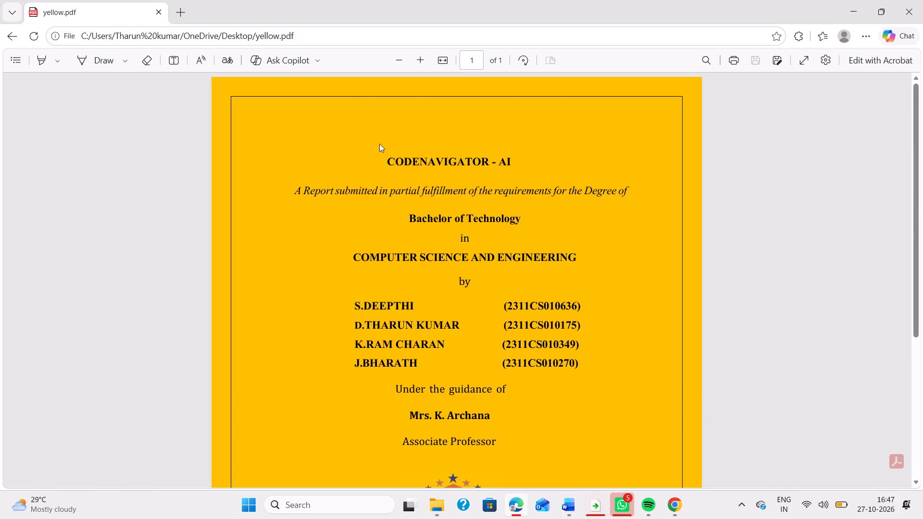
pyautogui.scroll(-11, 379, 144)
pyautogui.scroll(5, 587, 247)
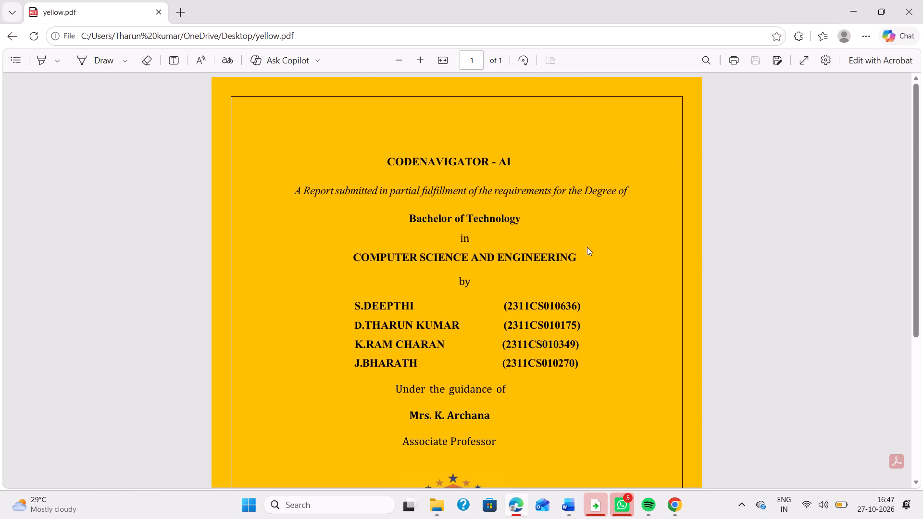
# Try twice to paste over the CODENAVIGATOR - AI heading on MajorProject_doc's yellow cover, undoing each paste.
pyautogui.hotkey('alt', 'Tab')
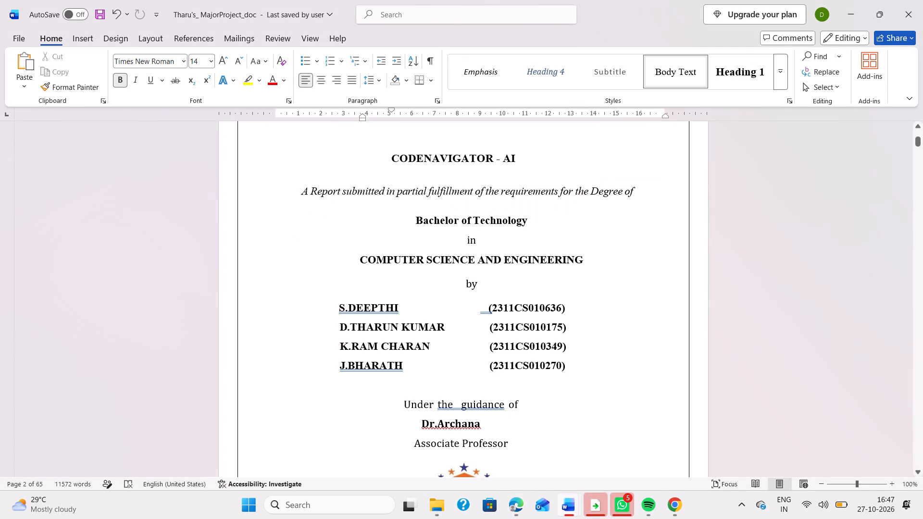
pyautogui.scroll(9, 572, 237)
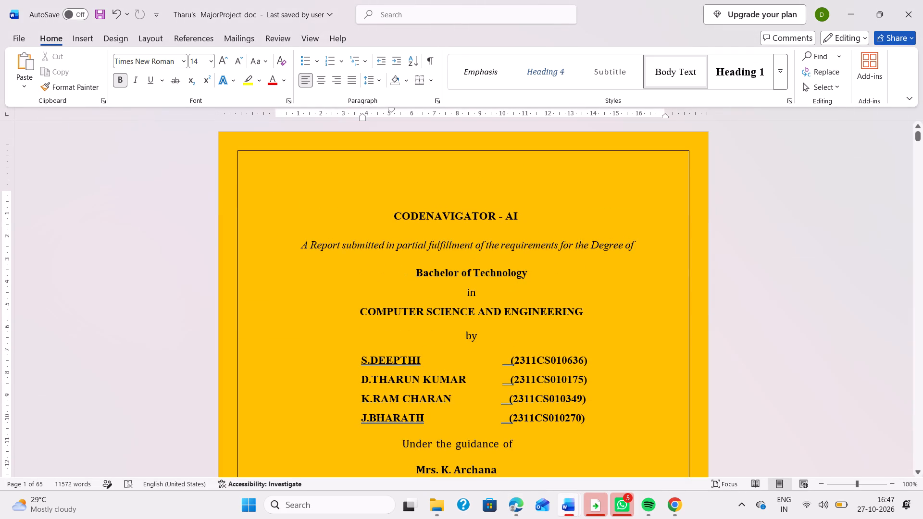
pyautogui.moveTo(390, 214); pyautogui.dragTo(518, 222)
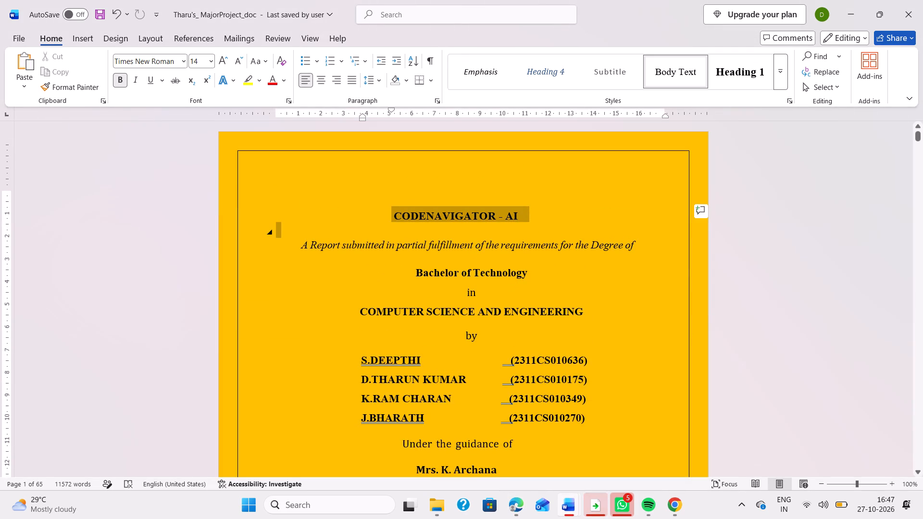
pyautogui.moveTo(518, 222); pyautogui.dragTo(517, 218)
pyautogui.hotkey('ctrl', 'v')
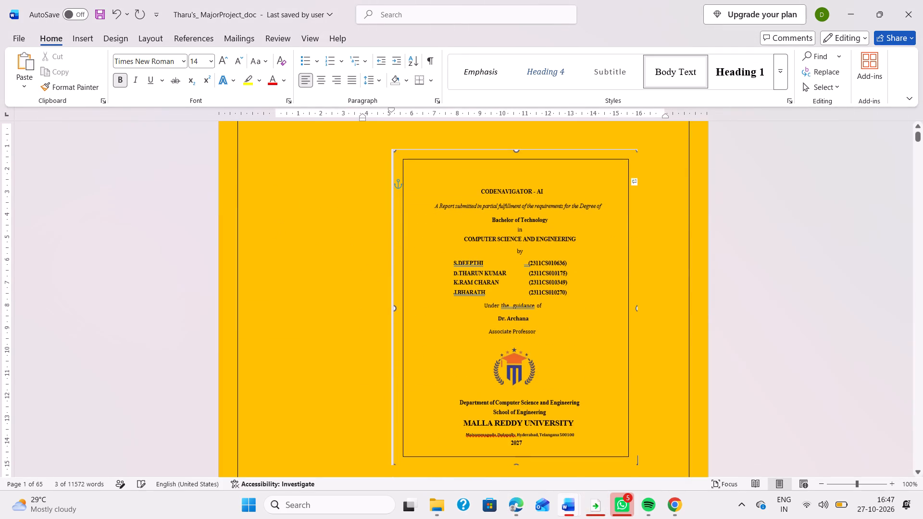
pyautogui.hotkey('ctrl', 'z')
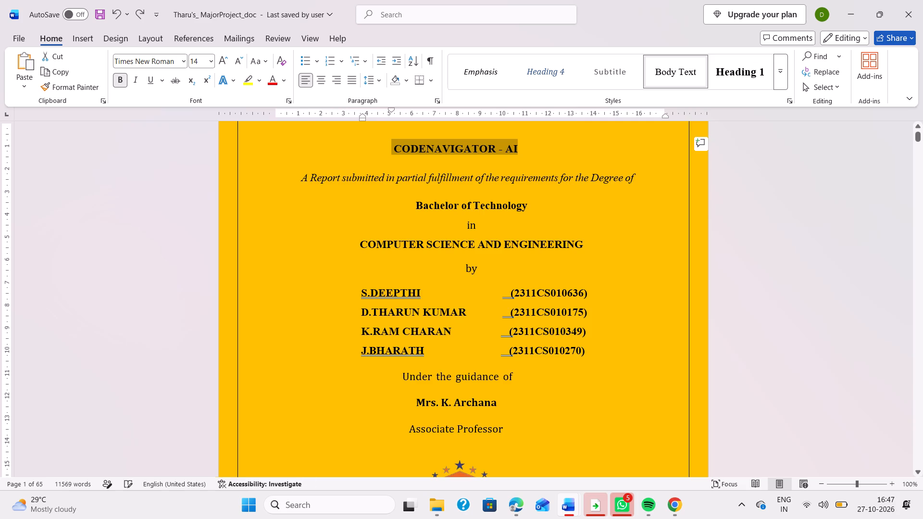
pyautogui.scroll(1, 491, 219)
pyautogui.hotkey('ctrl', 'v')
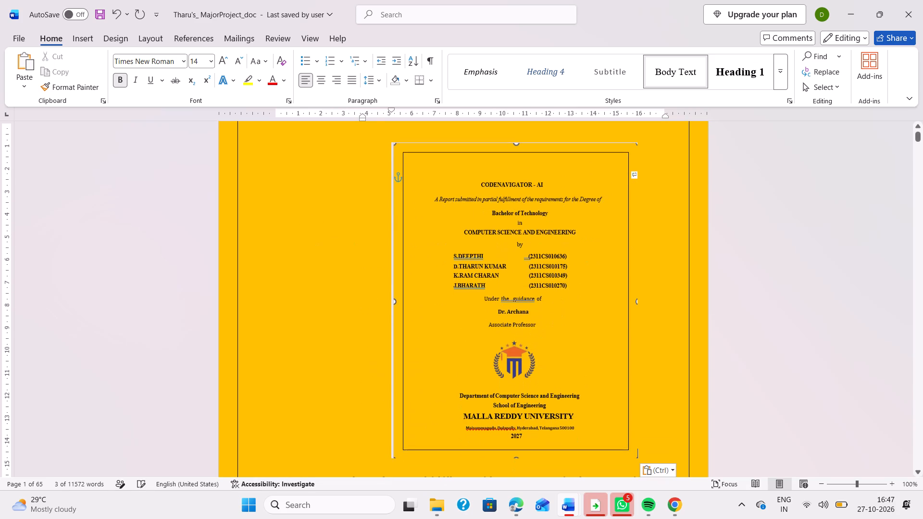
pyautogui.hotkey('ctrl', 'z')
# Replace the CODENAVIGATOR - AI heading on MajorProject_doc's yellow cover with the two-line "Code Navigator AI" title copied from the thesis document's title page.
pyautogui.hotkey('alt', 'Tab')
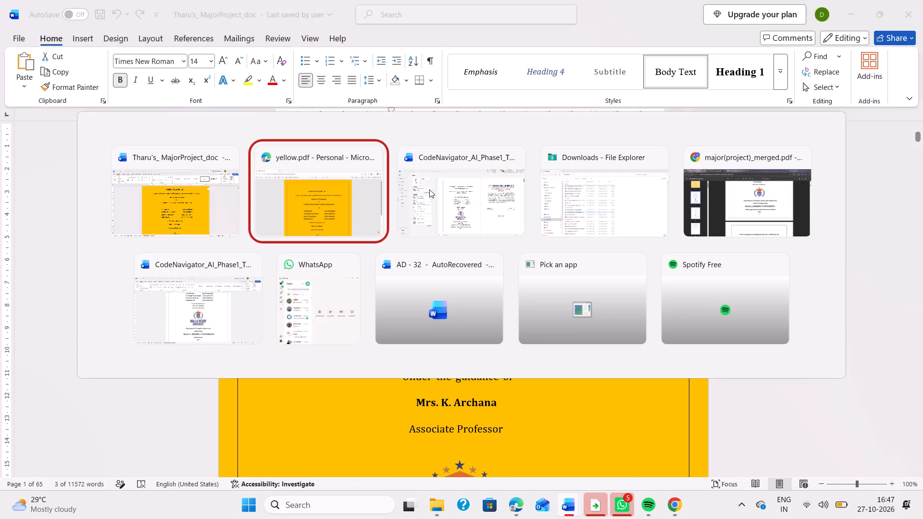
pyautogui.hotkey('alt', 'Tab')
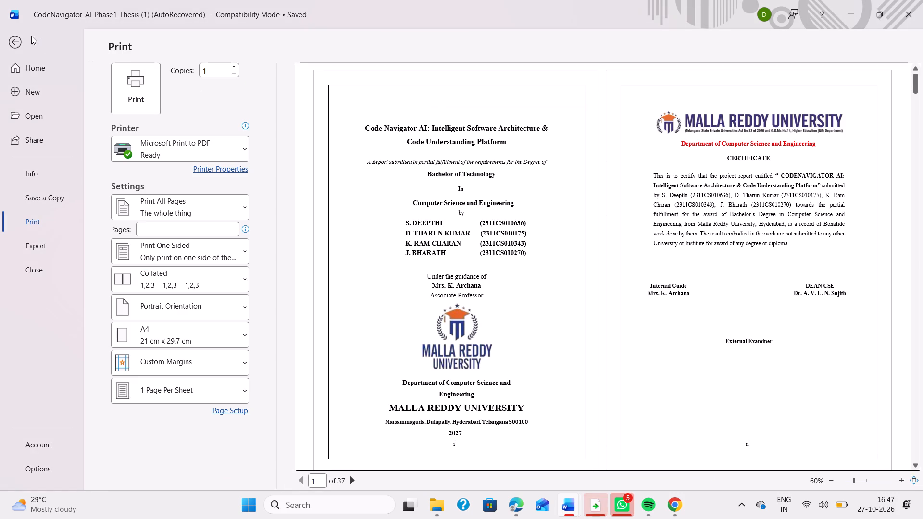
pyautogui.click(15, 37)
pyautogui.scroll(3, 343, 291)
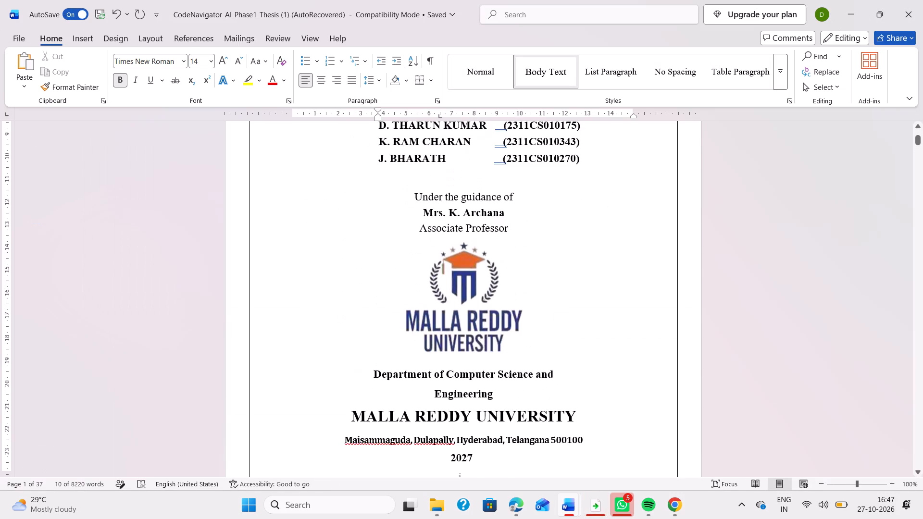
pyautogui.scroll(7, 343, 291)
pyautogui.moveTo(307, 225); pyautogui.dragTo(536, 255)
pyautogui.hotkey('ctrl', 'c')
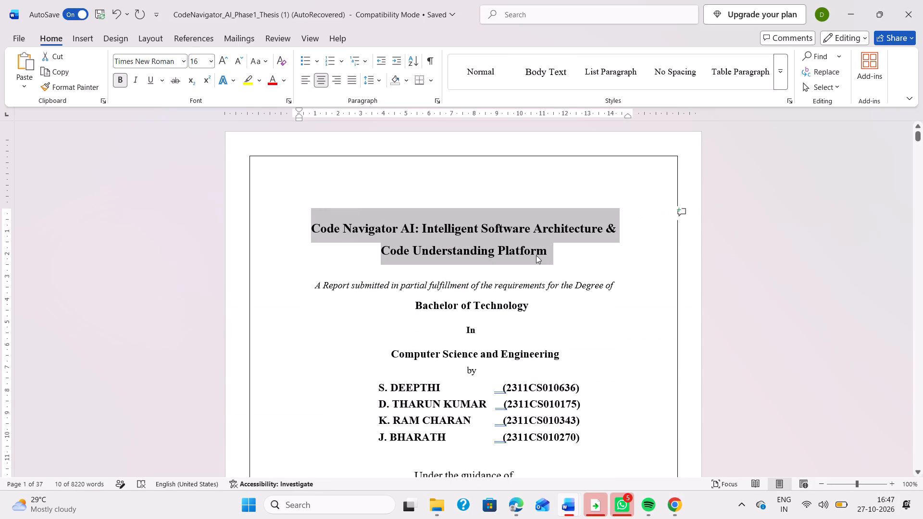
pyautogui.hotkey('alt', 'Tab')
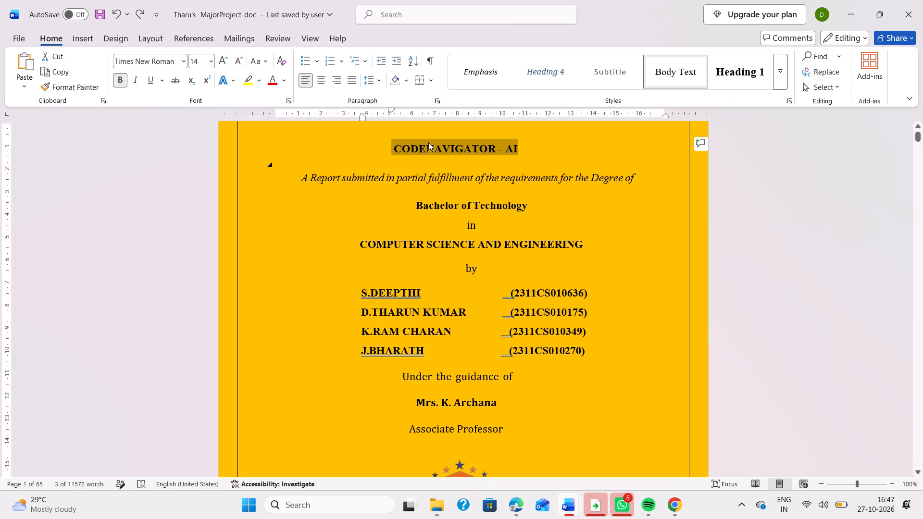
pyautogui.hotkey('ctrl', 'v')
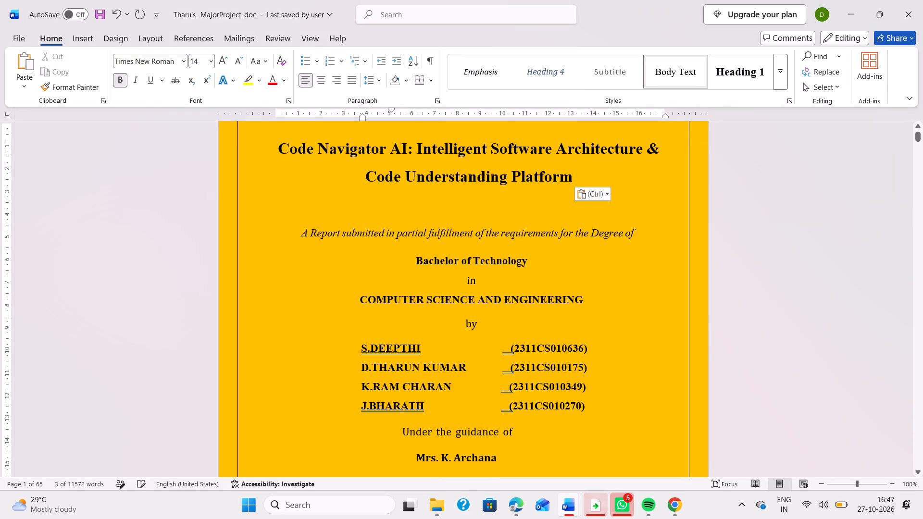
pyautogui.scroll(1, 451, 185)
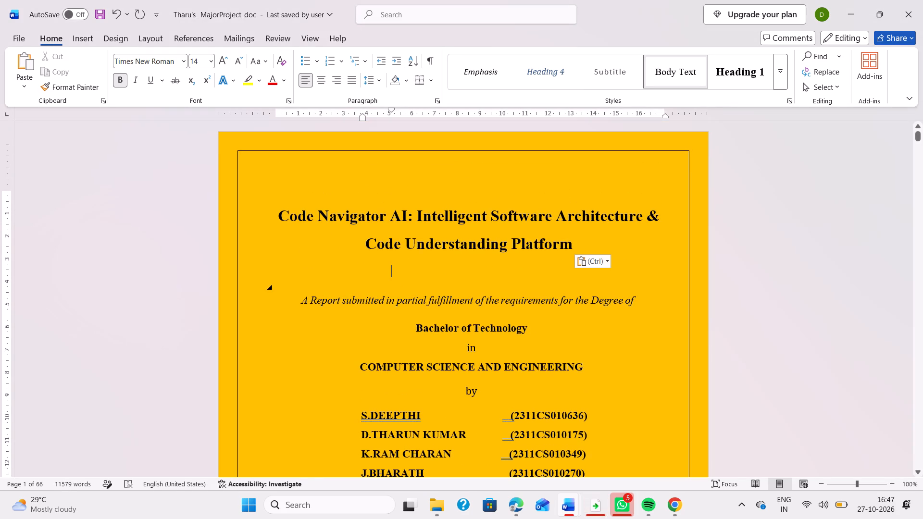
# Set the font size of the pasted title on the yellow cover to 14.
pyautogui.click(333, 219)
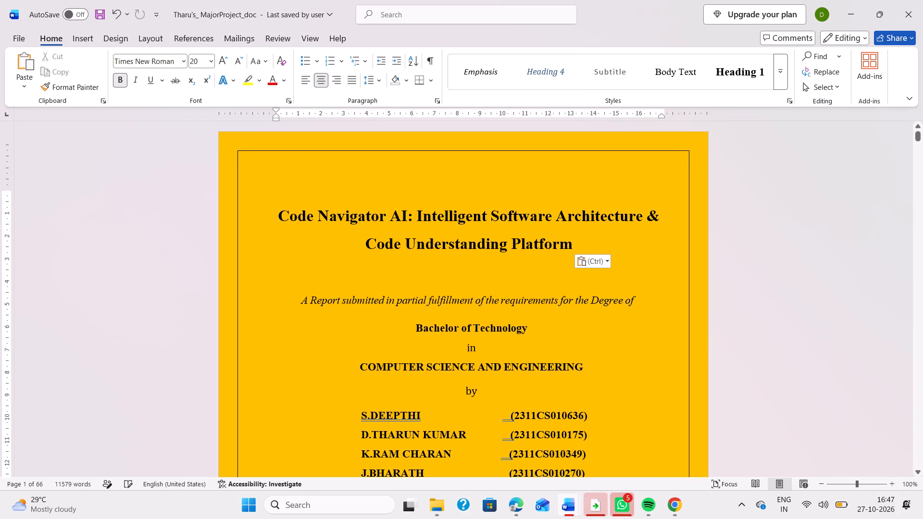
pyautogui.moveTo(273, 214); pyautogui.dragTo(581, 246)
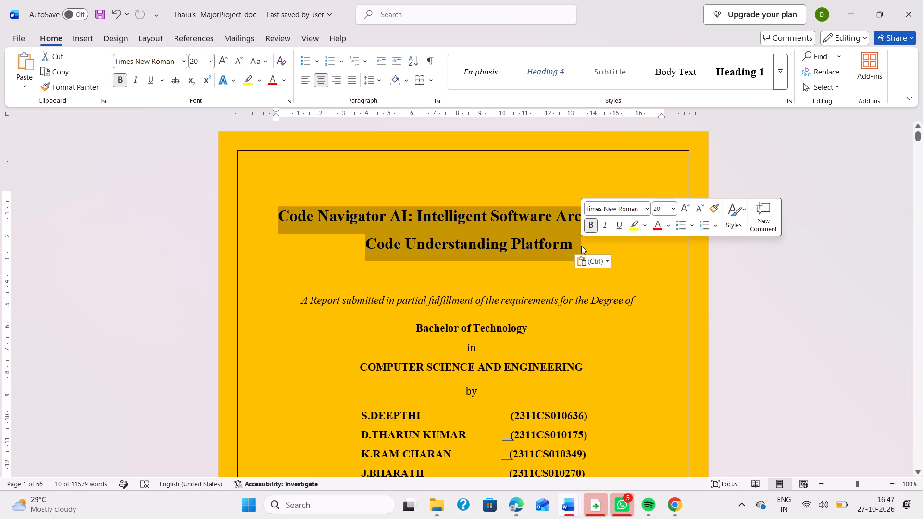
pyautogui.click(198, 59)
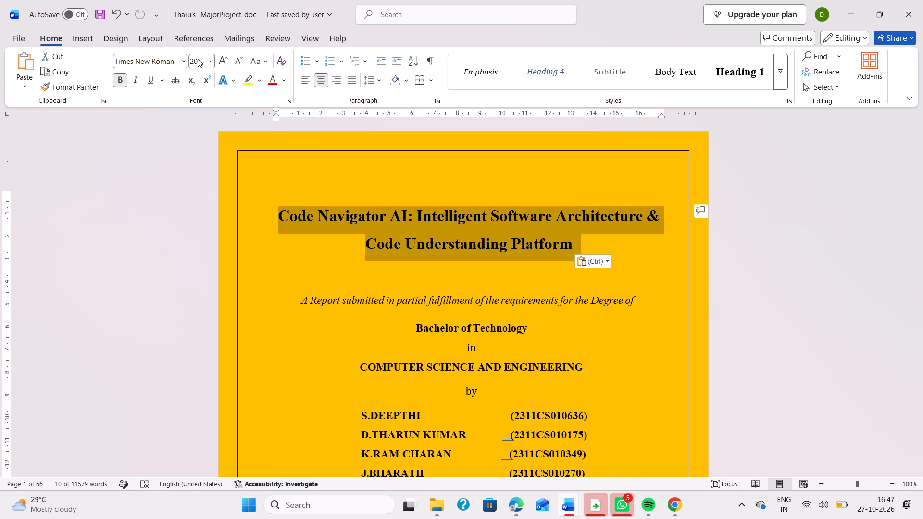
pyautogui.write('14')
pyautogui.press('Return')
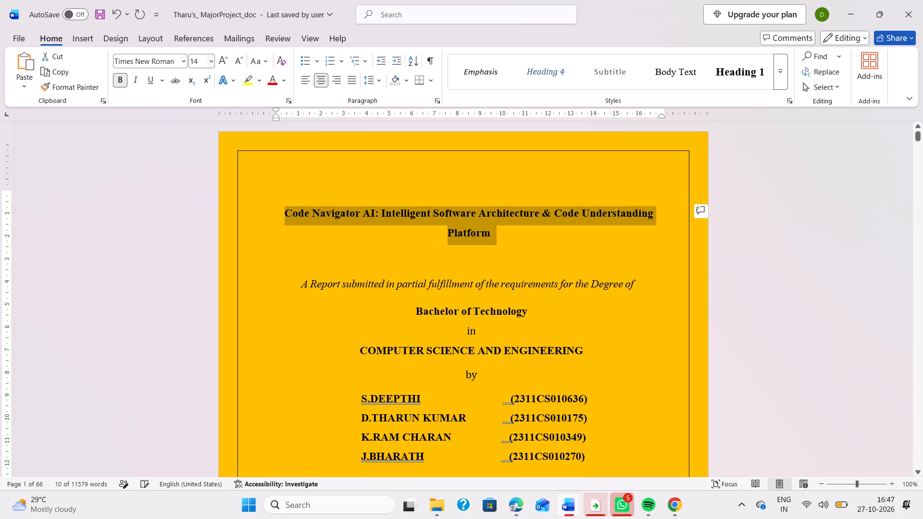
# Check the title on the thesis document's title page, and set the yellow cover's title to font size 16.
pyautogui.hotkey('alt', 'Tab')
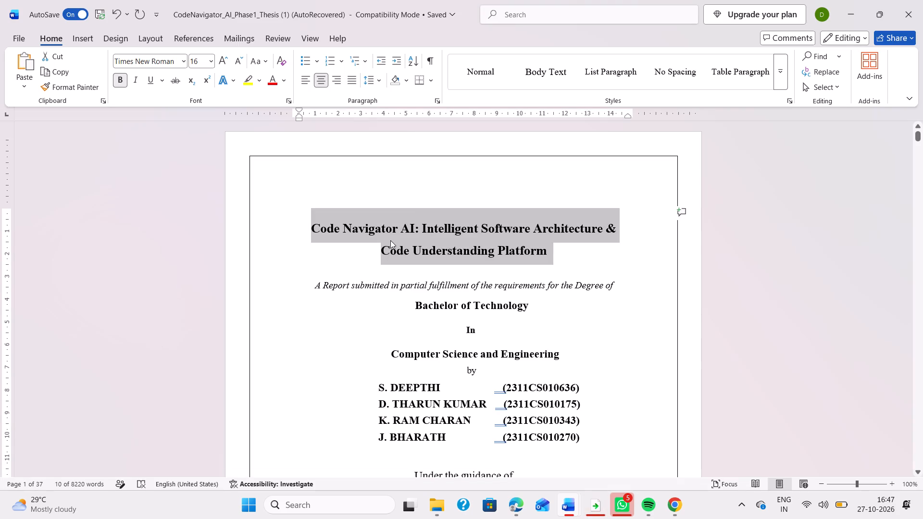
pyautogui.hotkey('alt', 'Tab')
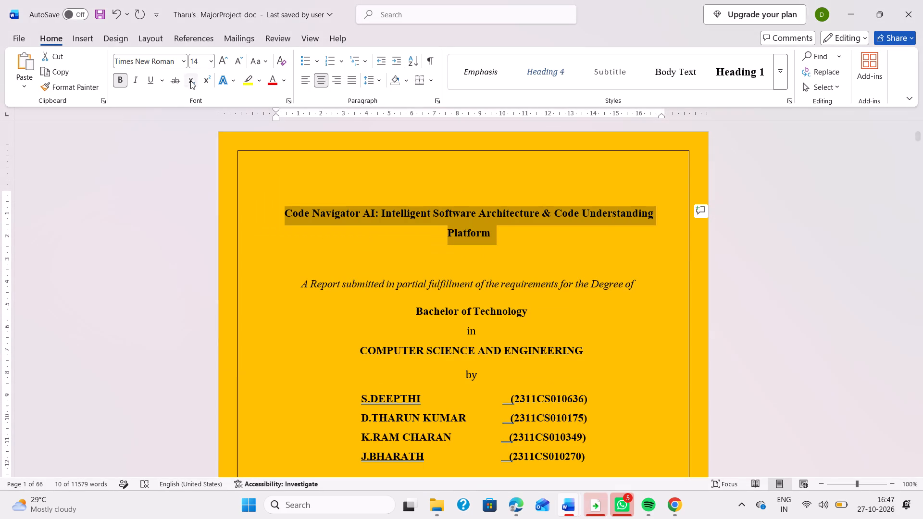
pyautogui.click(193, 58)
pyautogui.write('16')
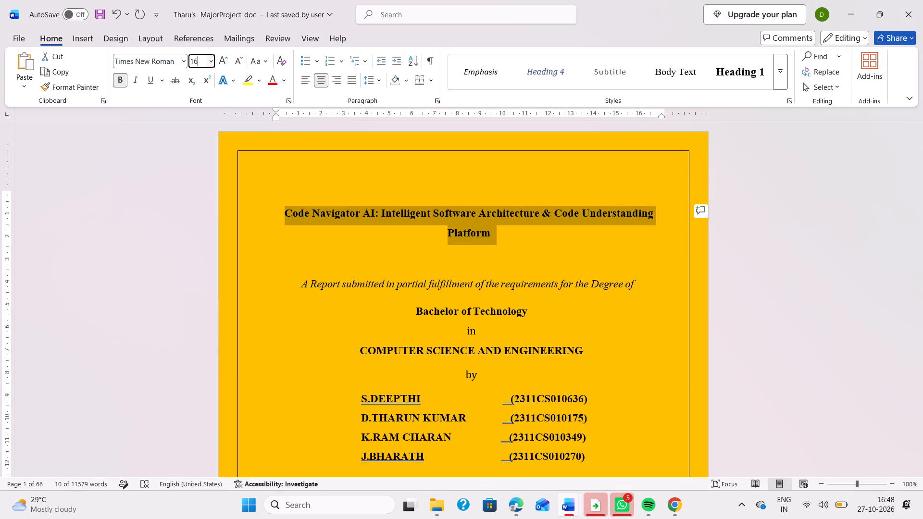
pyautogui.press('Return')
# Delete the blank lines between the yellow cover's title and the "A Report submitted in partial fulfillment" line.
pyautogui.click(425, 264)
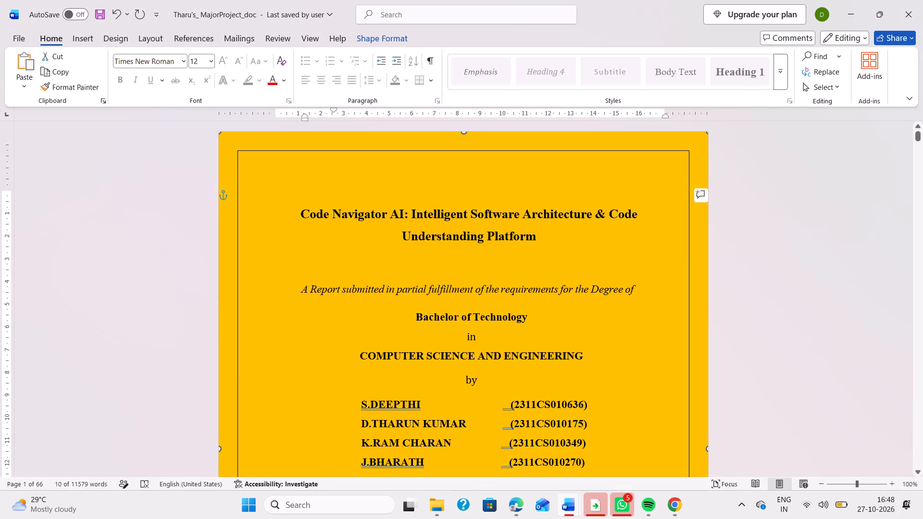
pyautogui.click(403, 274)
pyautogui.click(404, 268)
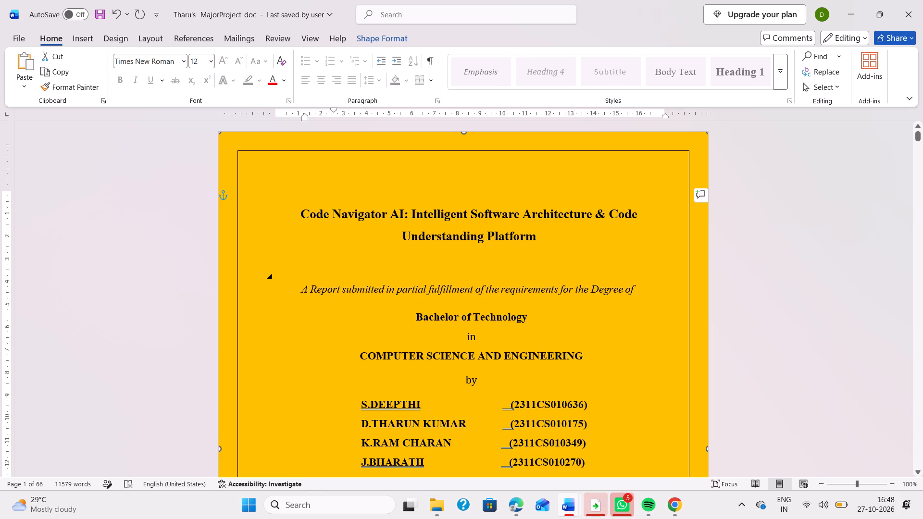
pyautogui.click(409, 263)
pyautogui.moveTo(409, 263); pyautogui.dragTo(409, 259)
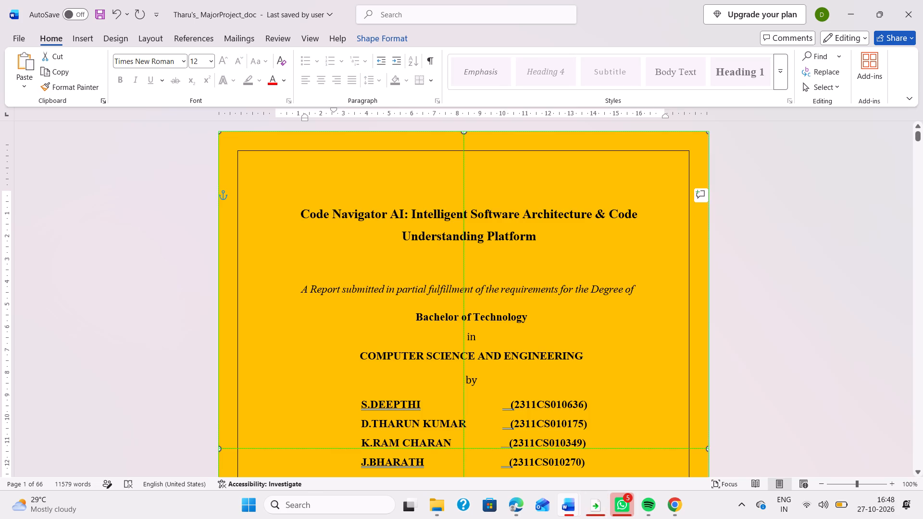
pyautogui.moveTo(409, 259); pyautogui.dragTo(408, 252)
pyautogui.click(387, 274)
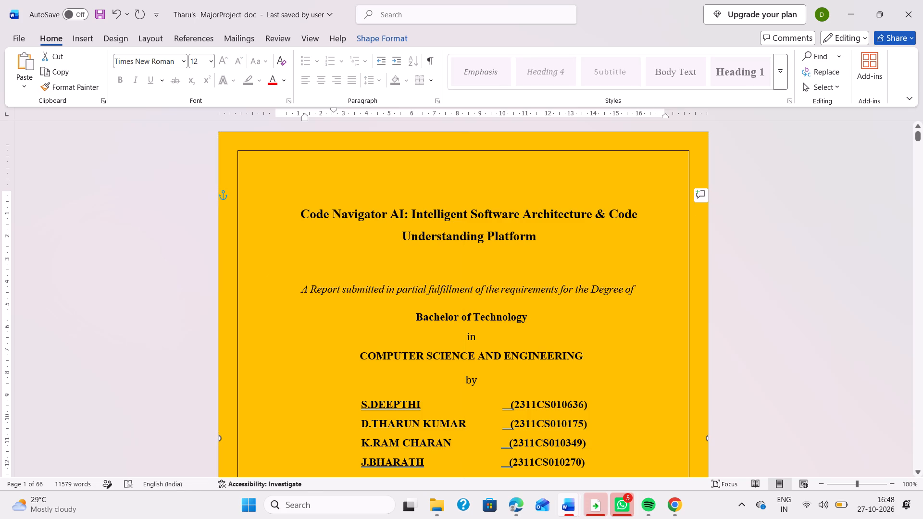
pyautogui.click(290, 259)
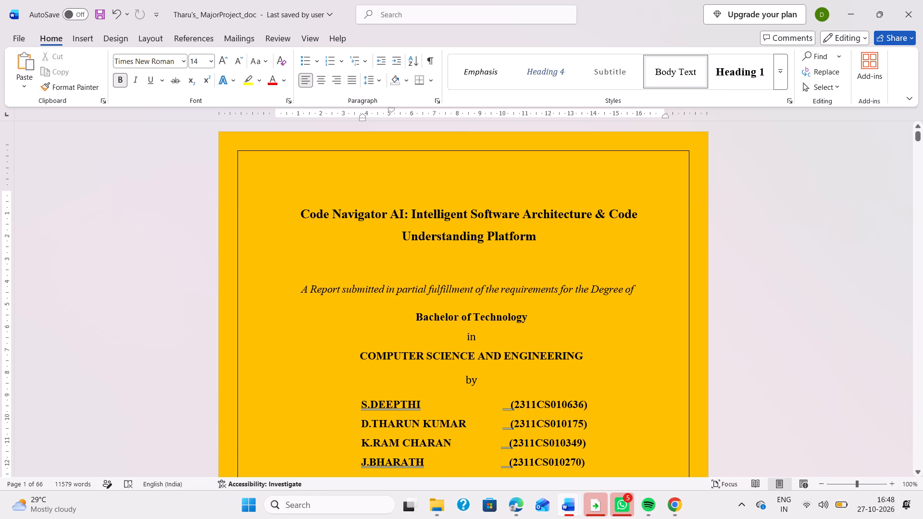
pyautogui.press('BackSpace')
pyautogui.press('BackSpace')
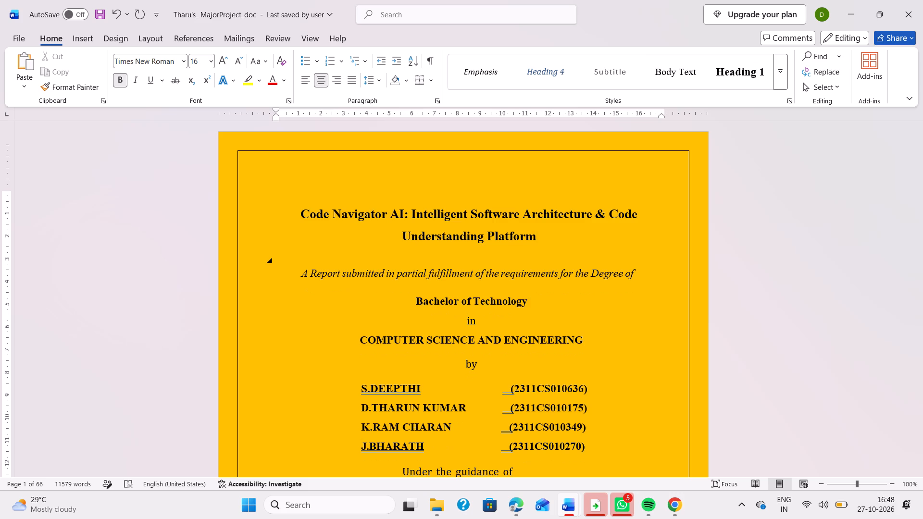
pyautogui.press('Down')
pyautogui.press('BackSpace')
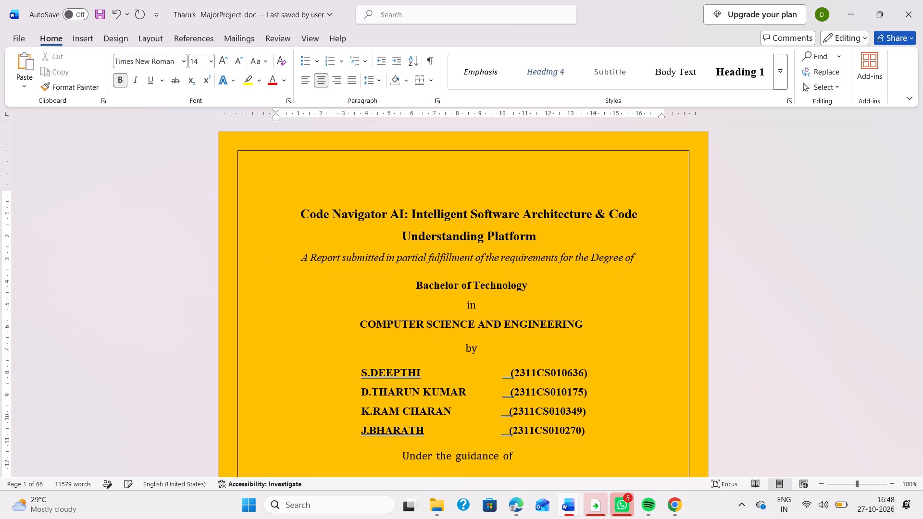
# Increase the left indent of the three guidance lines, from "Under the guidance of" to "Associate Professor", by about 1 cm.
pyautogui.scroll(-1, 350, 293)
pyautogui.scroll(-1, 438, 286)
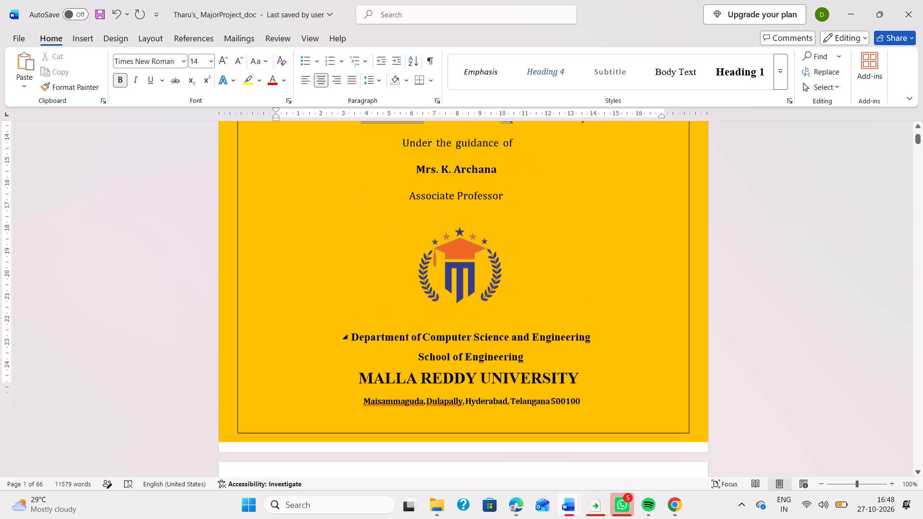
pyautogui.scroll(2, 438, 286)
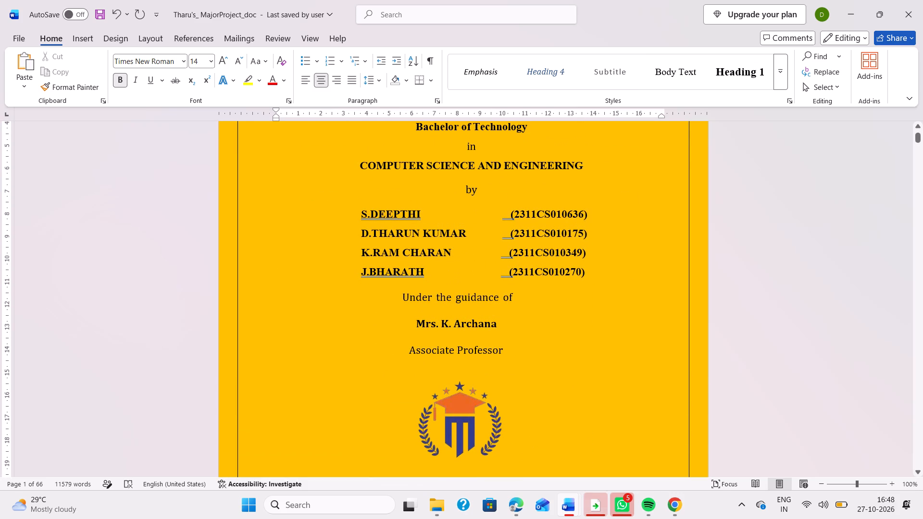
pyautogui.click(398, 293)
pyautogui.moveTo(397, 295); pyautogui.dragTo(505, 344)
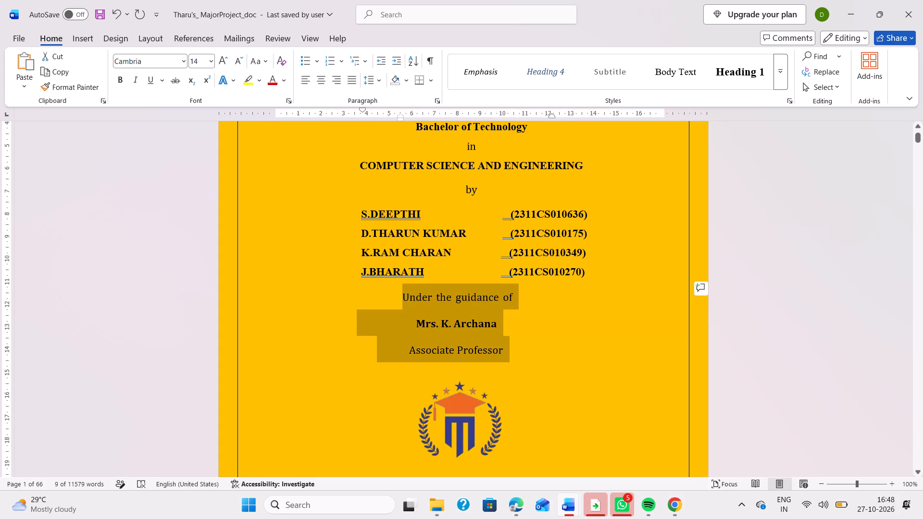
pyautogui.moveTo(400, 118); pyautogui.dragTo(424, 120)
# Remove the extra leading spaces before the guide's name so it sits centred beneath "Under the guidance of".
pyautogui.click(447, 323)
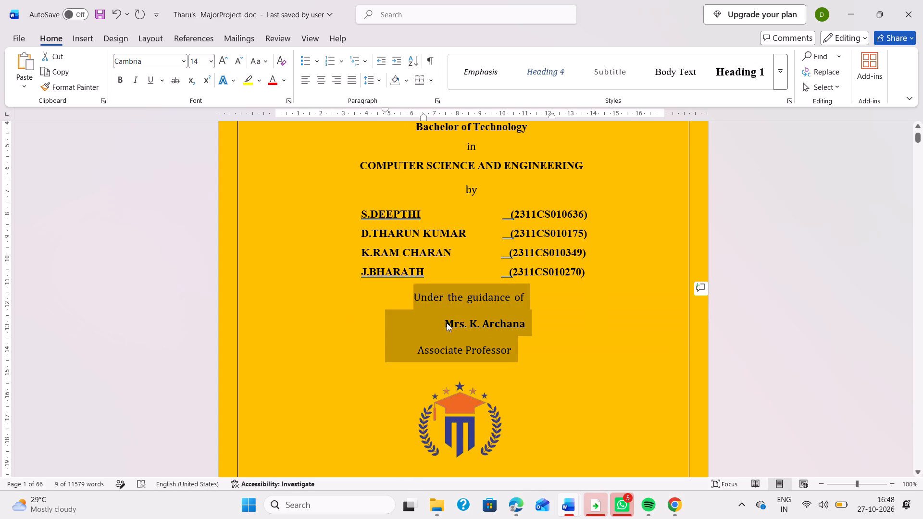
pyautogui.press('BackSpace')
pyautogui.press('BackSpace')
pyautogui.press('BackSpace')
pyautogui.press('BackSpace')
pyautogui.press('BackSpace')
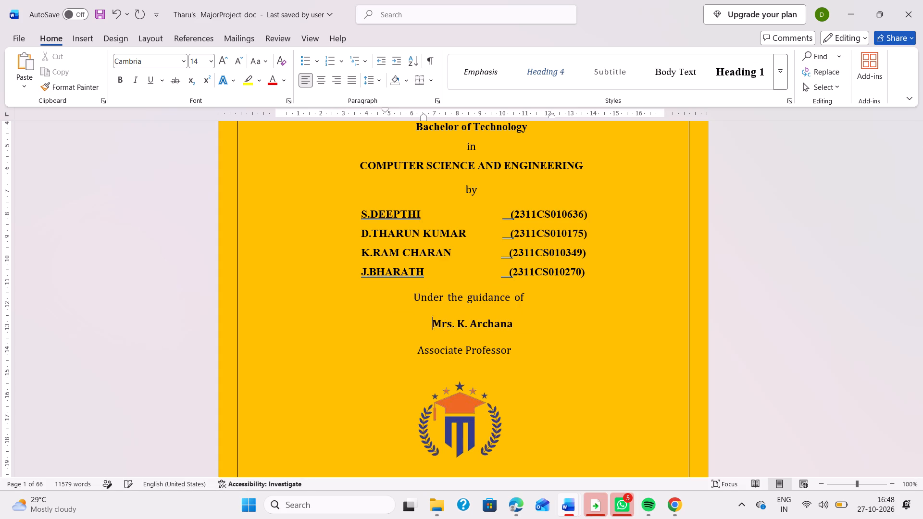
pyautogui.press('BackSpace')
pyautogui.press('BackSpace')
pyautogui.press('BackSpace')
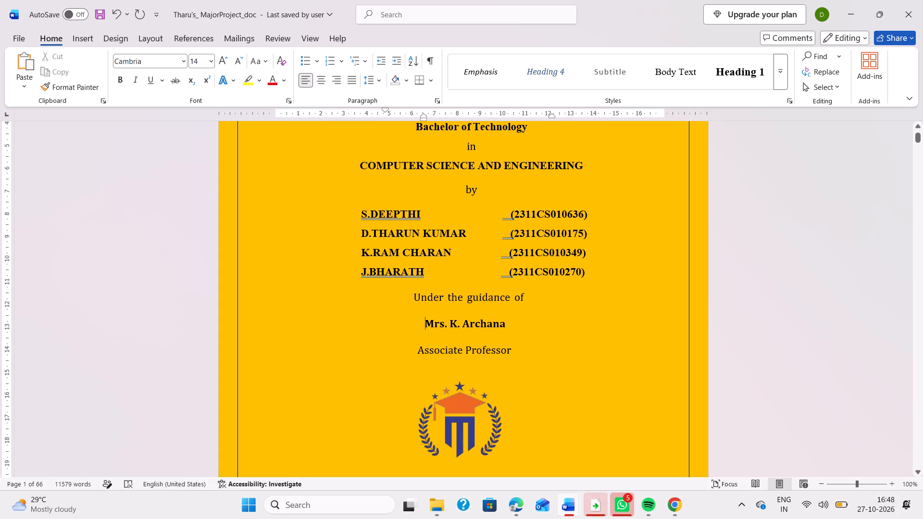
# Move the university logo on the yellow cover slightly up, closer to the "Associate Professor" line.
pyautogui.scroll(-2, 521, 366)
pyautogui.scroll(1, 521, 366)
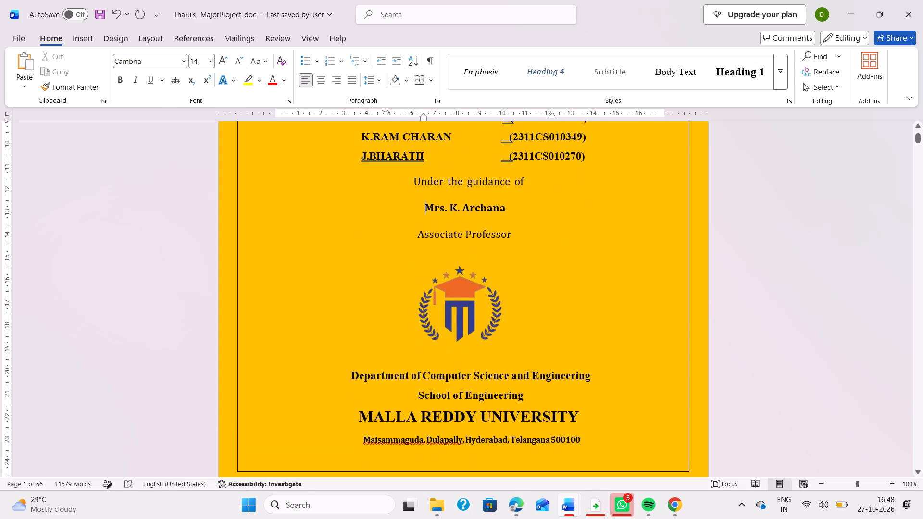
pyautogui.scroll(-2, 521, 366)
pyautogui.scroll(2, 521, 366)
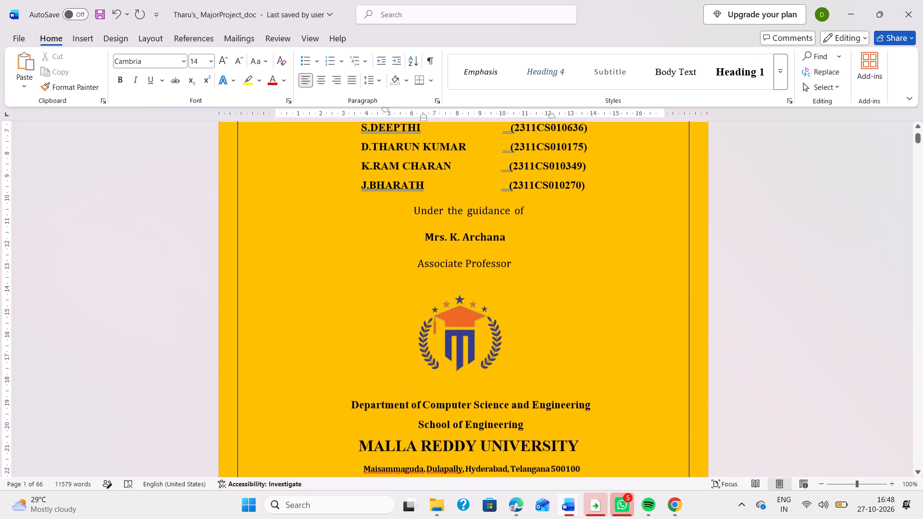
pyautogui.click(464, 356)
pyautogui.moveTo(464, 360); pyautogui.dragTo(466, 346)
# Remove the excess blank space between the logo and "Department of Computer Science and Engineering" on the yellow cover.
pyautogui.click(446, 425)
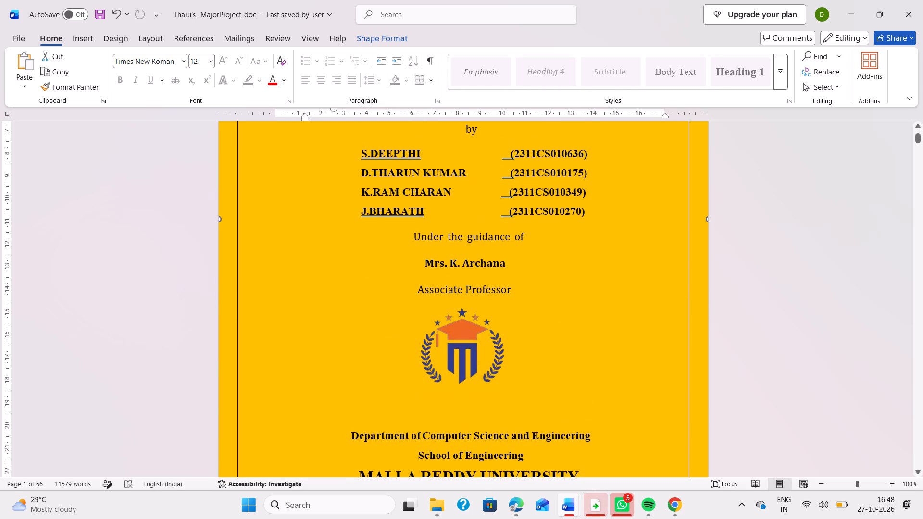
pyautogui.doubleClick(440, 415)
pyautogui.doubleClick(440, 415)
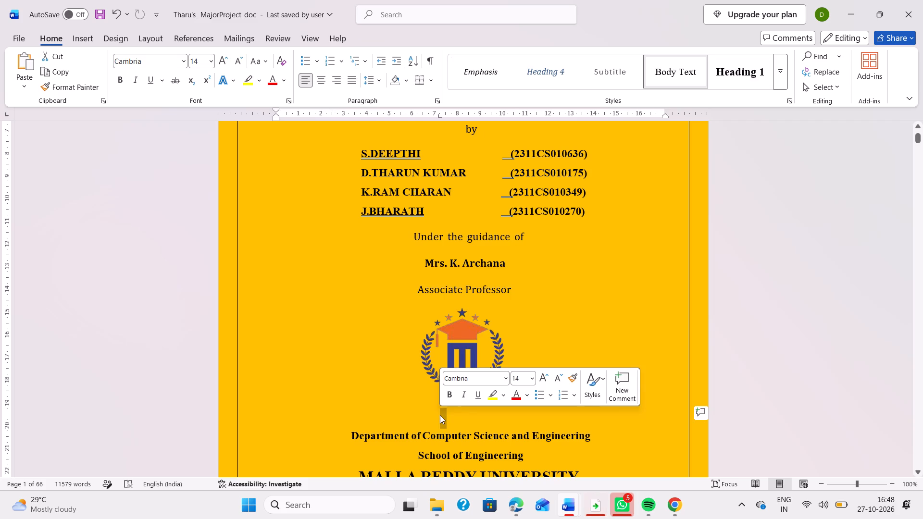
pyautogui.click(440, 415)
pyautogui.press('BackSpace')
pyautogui.press('BackSpace')
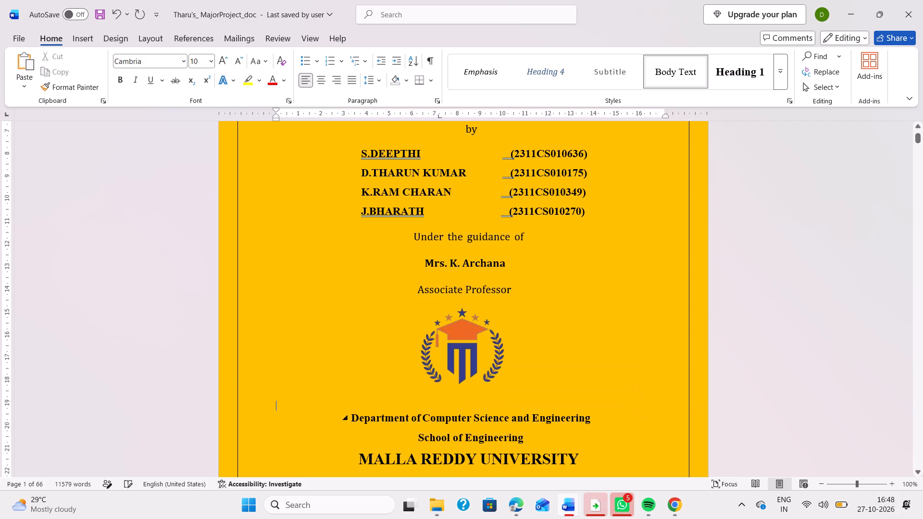
# Print only the yellow cover page to PDF as yellow.pdf on the Desktop, replacing the existing file.
pyautogui.scroll(-1, 591, 433)
pyautogui.scroll(1, 555, 312)
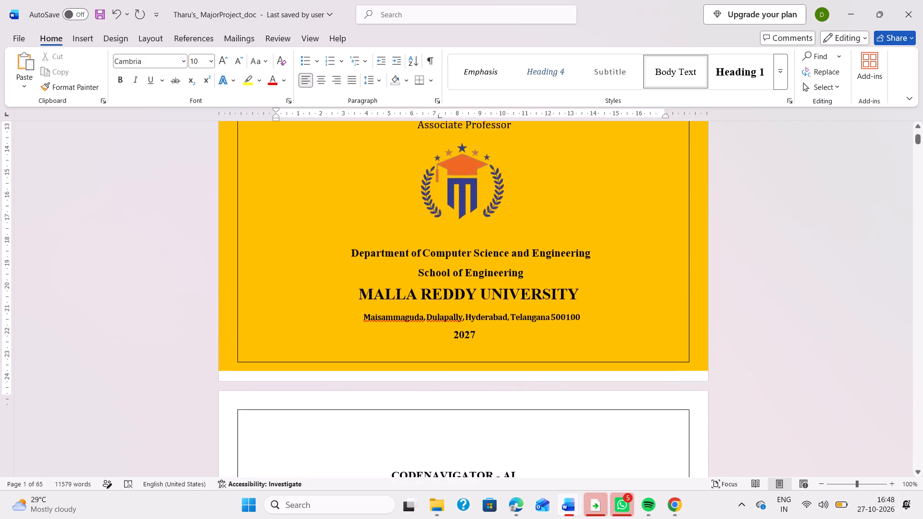
pyautogui.scroll(2, 555, 312)
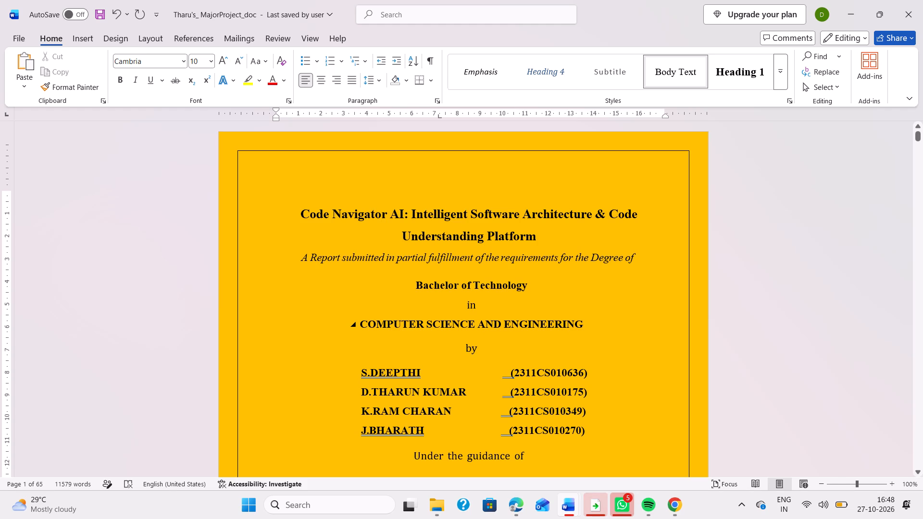
pyautogui.hotkey('ctrl', 'p')
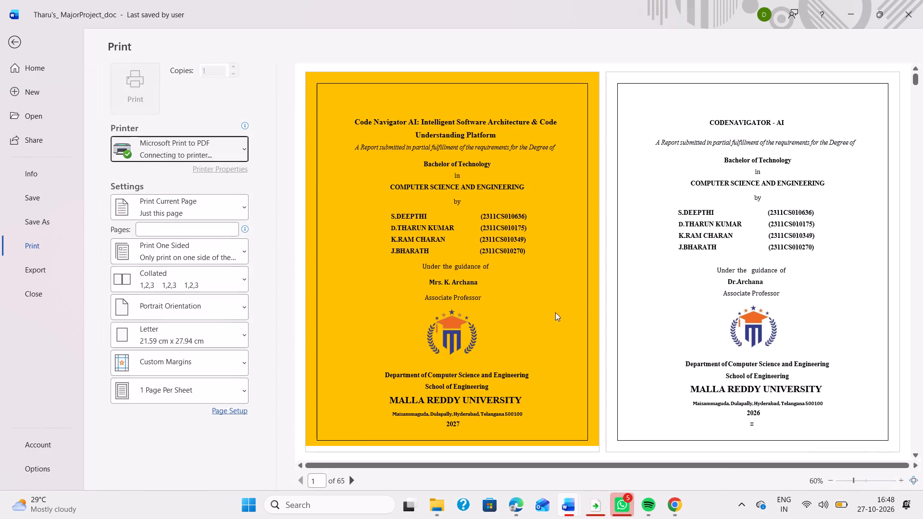
pyautogui.click(187, 205)
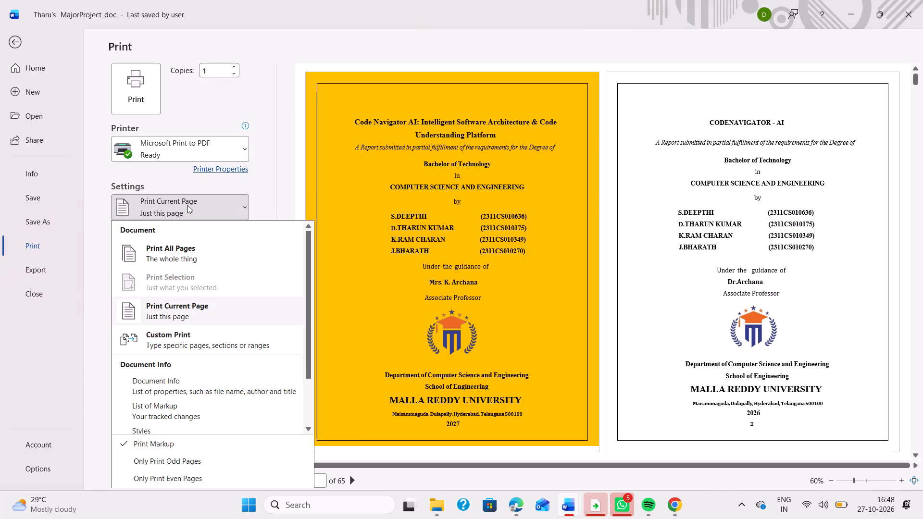
pyautogui.click(187, 205)
pyautogui.click(141, 108)
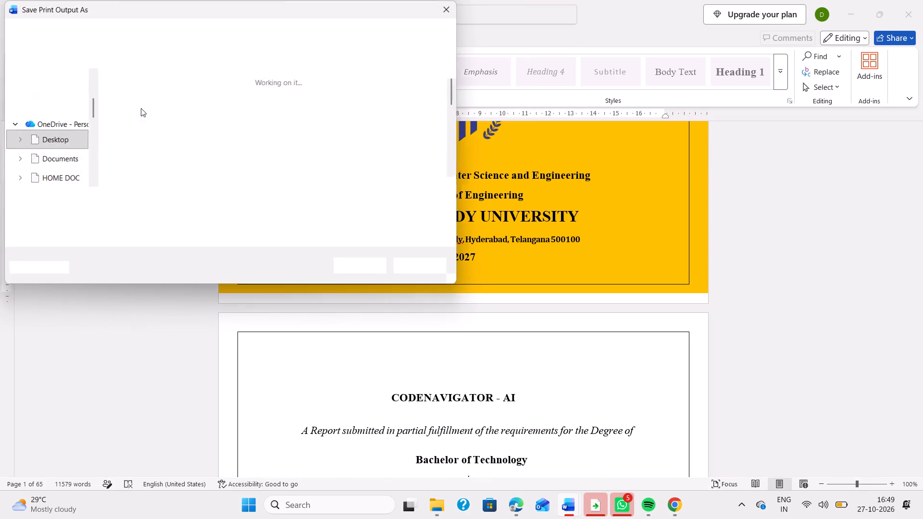
pyautogui.write('ye')
pyautogui.click(146, 208)
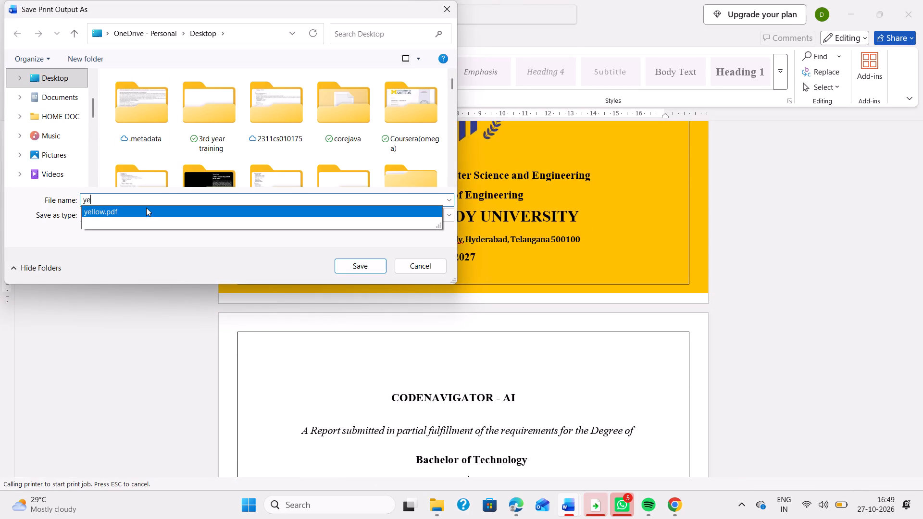
pyautogui.click(353, 269)
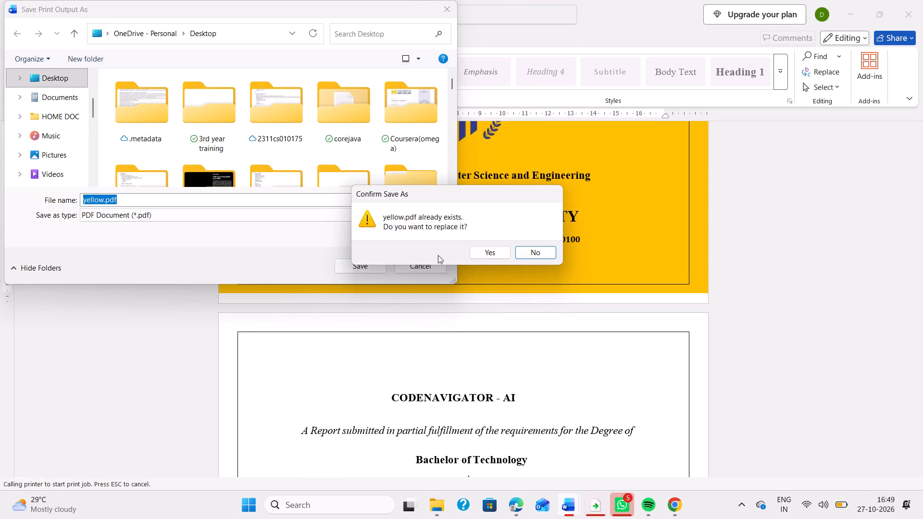
pyautogui.click(499, 251)
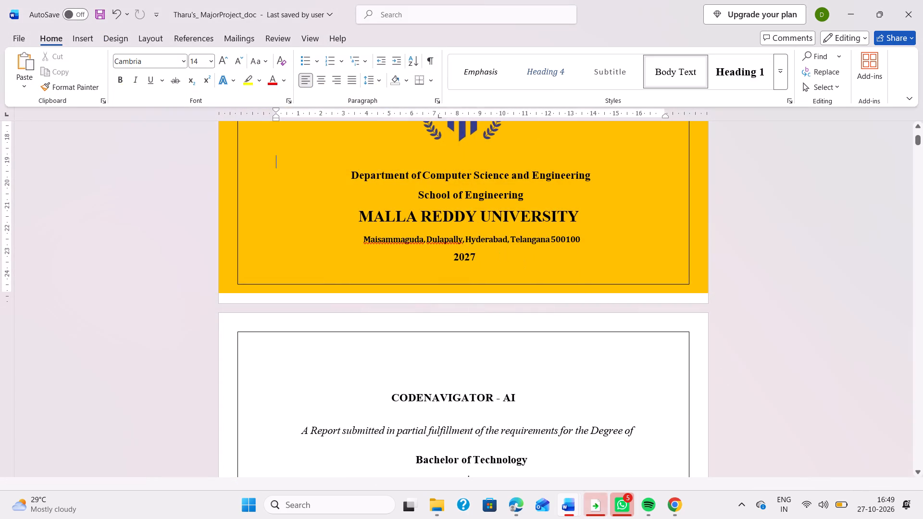
# Open yellow.pdf from the Desktop and check the cover's layout from the title down to the year.
pyautogui.hotkey('alt', 'Tab')
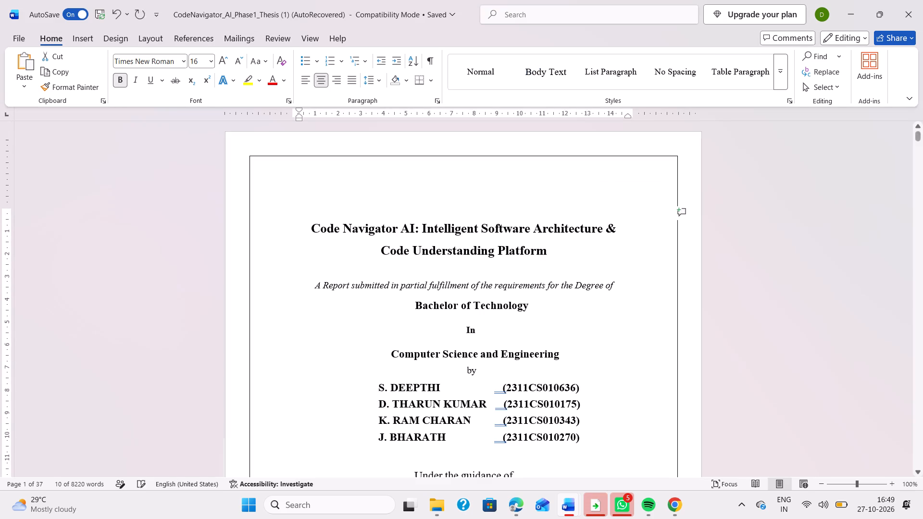
pyautogui.hotkey('alt', 'Tab')
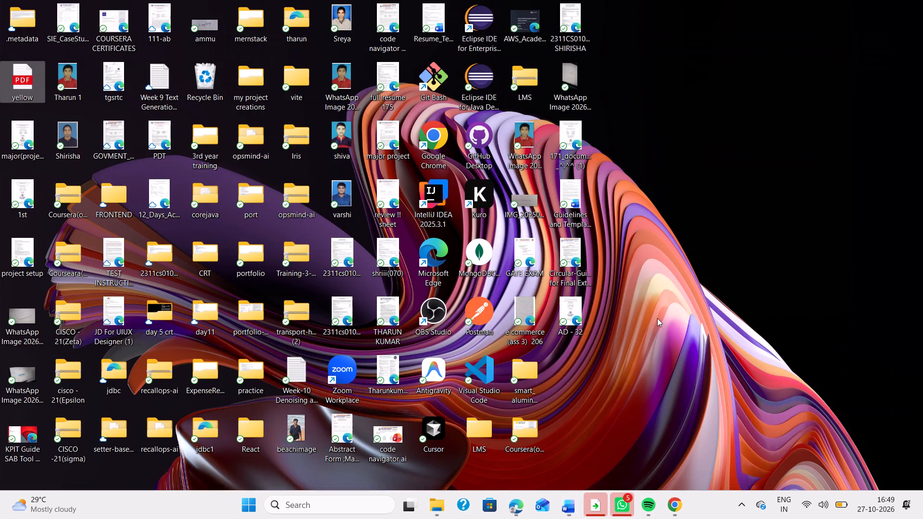
pyautogui.doubleClick(10, 80)
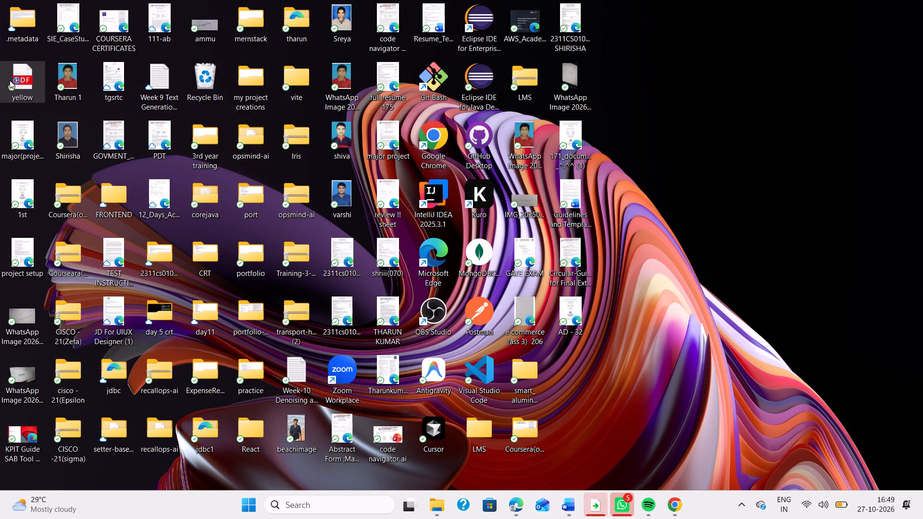
pyautogui.scroll(-10, 408, 279)
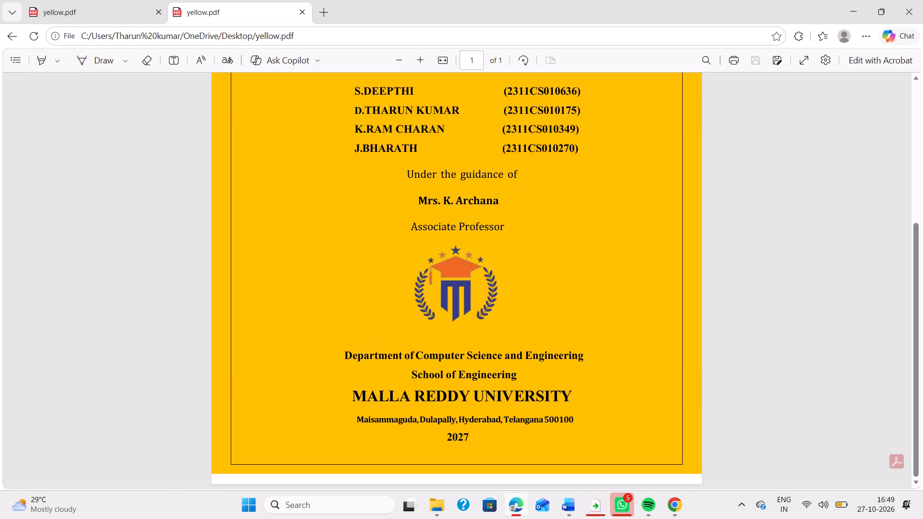
pyautogui.scroll(-1, 408, 279)
pyautogui.scroll(2, 408, 279)
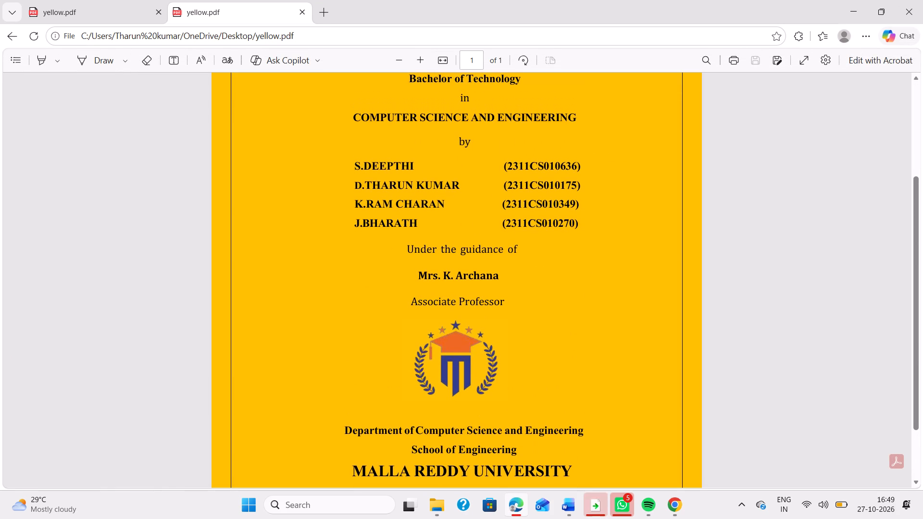
pyautogui.scroll(2, 408, 279)
pyautogui.scroll(-2, 408, 279)
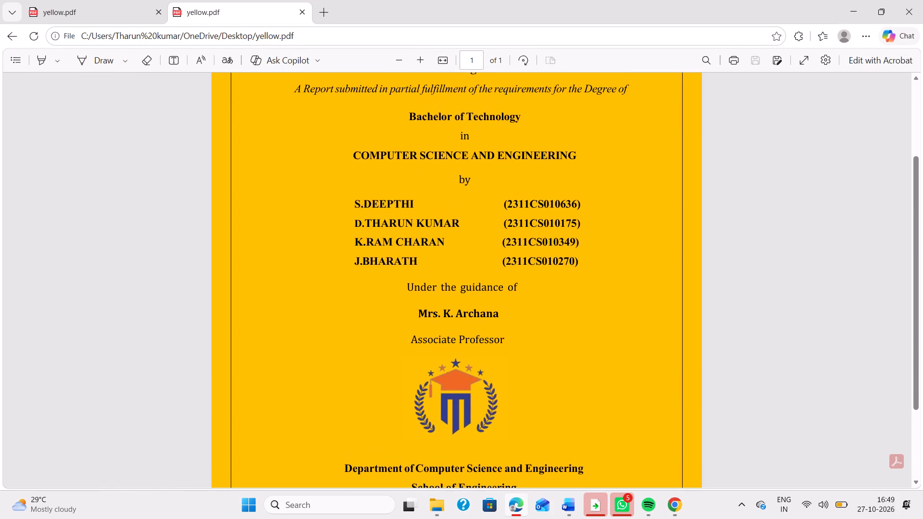
pyautogui.scroll(-1, 408, 279)
pyautogui.scroll(3, 517, 316)
# Switch to Chrome, close the old major(project)_merged.pdf and return to the iLovePDF merge page for a fresh merge.
pyautogui.hotkey('alt', 'Tab')
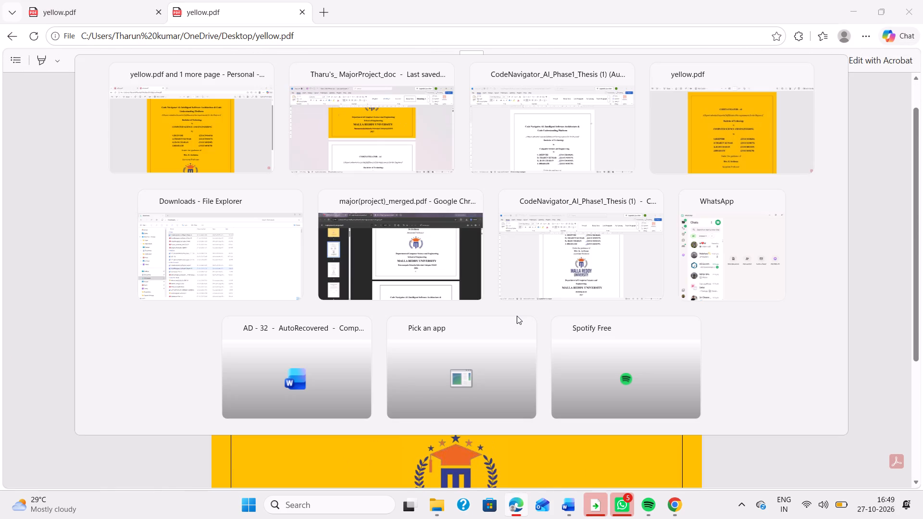
pyautogui.hotkey('alt', 'Tab')
pyautogui.hotkey('alt', 'Tab')
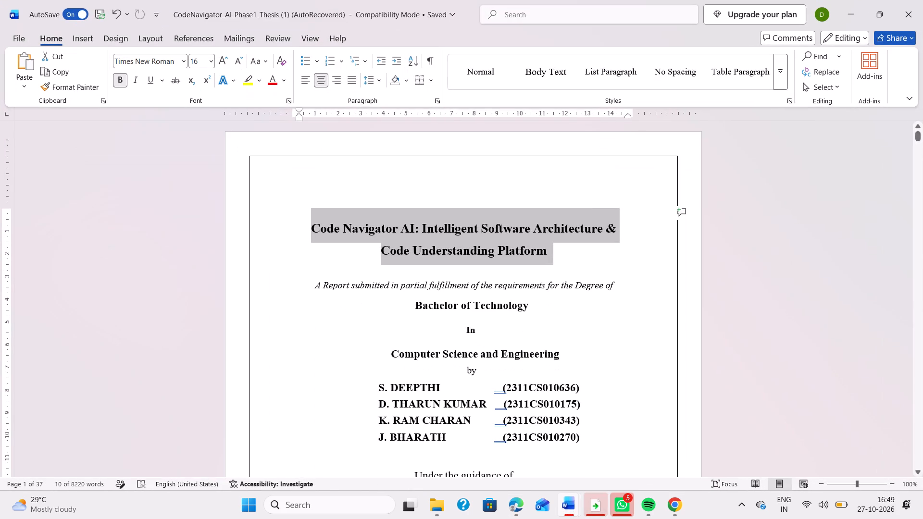
pyautogui.hotkey('alt', 'Tab')
pyautogui.hotkey('alt', 'Tab')
pyautogui.hotkey('alt', 'Tab')
pyautogui.hotkey('alt', 'Tab')
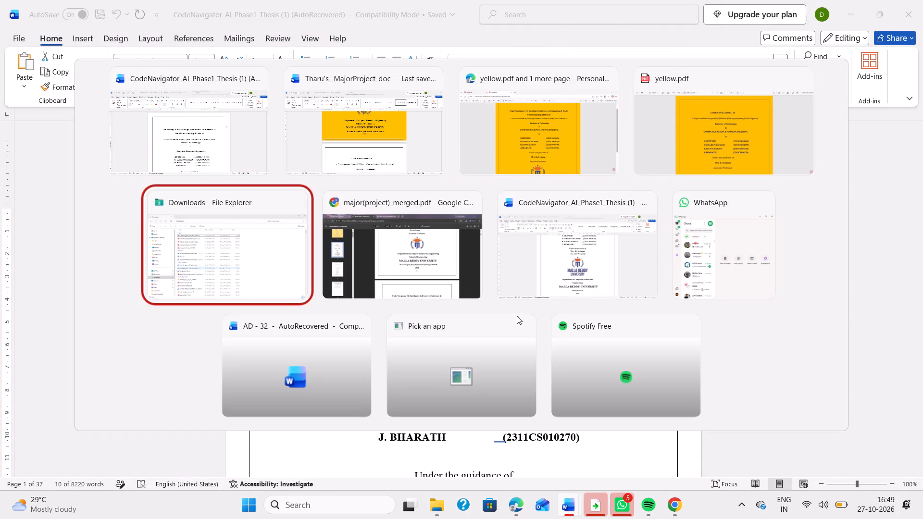
pyautogui.hotkey('alt', 'Tab')
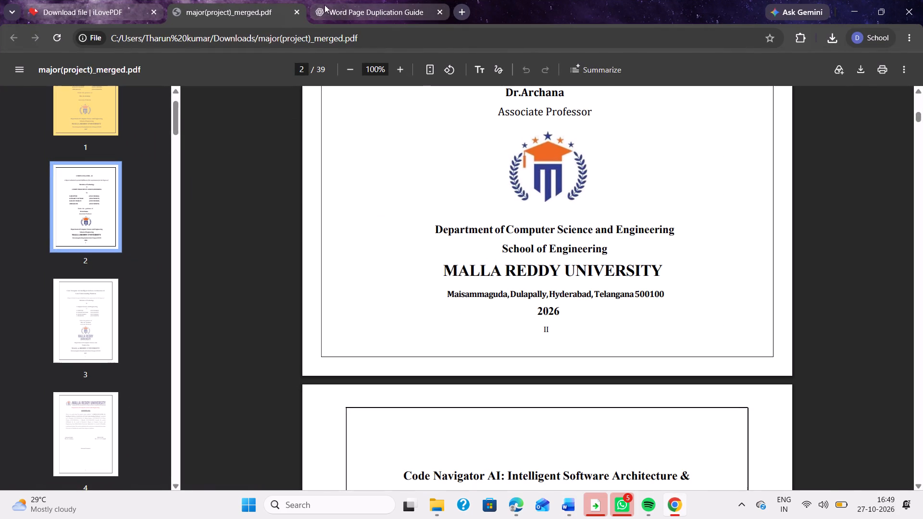
pyautogui.click(297, 11)
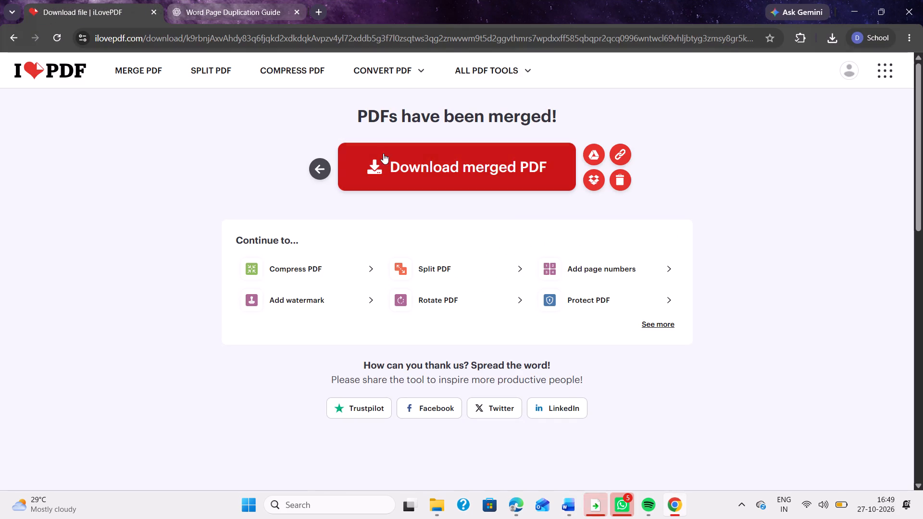
pyautogui.click(313, 166)
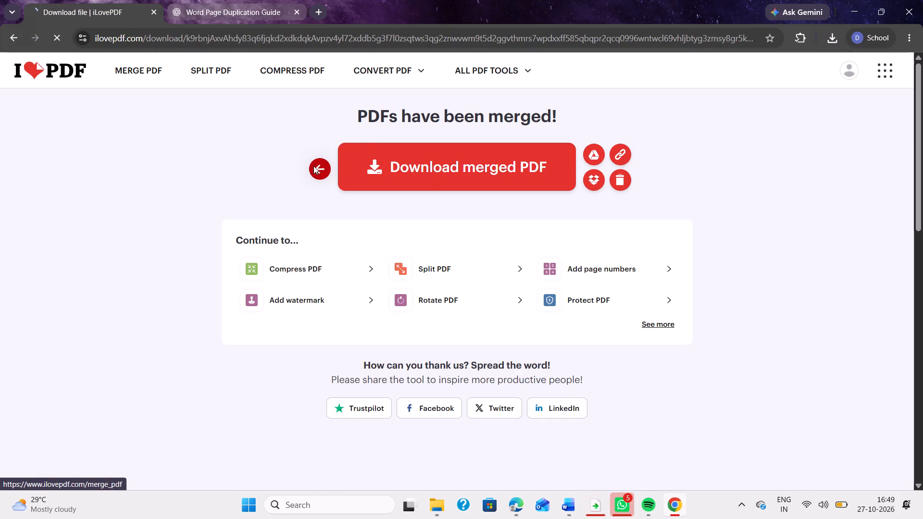
# Add yellow.pdf from the Desktop as the first file of the new merge.
pyautogui.click(439, 193)
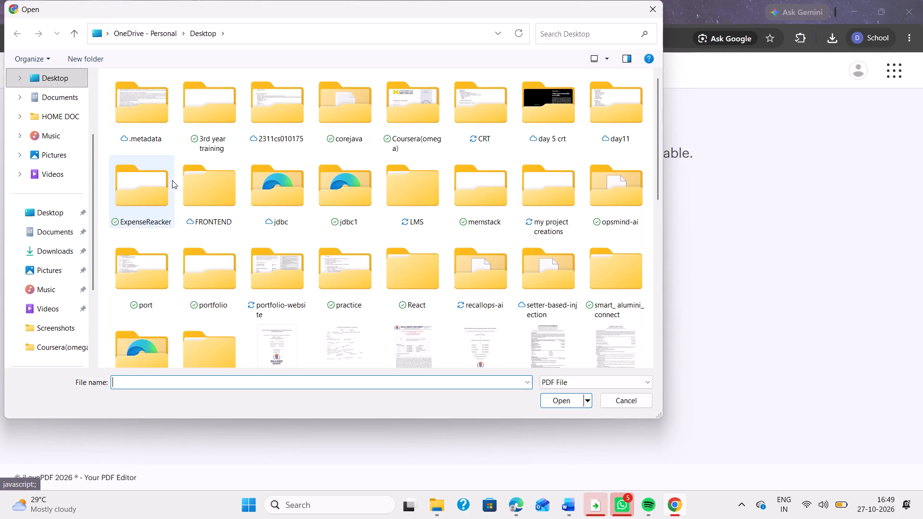
pyautogui.scroll(-1, 300, 280)
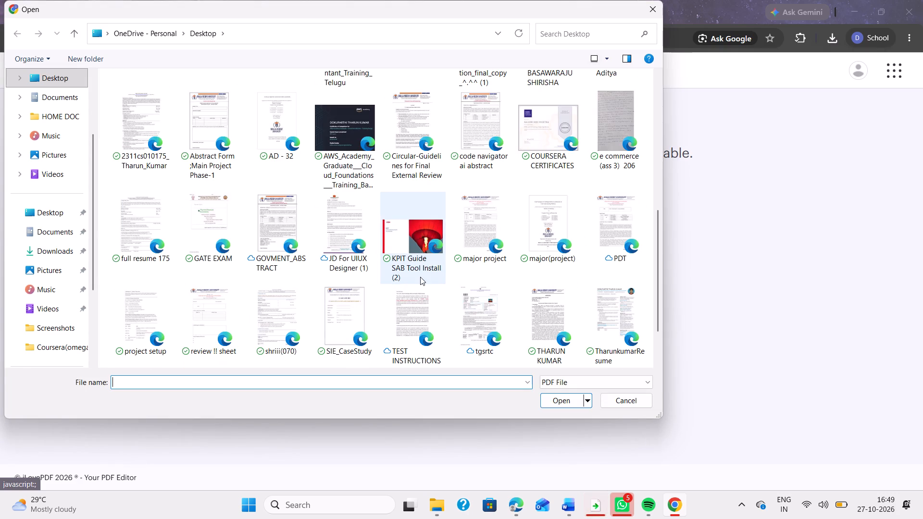
pyautogui.scroll(1, 420, 277)
pyautogui.click(336, 379)
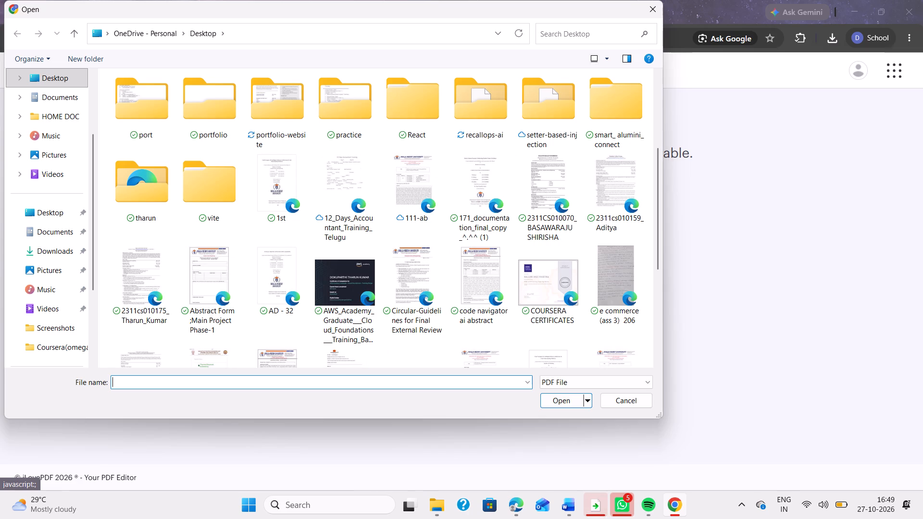
pyautogui.write('yell')
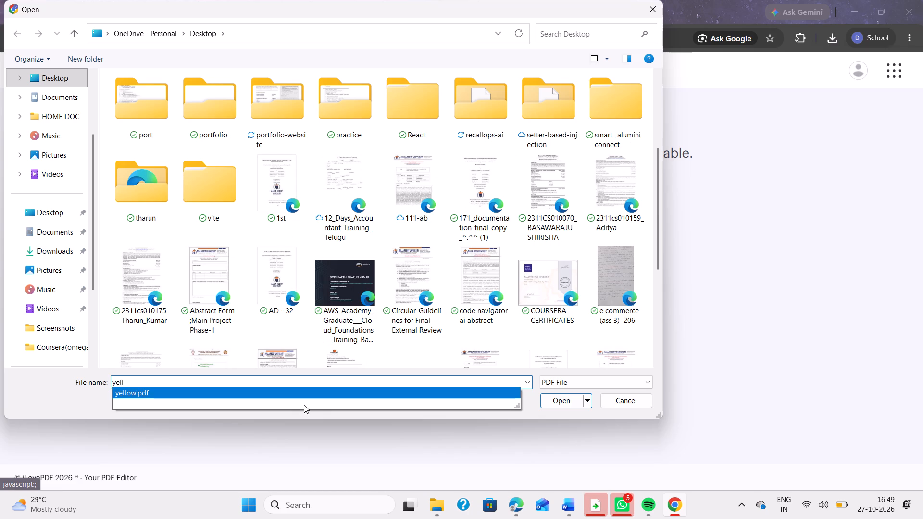
pyautogui.click(299, 392)
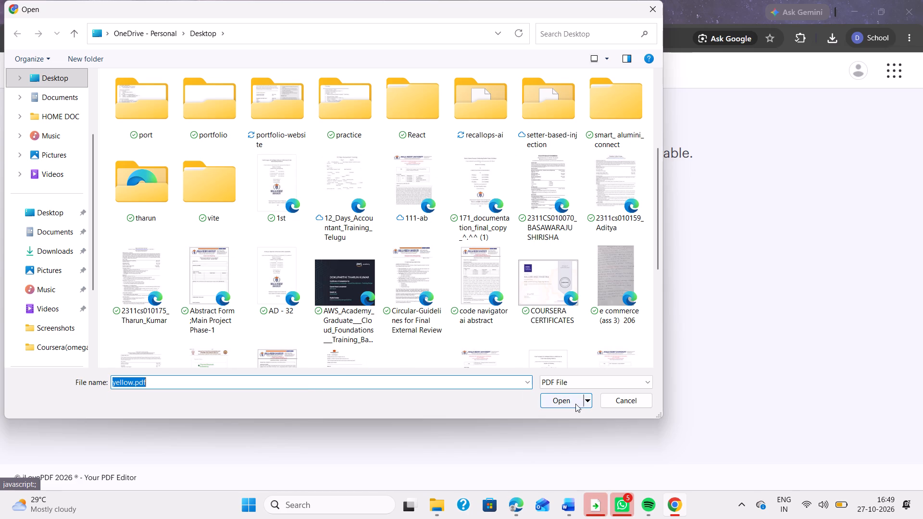
pyautogui.click(571, 406)
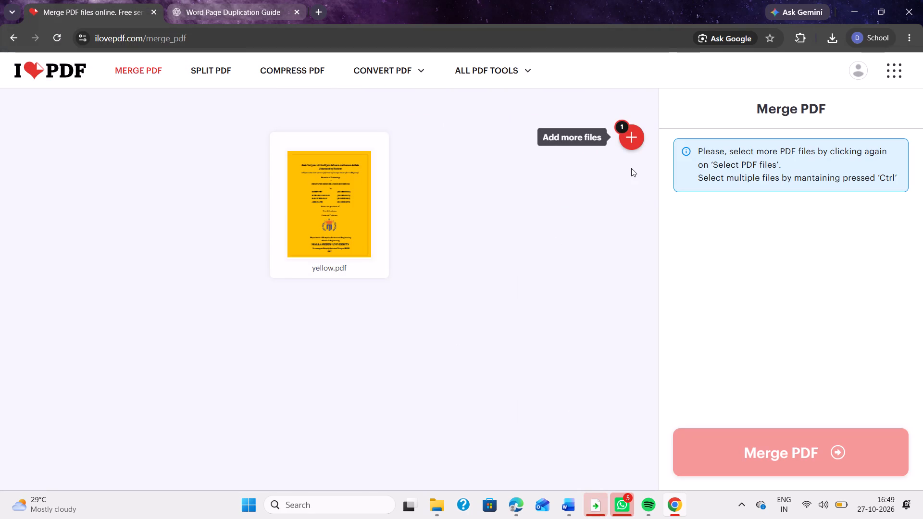
# Add major(project).pdf from the Desktop as the second file after the yellow cover.
pyautogui.click(627, 135)
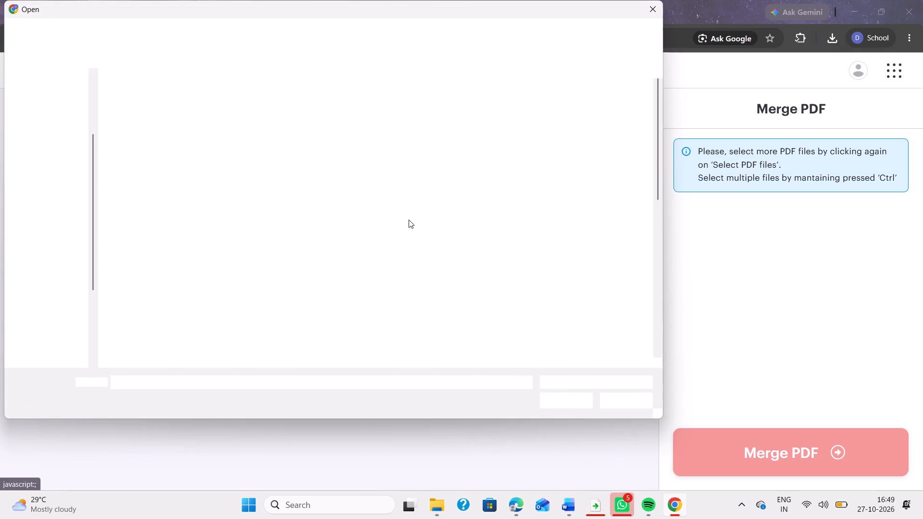
pyautogui.write('maj')
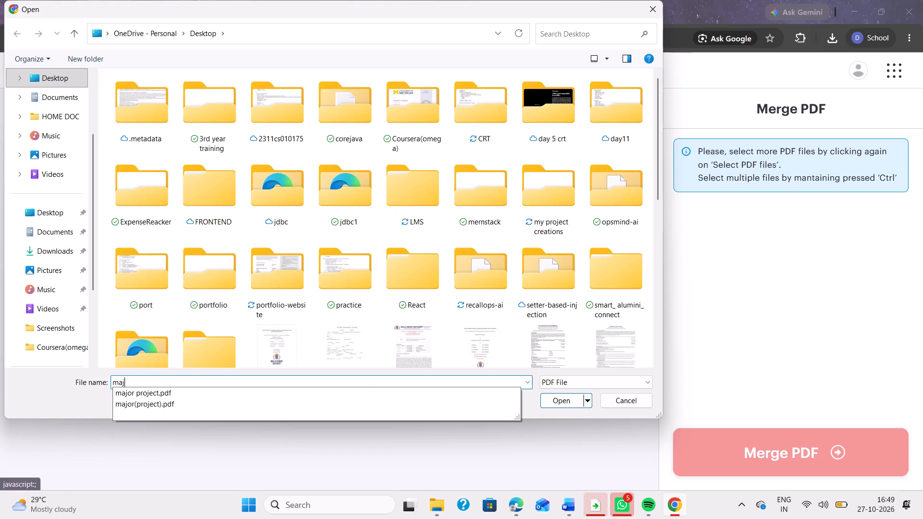
pyautogui.click(258, 402)
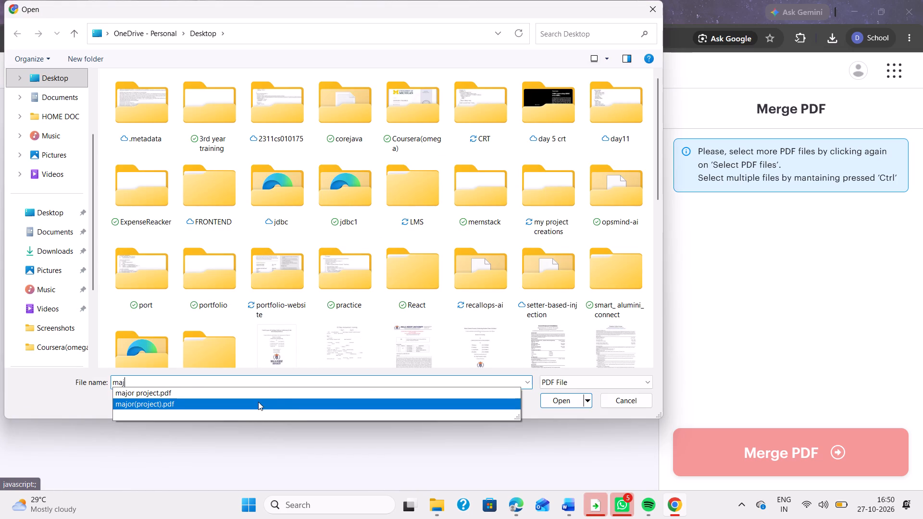
pyautogui.click(562, 396)
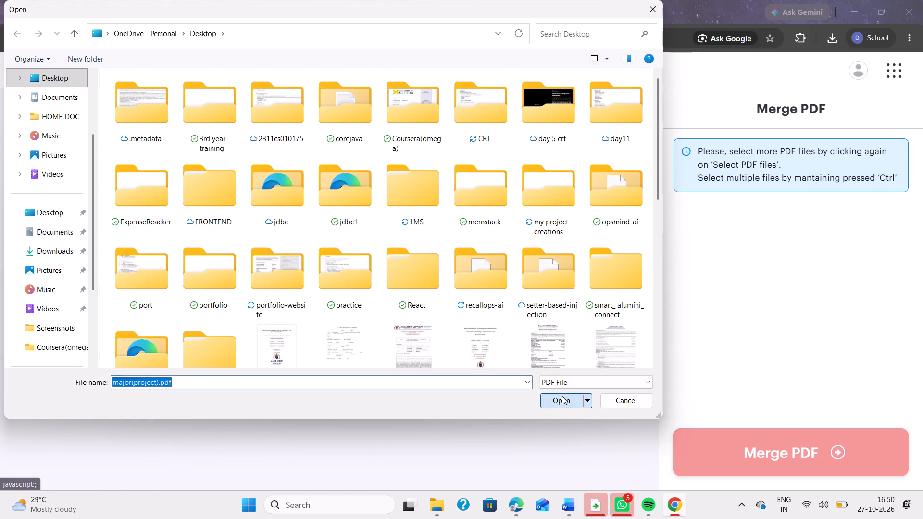
# Merge the two PDFs and download the merged file.
pyautogui.click(779, 458)
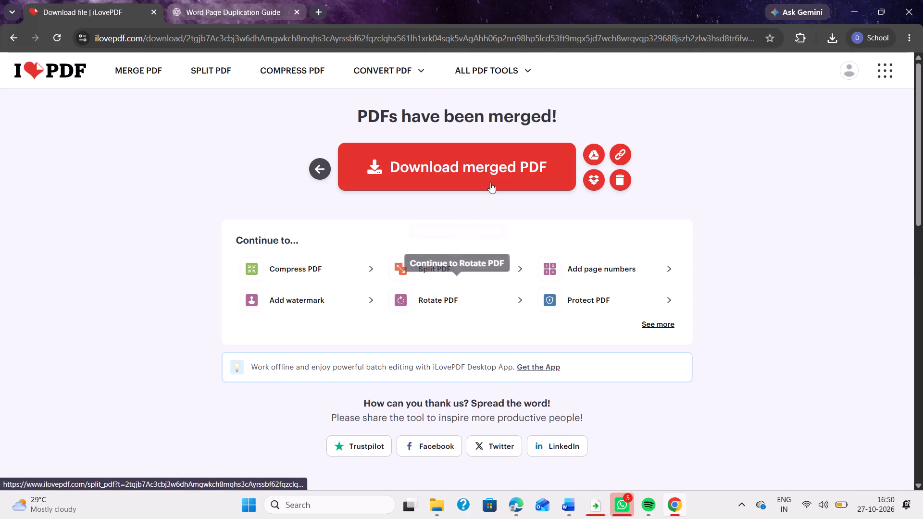
pyautogui.click(487, 178)
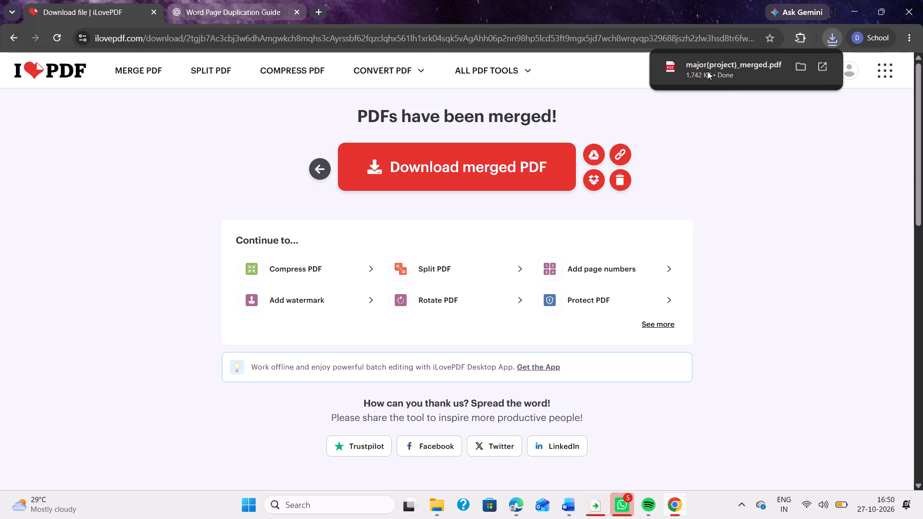
# Open the downloaded major(project)_merged.pdf and check the yellow cover, the title page and the following front pages through the declaration.
pyautogui.doubleClick(700, 67)
pyautogui.scroll(-4, 530, 307)
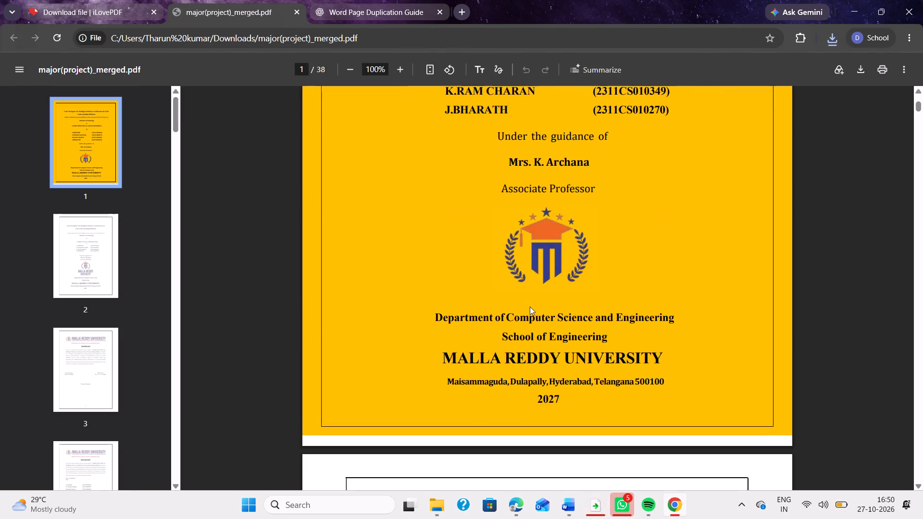
pyautogui.scroll(-4, 530, 307)
pyautogui.scroll(2, 530, 307)
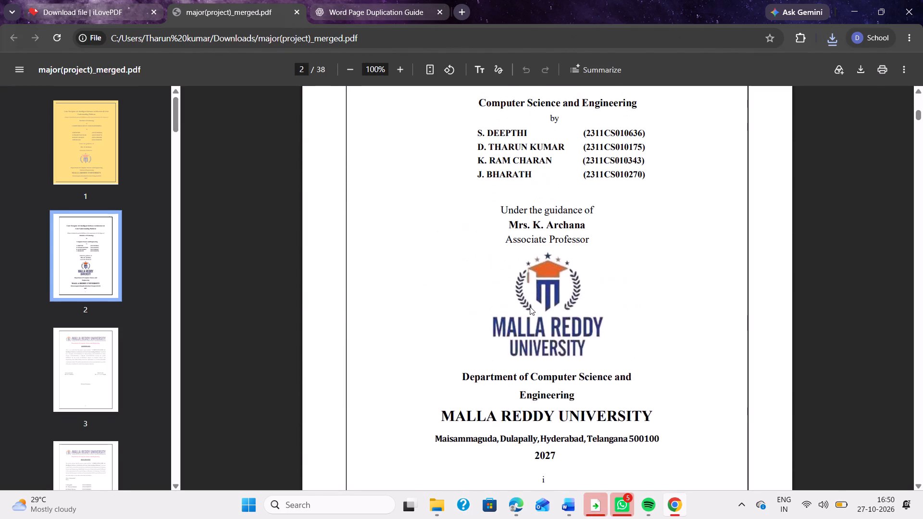
pyautogui.scroll(6, 530, 307)
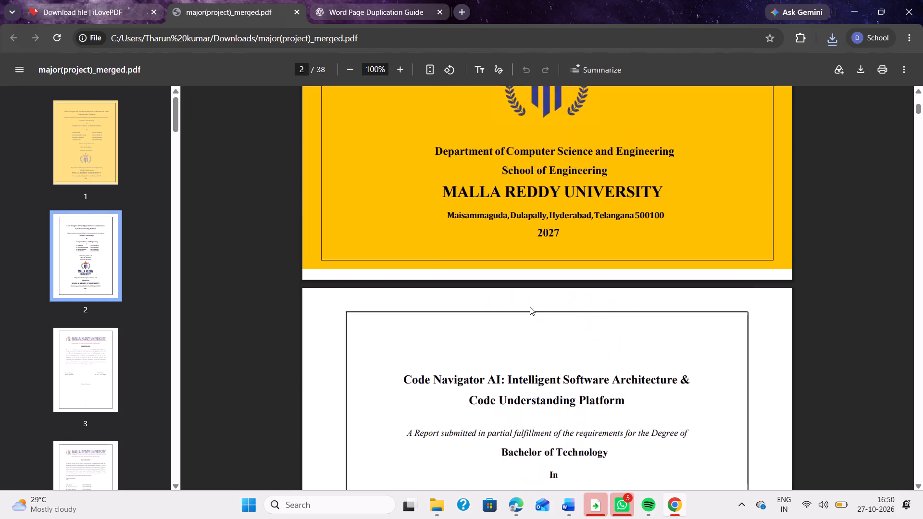
pyautogui.scroll(2, 530, 307)
pyautogui.scroll(-5, 530, 307)
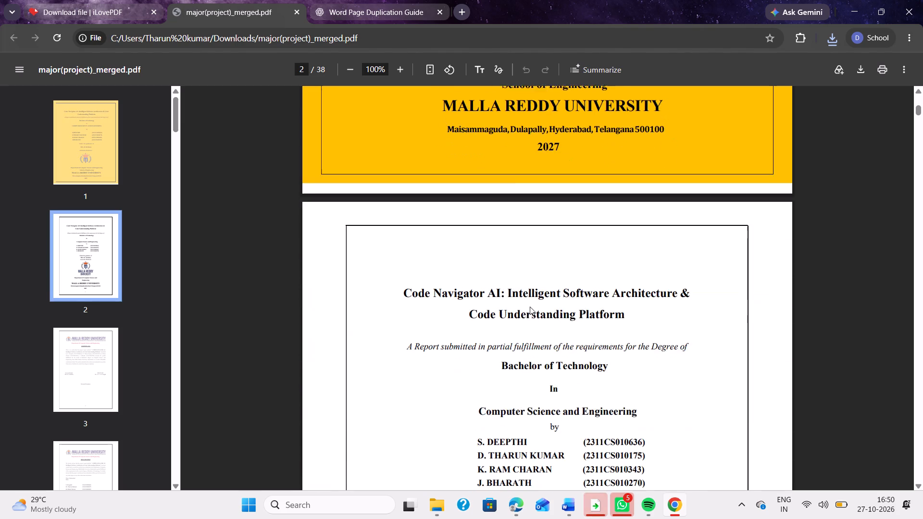
pyautogui.scroll(-4, 530, 307)
pyautogui.scroll(2, 530, 307)
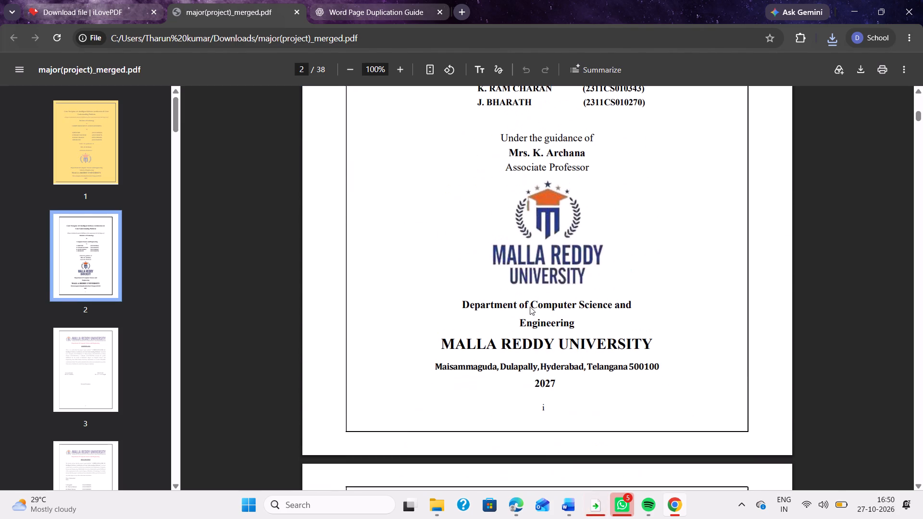
pyautogui.scroll(2, 530, 307)
pyautogui.scroll(-9, 530, 307)
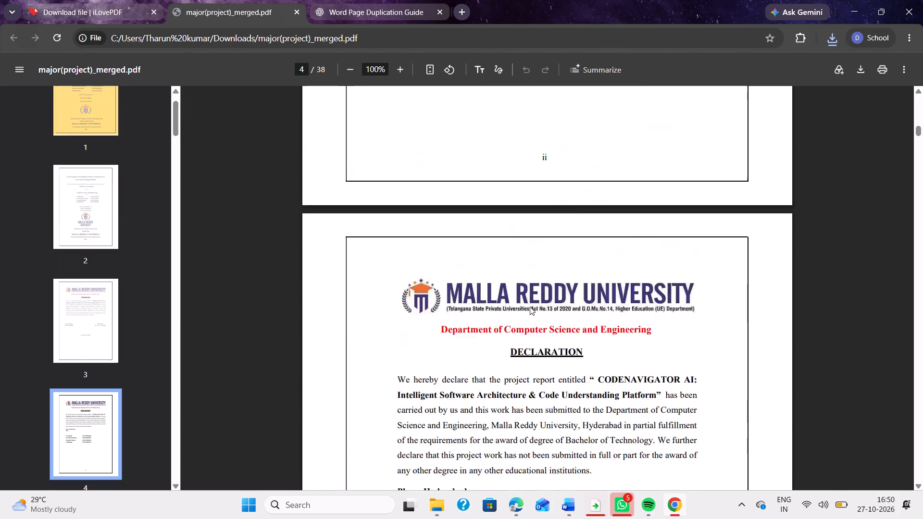
pyautogui.scroll(-2, 530, 307)
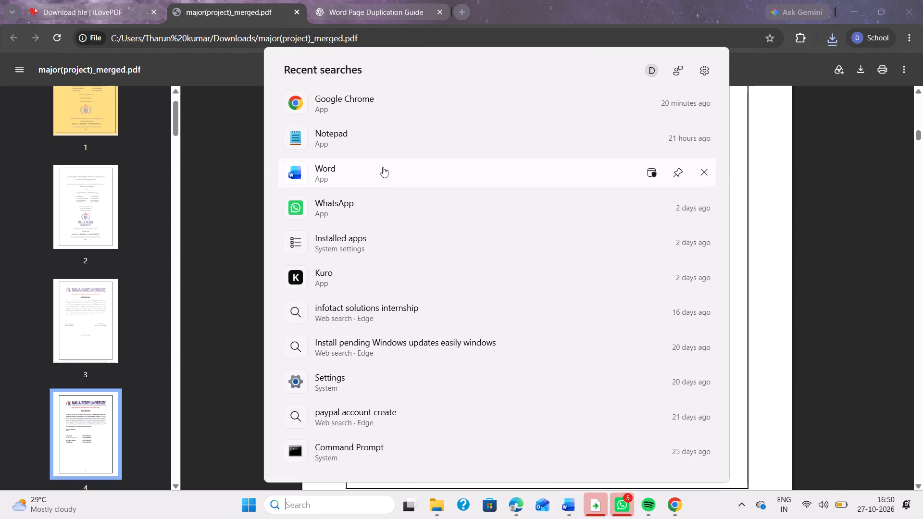
# Switch to WhatsApp from the recent Windows searches.
pyautogui.click(378, 206)
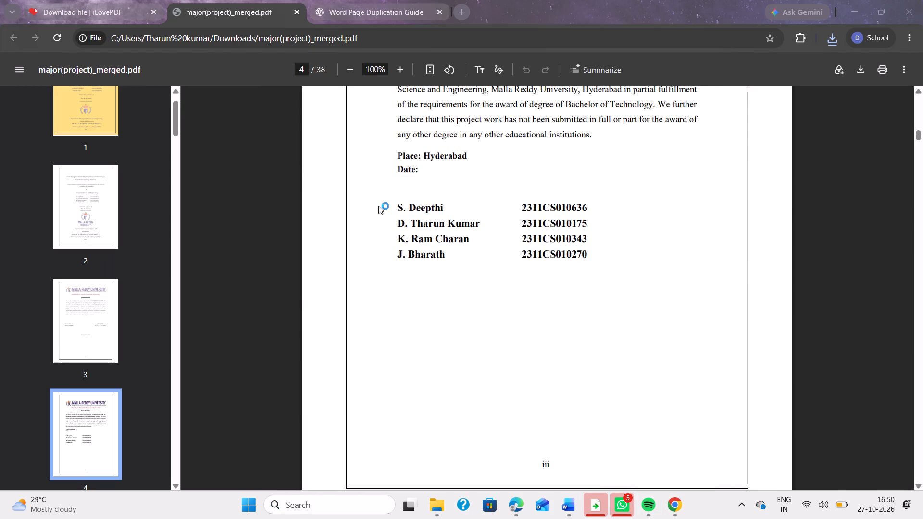
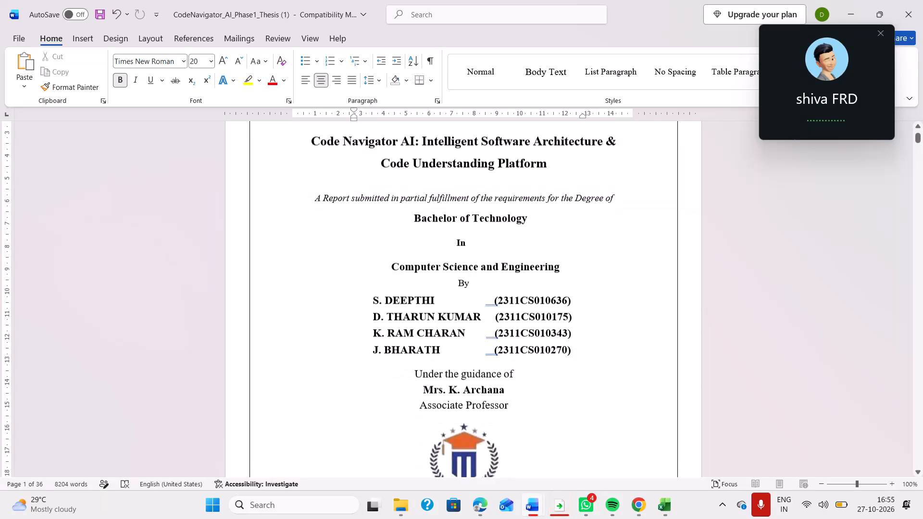
# Look over the thesis title page, and in the AutoRecovered copy examine the pages from the title to the start of Chapter 1.
pyautogui.scroll(-1, 525, 345)
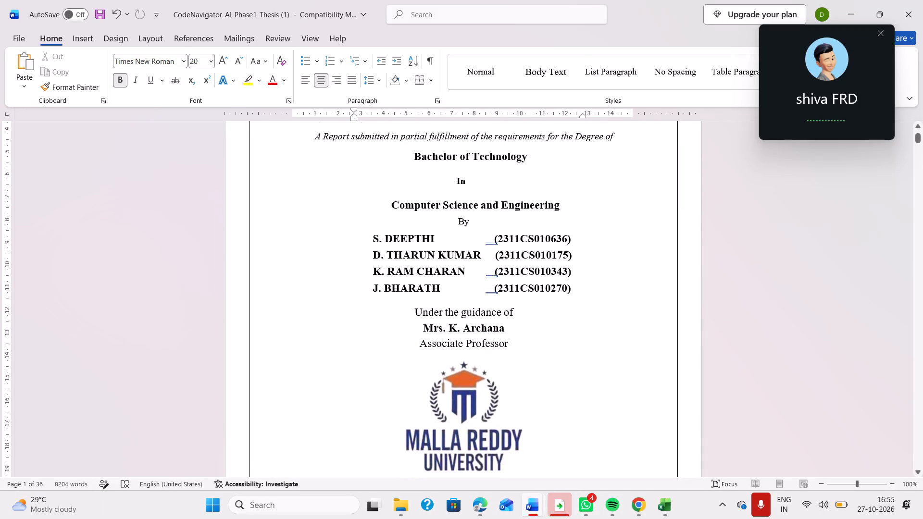
pyautogui.scroll(-5, 525, 345)
pyautogui.scroll(3, 525, 345)
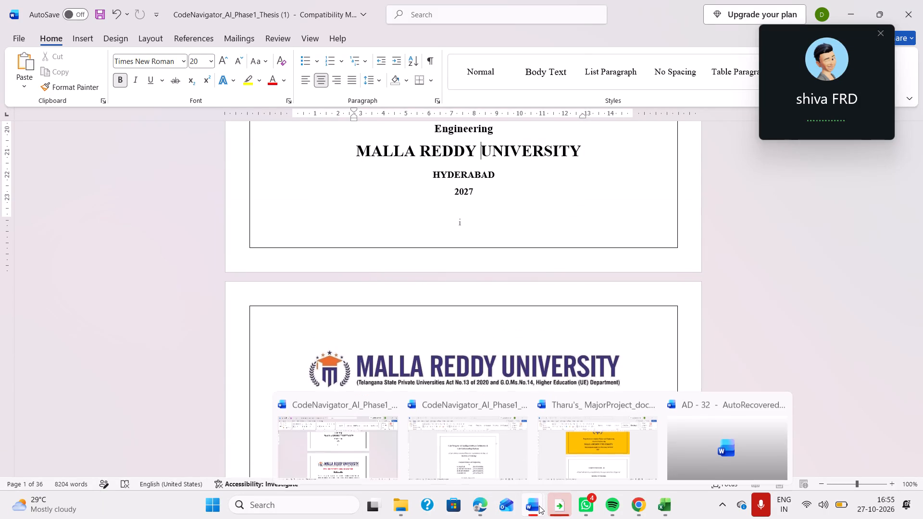
pyautogui.click(484, 446)
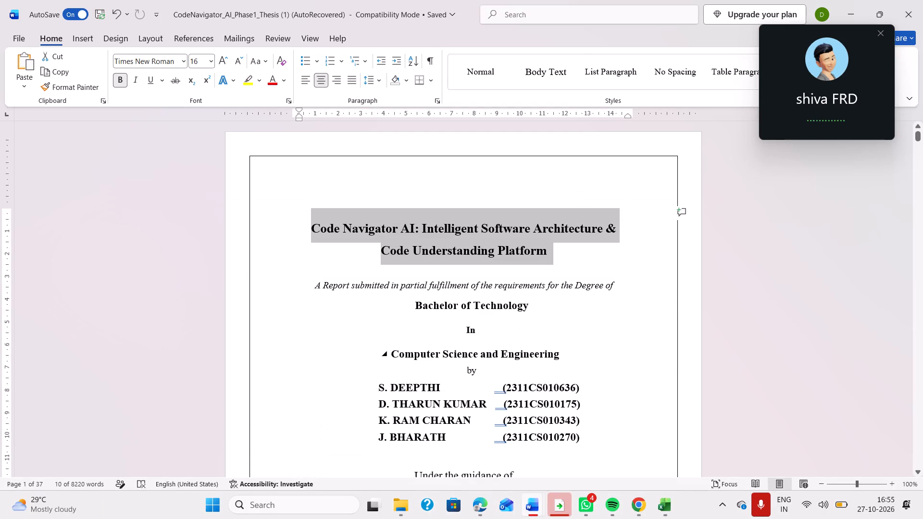
pyautogui.scroll(-3, 491, 357)
pyautogui.scroll(-2, 493, 403)
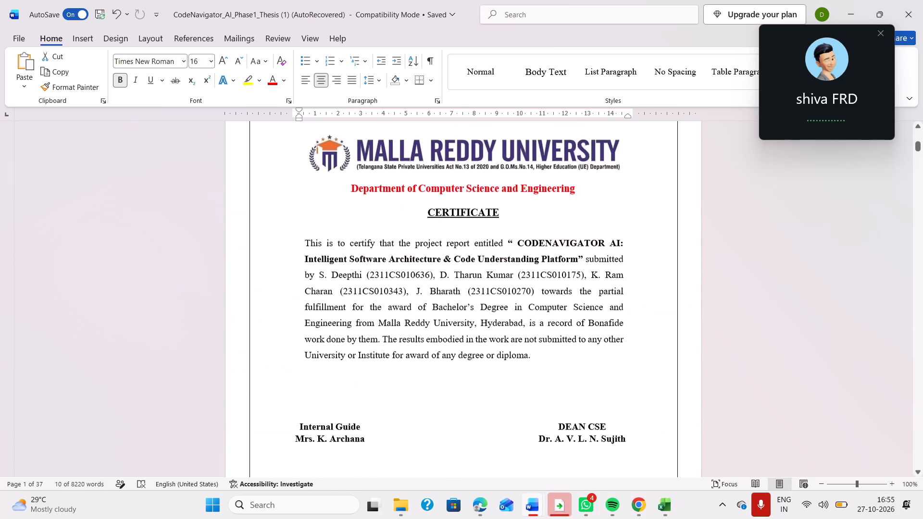
pyautogui.scroll(-2, 493, 403)
pyautogui.scroll(-2, 496, 363)
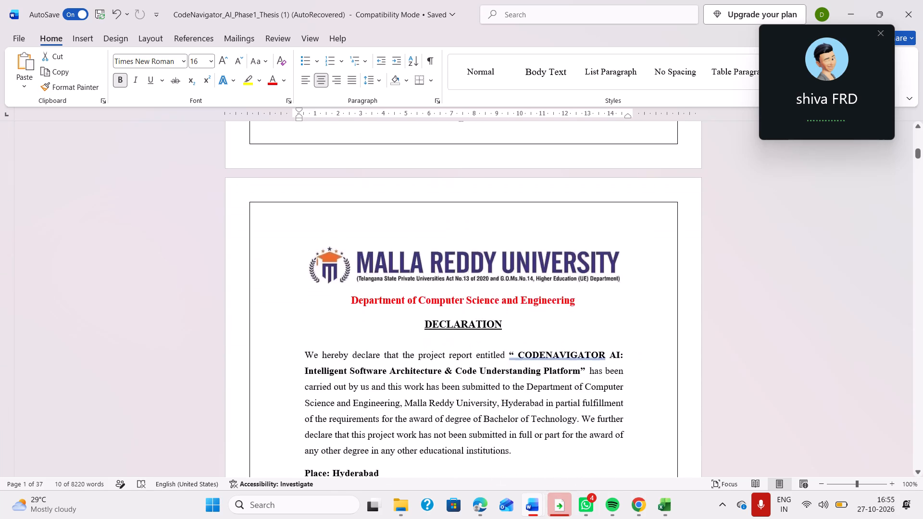
pyautogui.scroll(-10, 496, 363)
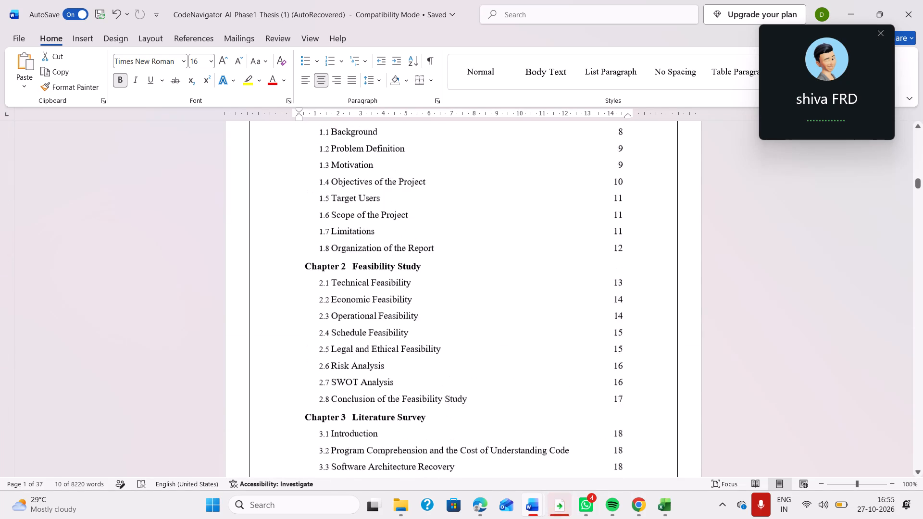
pyautogui.scroll(-7, 496, 363)
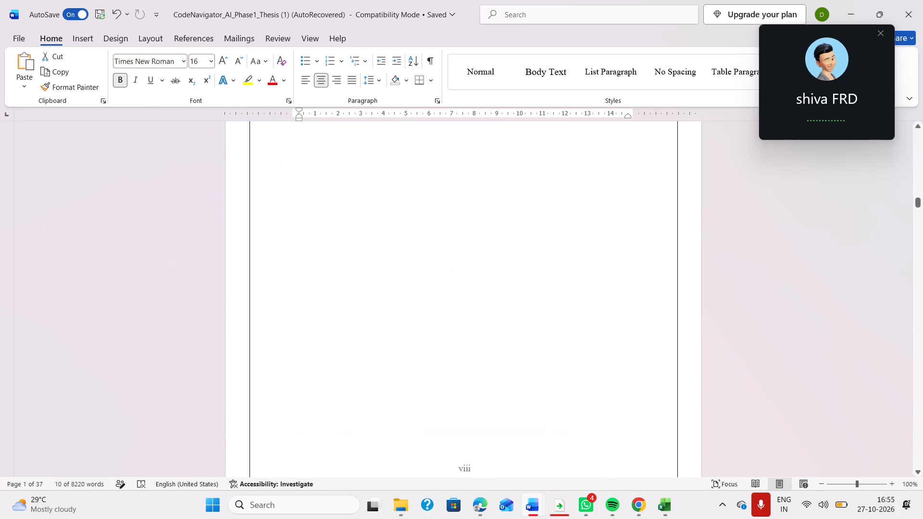
pyautogui.scroll(-4, 496, 363)
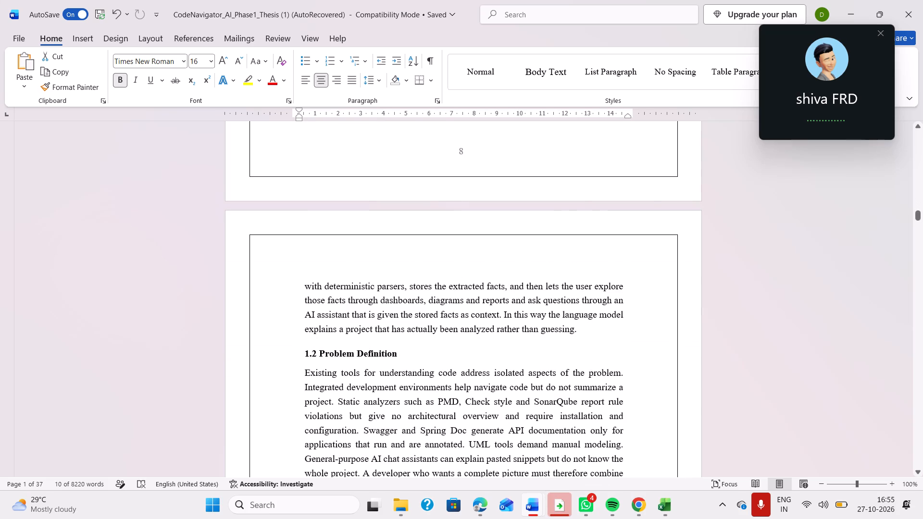
# Open the footer holding page number 8, just before section 1.2 Problem Definition, for editing.
pyautogui.scroll(1, 474, 240)
pyautogui.doubleClick(469, 232)
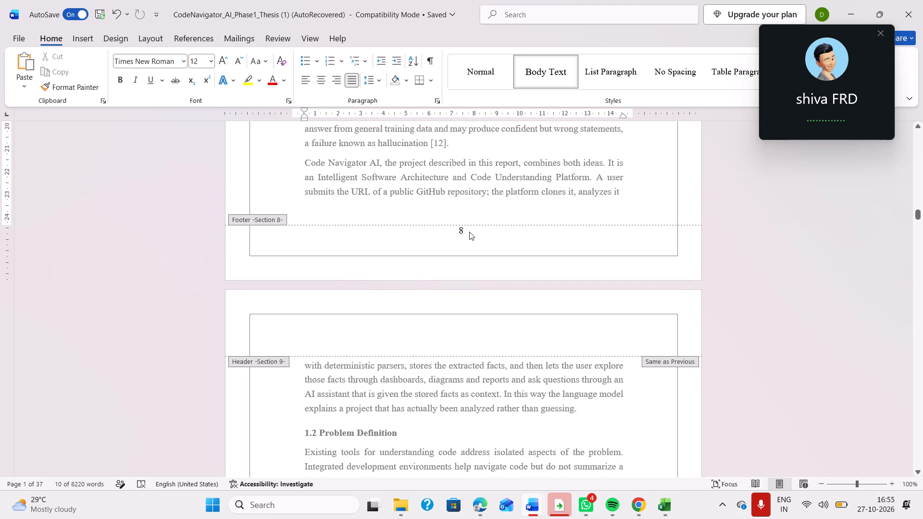
# Replace the page number in the Section 8 footer, on Chapter 1's opening page, with 1 and leave footer editing.
pyautogui.click(463, 231)
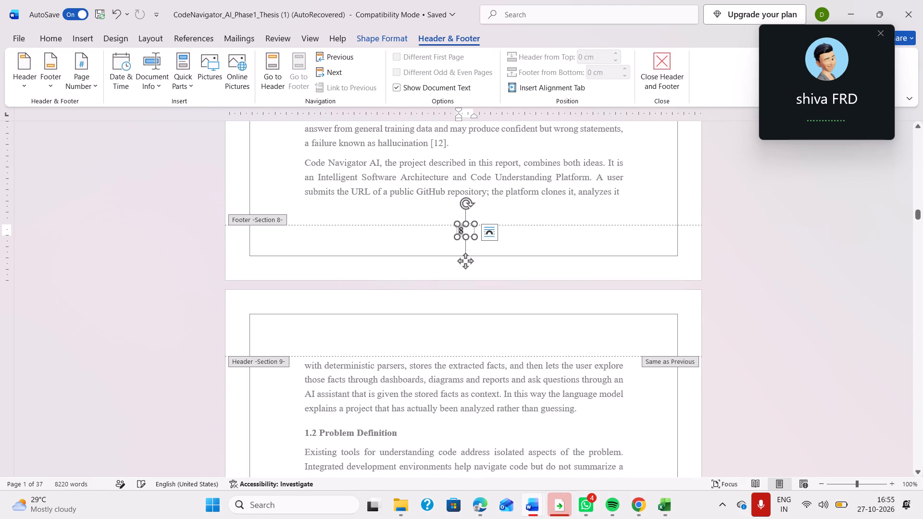
pyautogui.press('1')
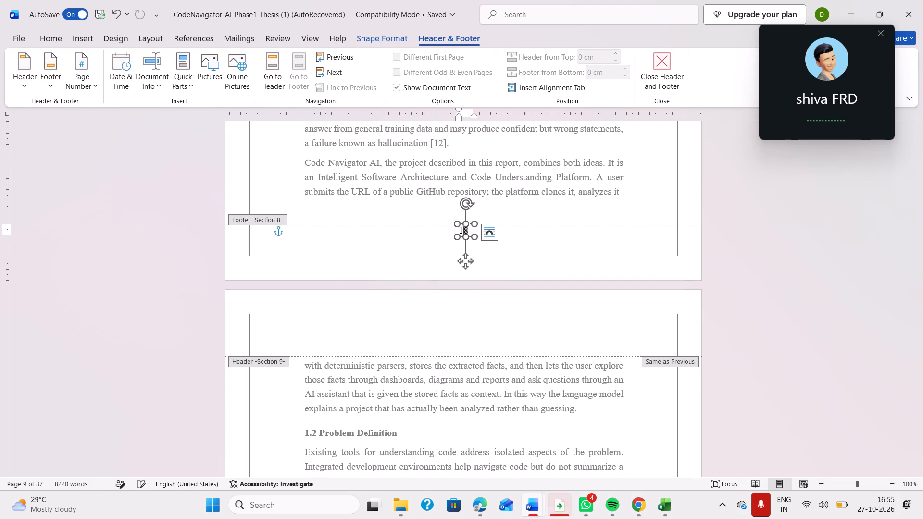
pyautogui.press('Right')
pyautogui.press('BackSpace')
pyautogui.press('BackSpace')
pyautogui.doubleClick(758, 328)
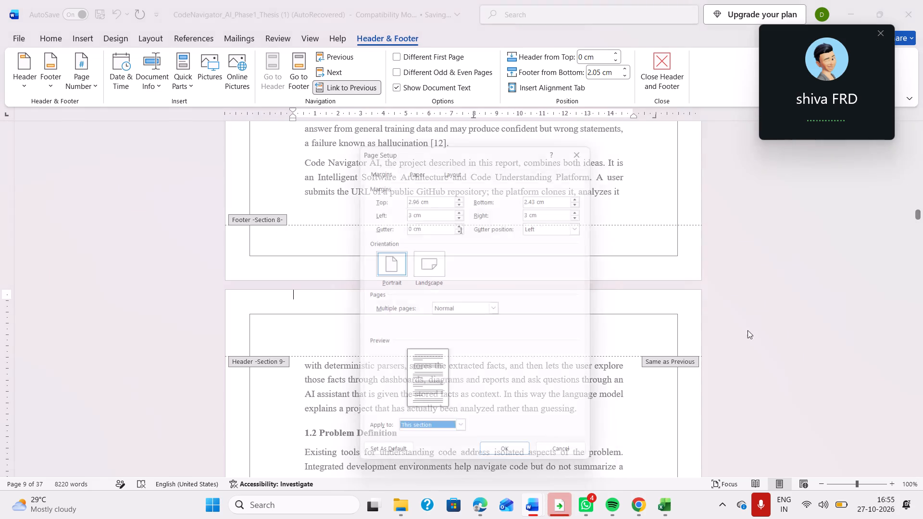
pyautogui.scroll(-3, 744, 331)
pyautogui.click(591, 147)
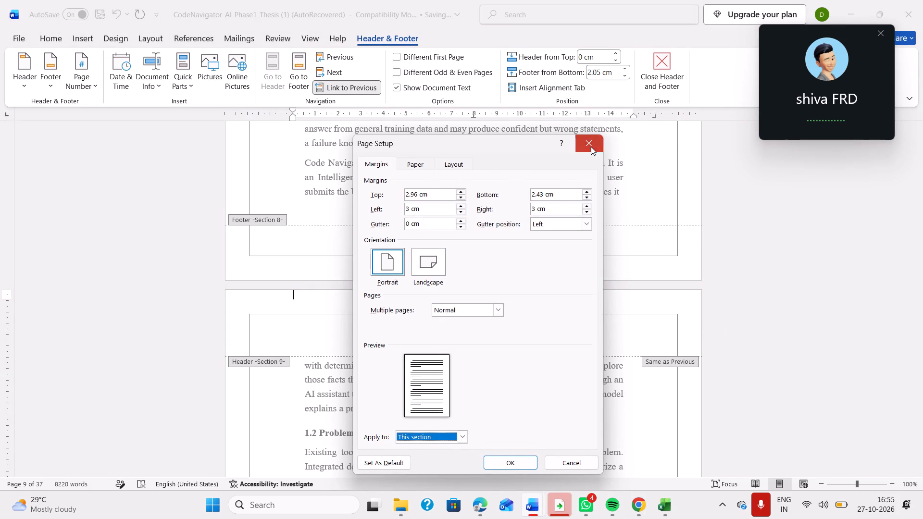
pyautogui.click(723, 365)
pyautogui.doubleClick(598, 405)
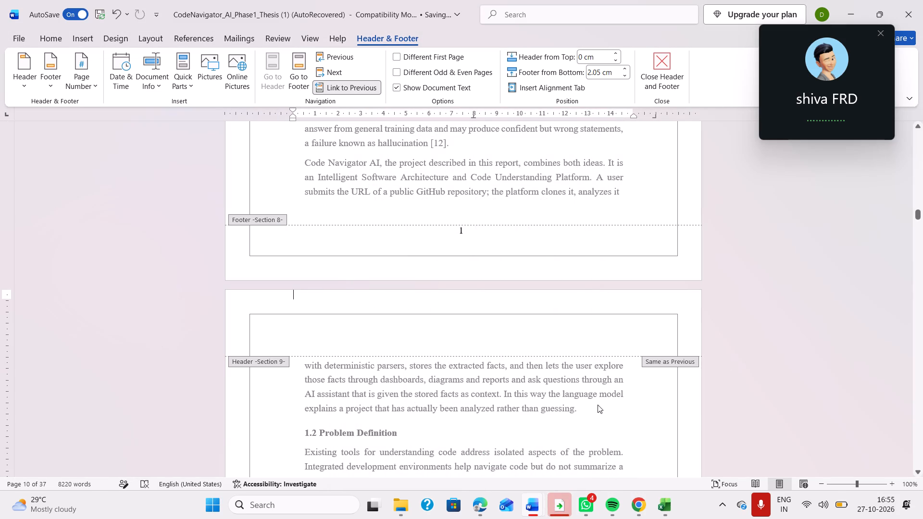
# Check the footer page numbers on the pages following and preceding the Chapter 1 opening page.
pyautogui.scroll(-1, 598, 405)
pyautogui.scroll(-1, 585, 361)
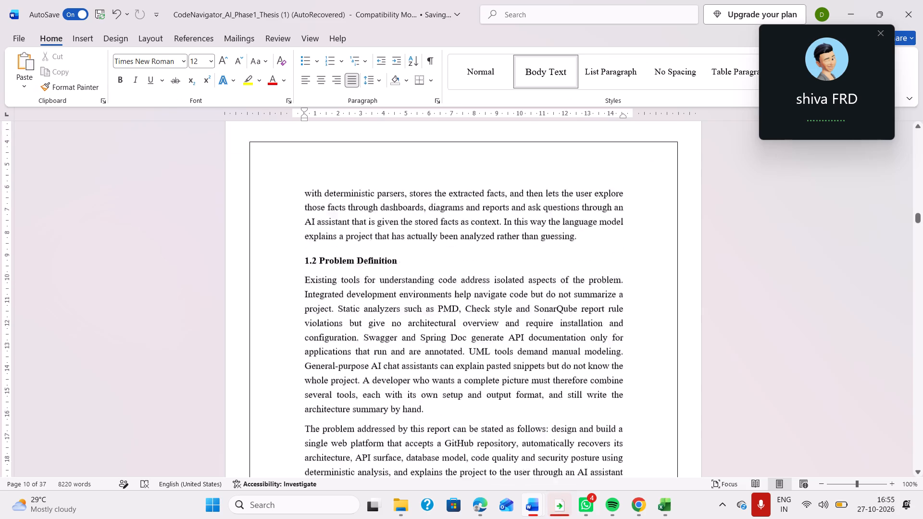
pyautogui.scroll(-3, 585, 361)
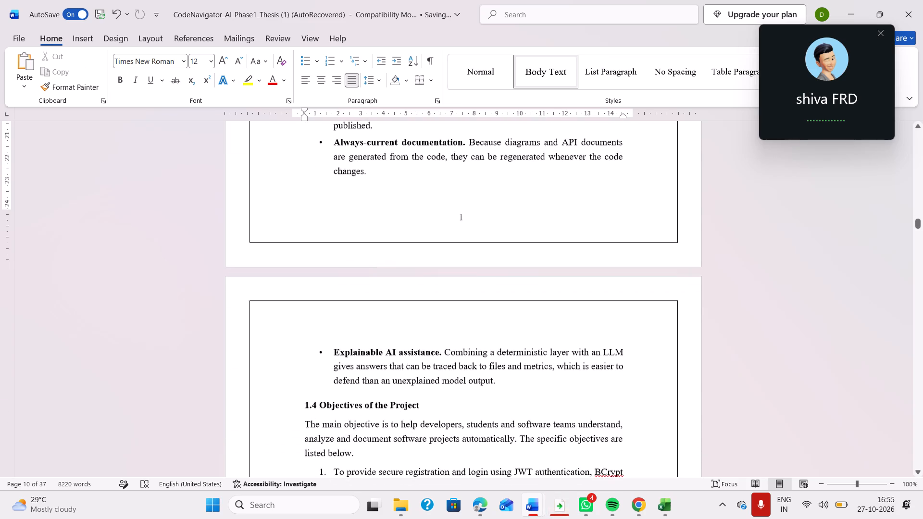
pyautogui.scroll(-6, 567, 332)
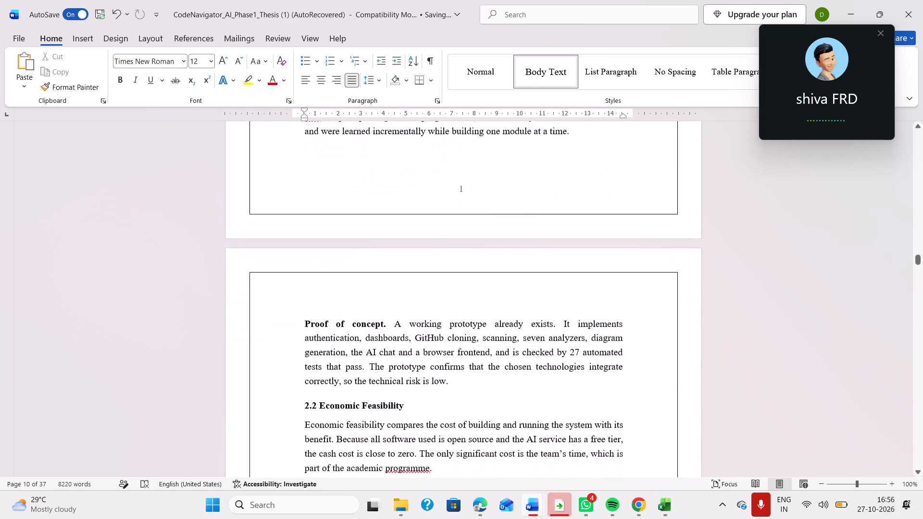
pyautogui.scroll(7, 567, 332)
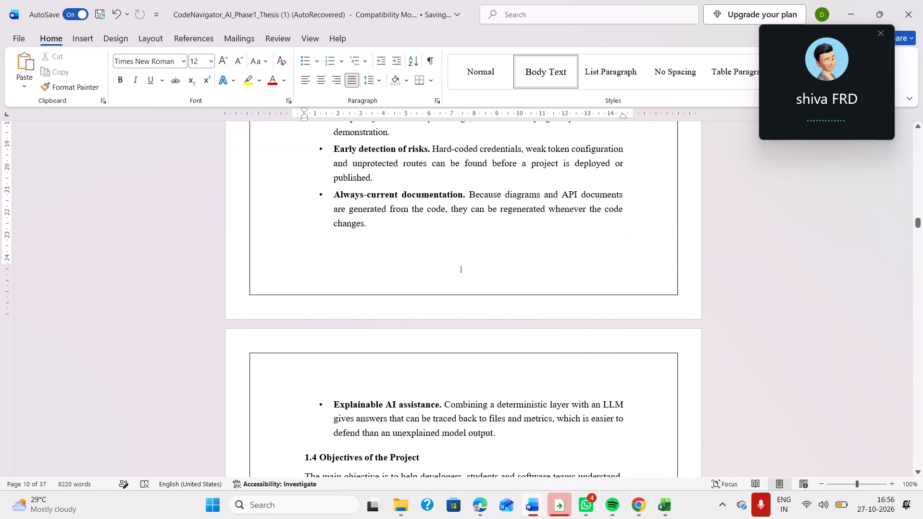
pyautogui.scroll(4, 529, 350)
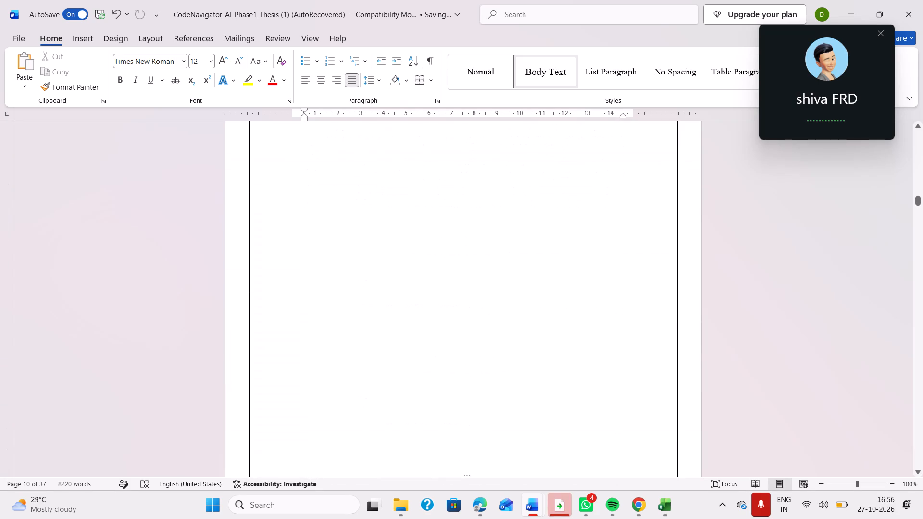
pyautogui.scroll(1, 529, 350)
pyautogui.scroll(-4, 529, 350)
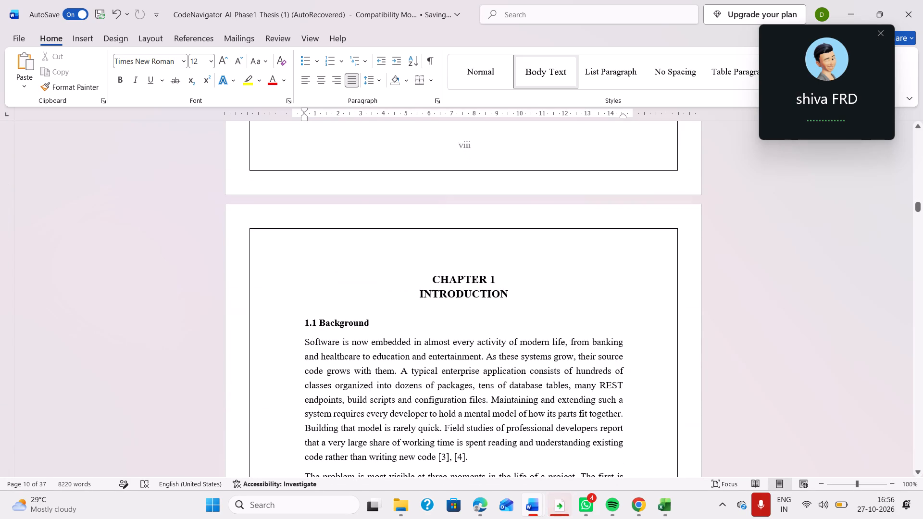
pyautogui.scroll(-4, 523, 328)
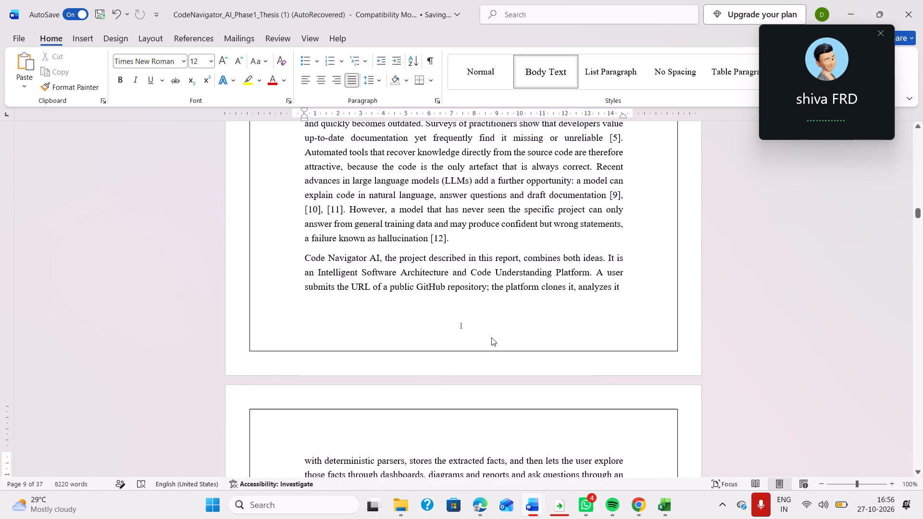
# Reopen the Section 8 footer and review its page number format settings, keeping them as they are.
pyautogui.click(491, 337)
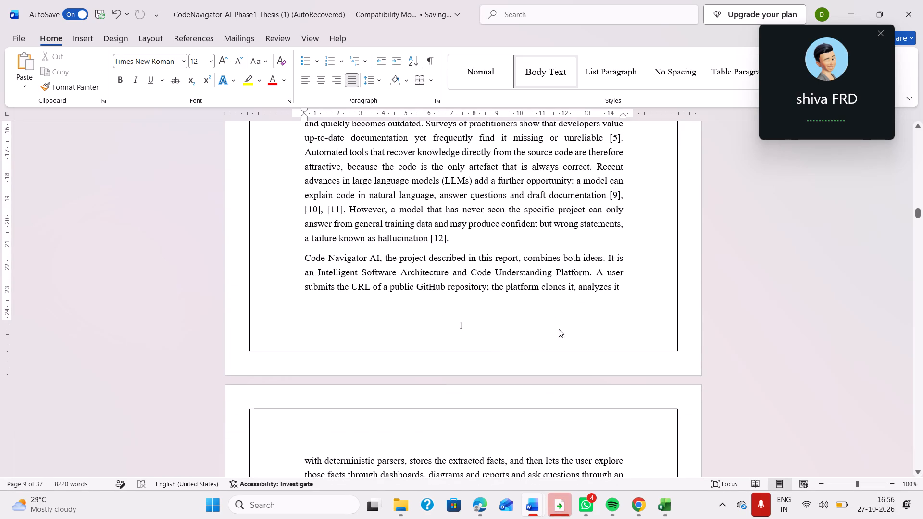
pyautogui.click(645, 277)
pyautogui.doubleClick(463, 333)
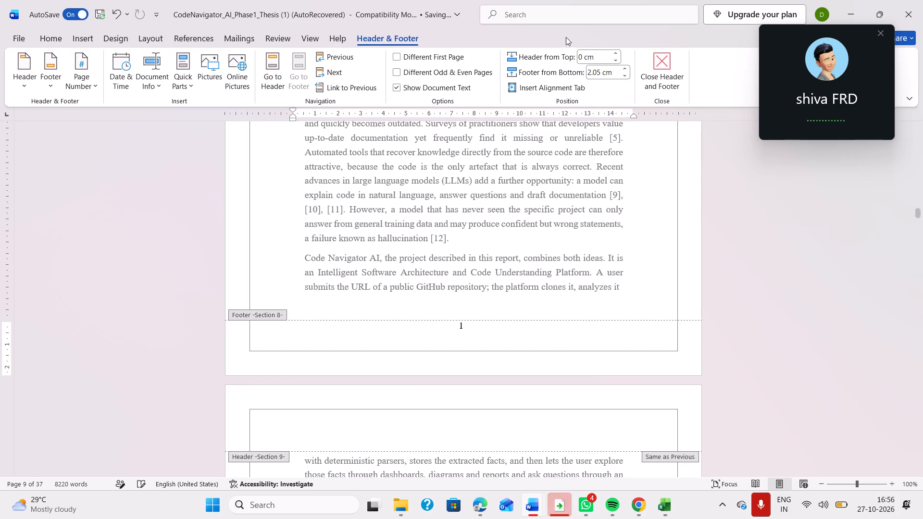
pyautogui.click(89, 86)
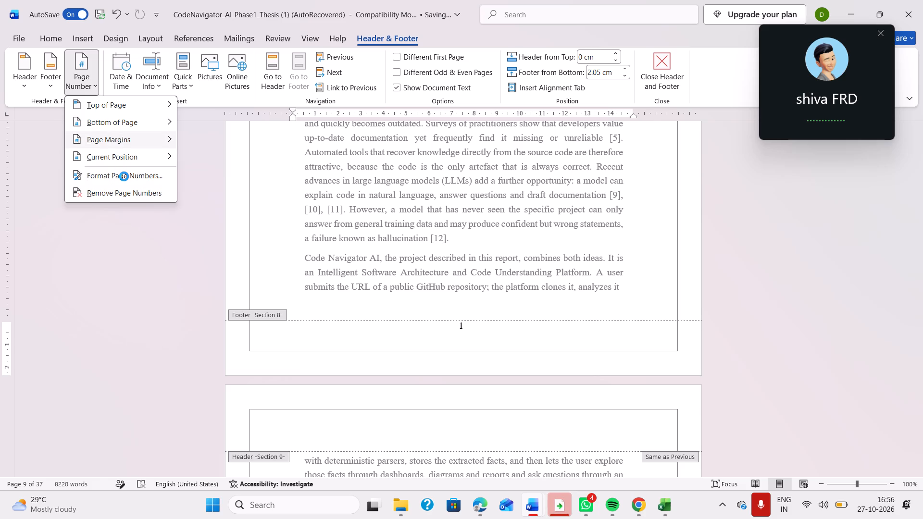
pyautogui.click(111, 173)
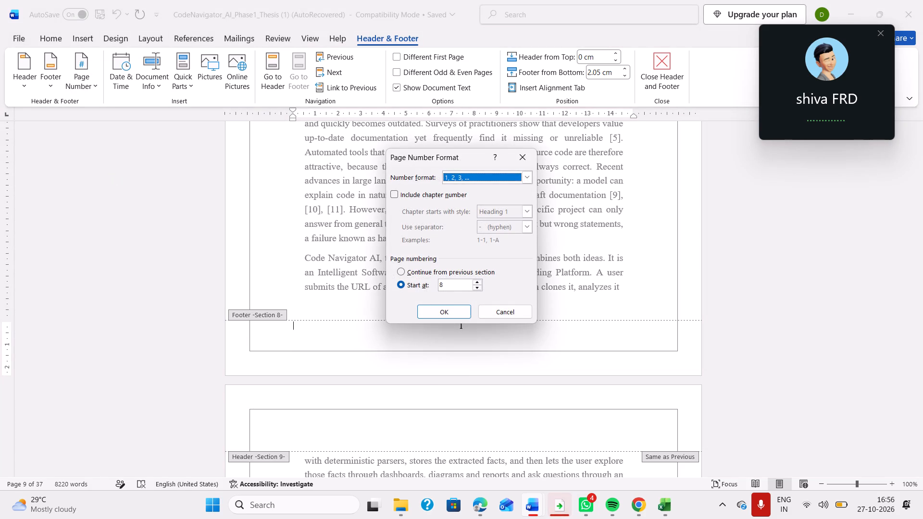
pyautogui.click(443, 316)
# Unlink the Section 9 footer from the previous section and replace its page number with 2.
pyautogui.scroll(-5, 547, 368)
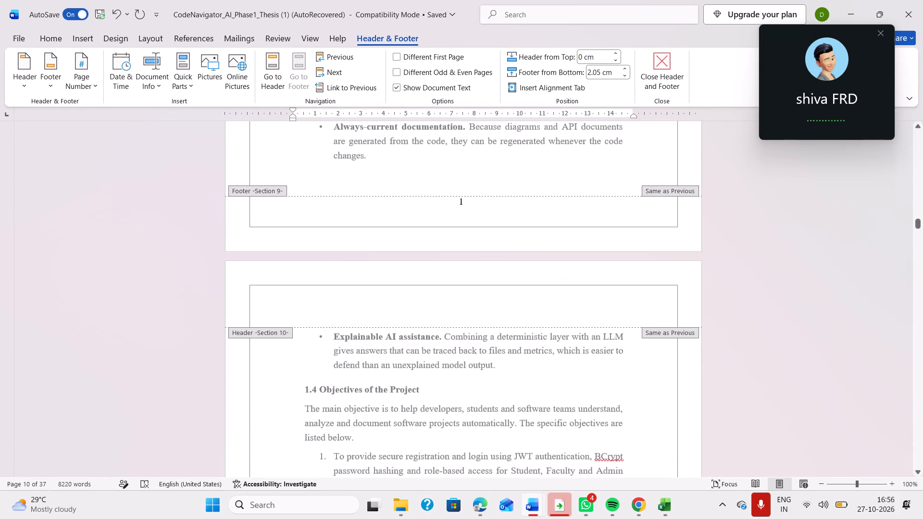
pyautogui.click(487, 203)
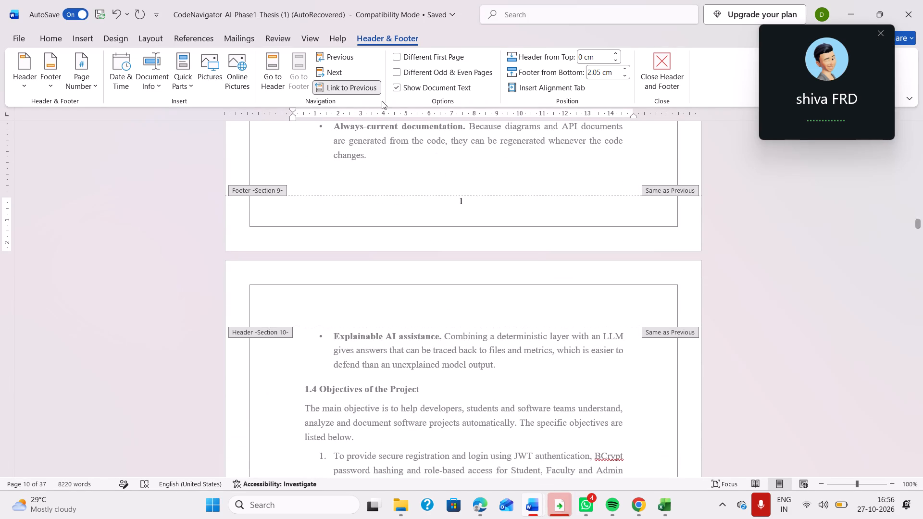
pyautogui.click(369, 89)
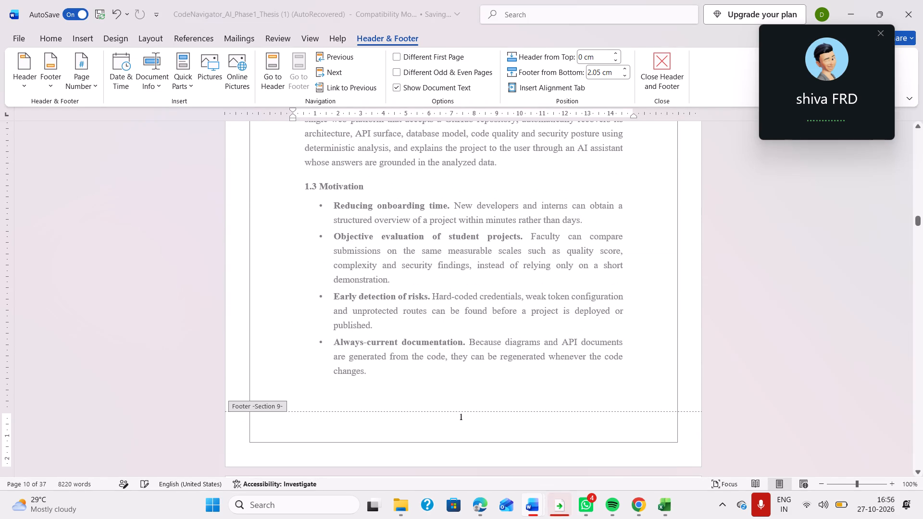
pyautogui.click(463, 419)
pyautogui.click(463, 419)
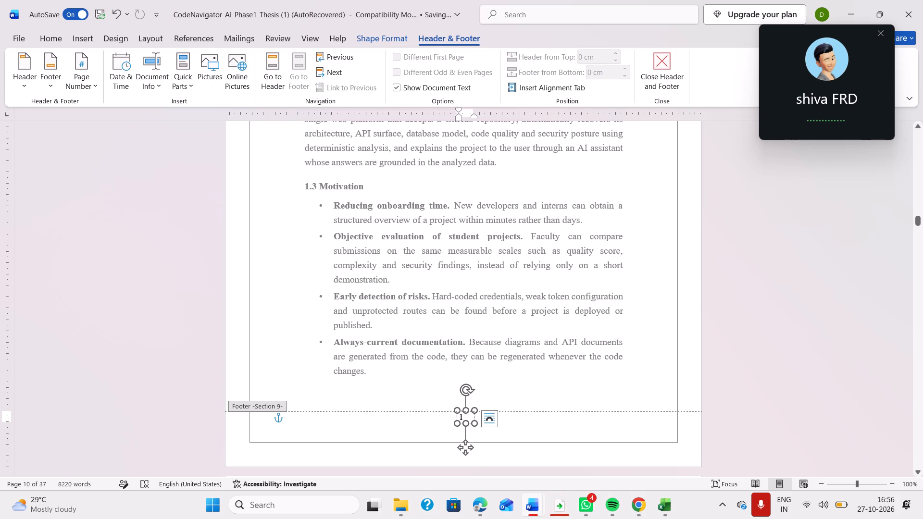
pyautogui.press('BackSpace')
pyautogui.press('2')
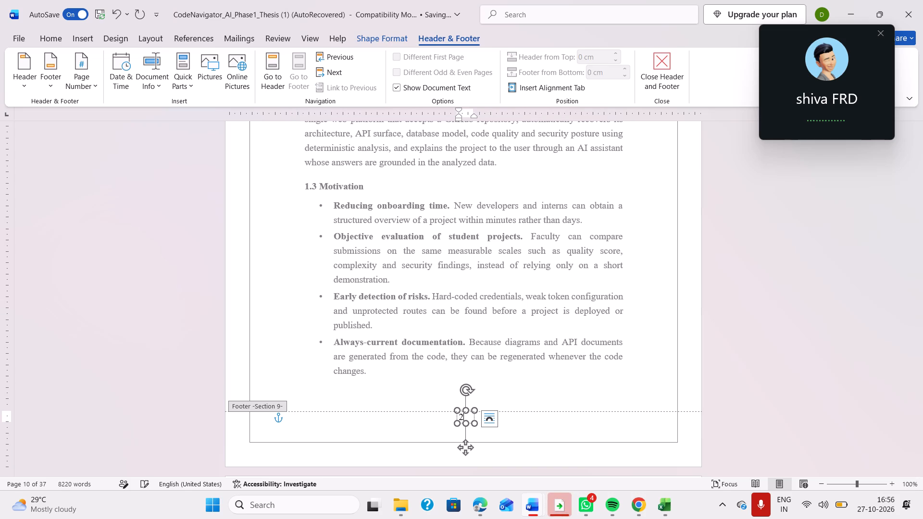
# Unlink the Section 10 footer from the previous section and replace its page number with 3.
pyautogui.scroll(7, 725, 344)
pyautogui.scroll(-6, 725, 344)
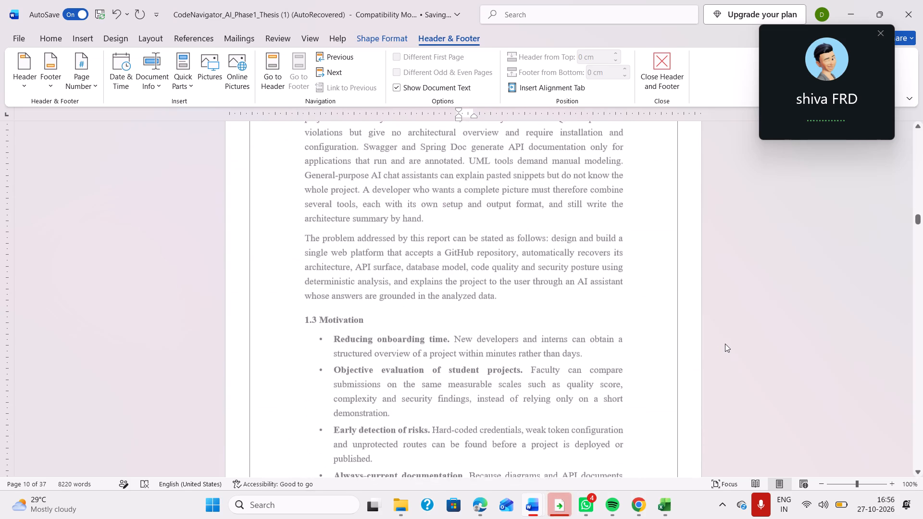
pyautogui.scroll(-4, 725, 344)
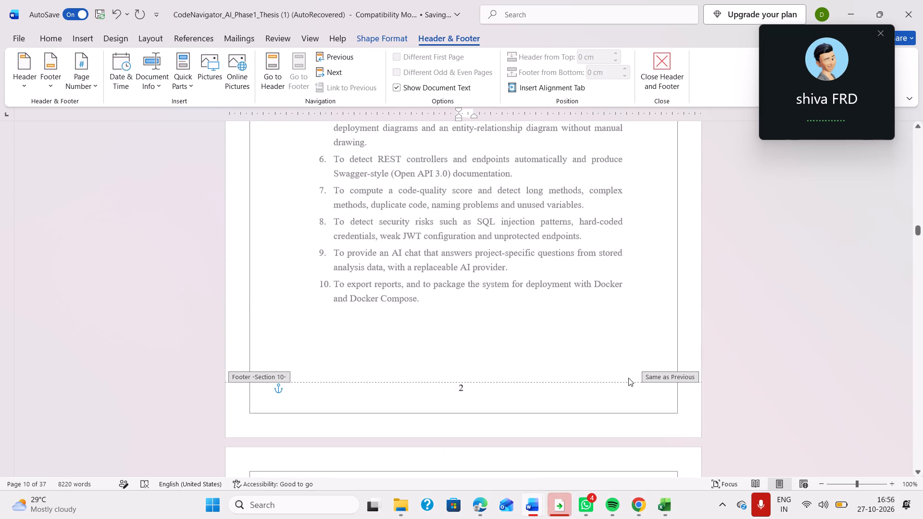
pyautogui.click(474, 391)
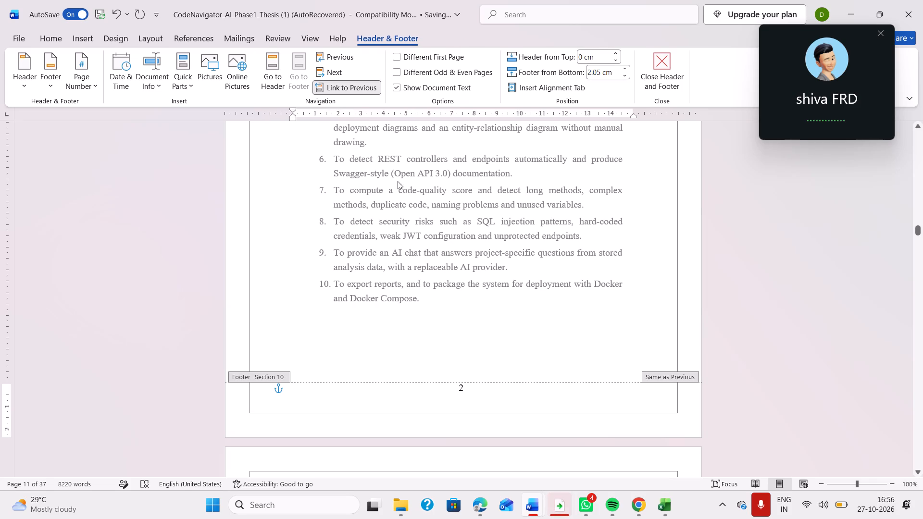
pyautogui.click(353, 88)
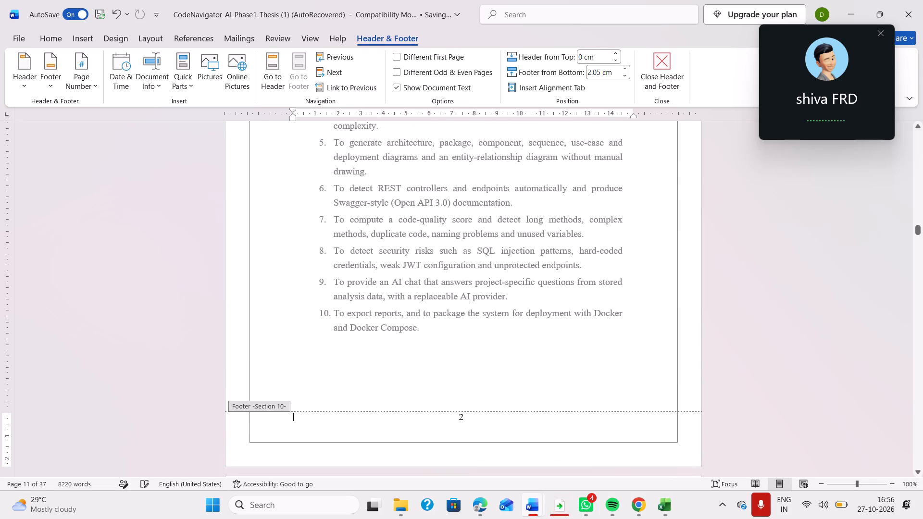
pyautogui.click(462, 414)
pyautogui.press('BackSpace')
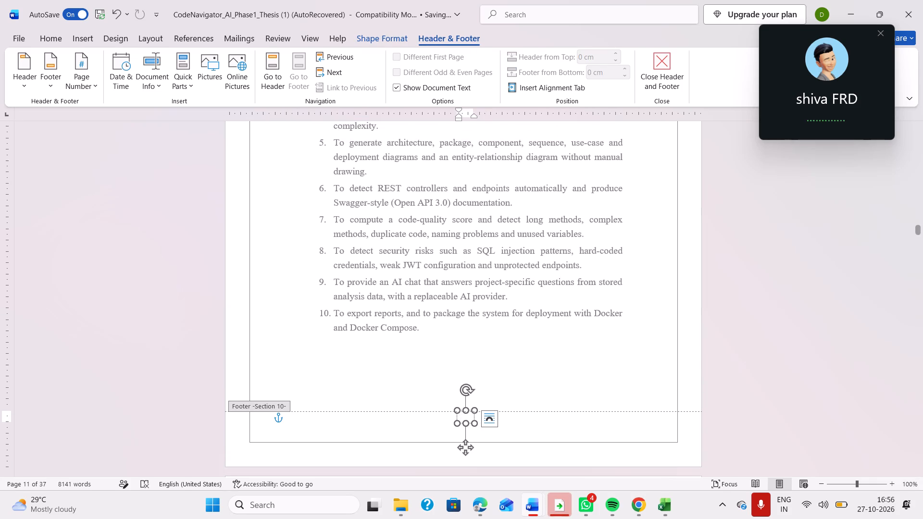
pyautogui.press('3')
# Unlink the Section 11 footer, below the 1.7 Limitations text, from the previous section and replace its page number with 4.
pyautogui.scroll(-3, 729, 472)
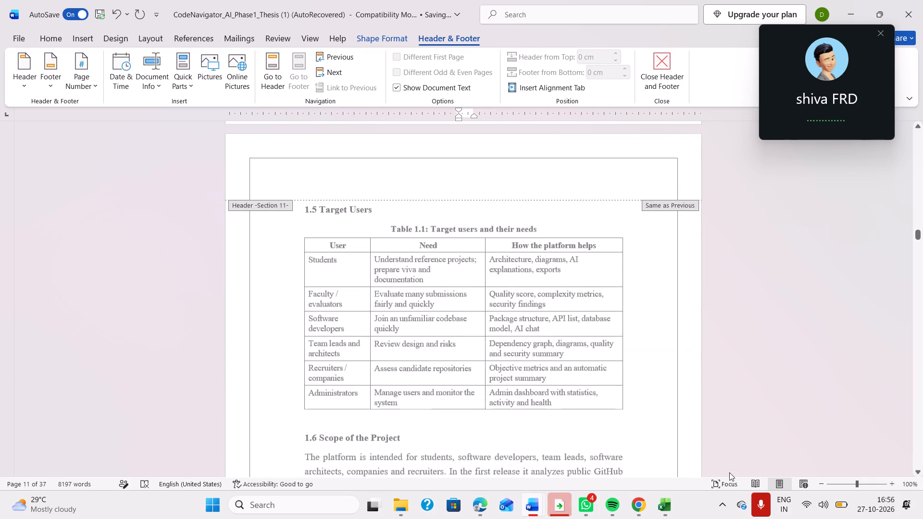
pyautogui.scroll(-2, 708, 395)
pyautogui.scroll(-1, 615, 369)
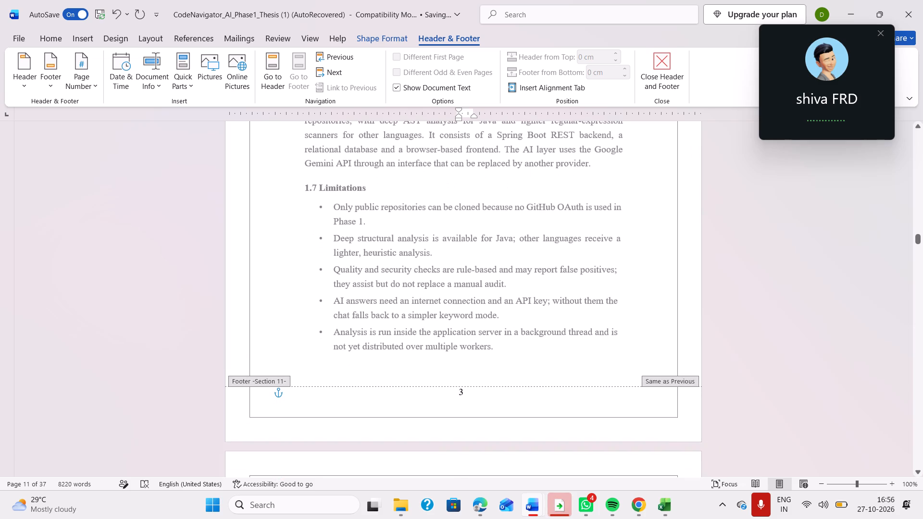
pyautogui.click(472, 400)
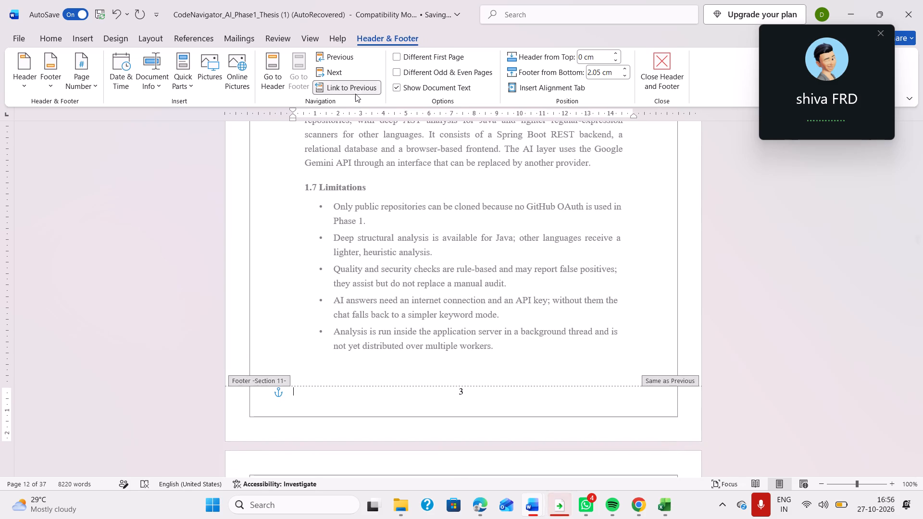
pyautogui.click(355, 92)
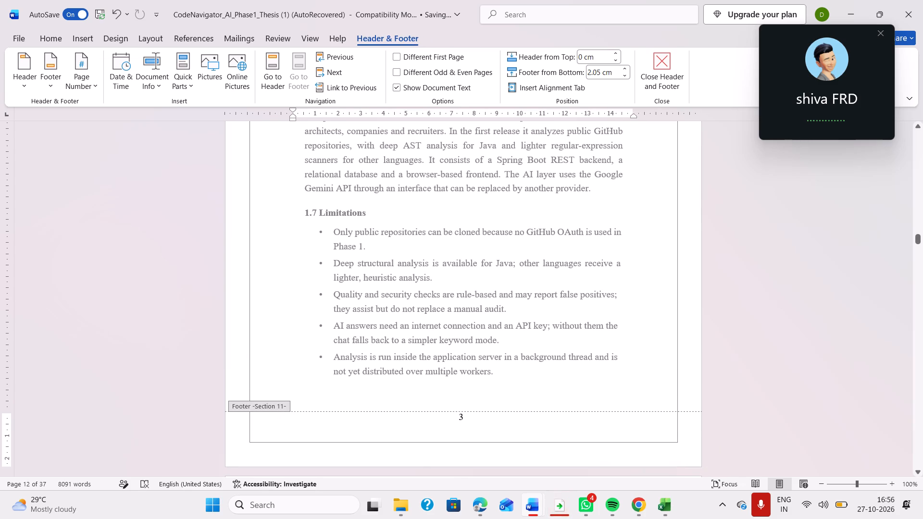
pyautogui.click(467, 419)
pyautogui.press('BackSpace')
pyautogui.press('4')
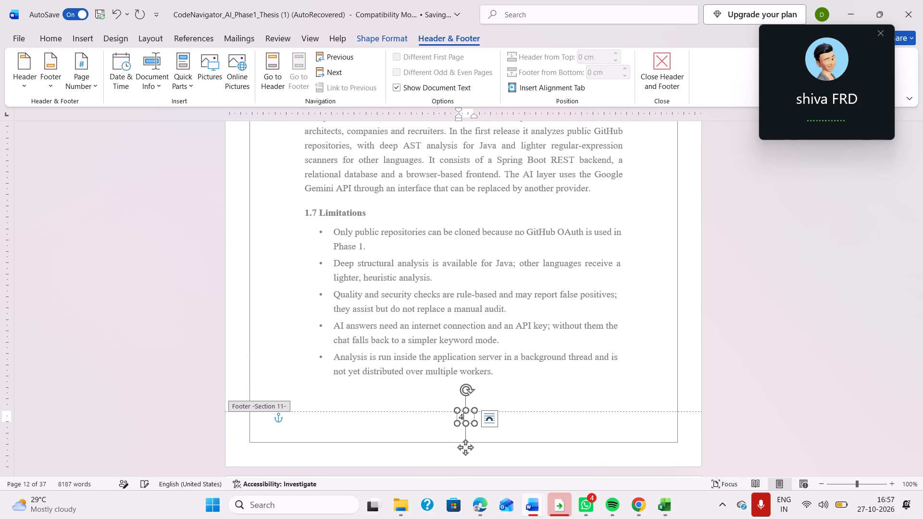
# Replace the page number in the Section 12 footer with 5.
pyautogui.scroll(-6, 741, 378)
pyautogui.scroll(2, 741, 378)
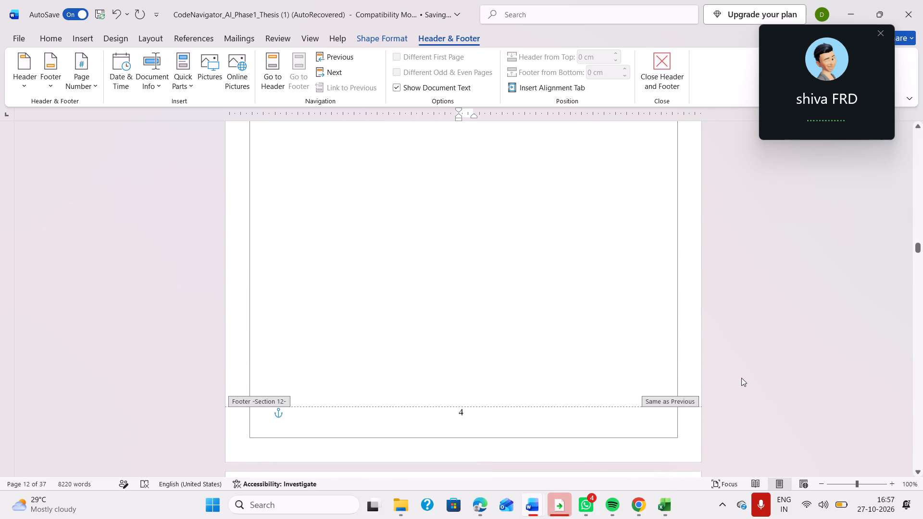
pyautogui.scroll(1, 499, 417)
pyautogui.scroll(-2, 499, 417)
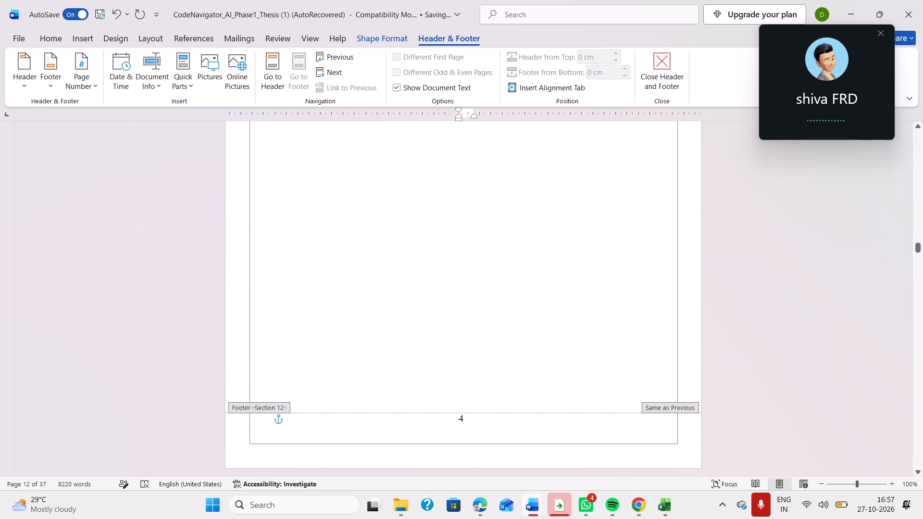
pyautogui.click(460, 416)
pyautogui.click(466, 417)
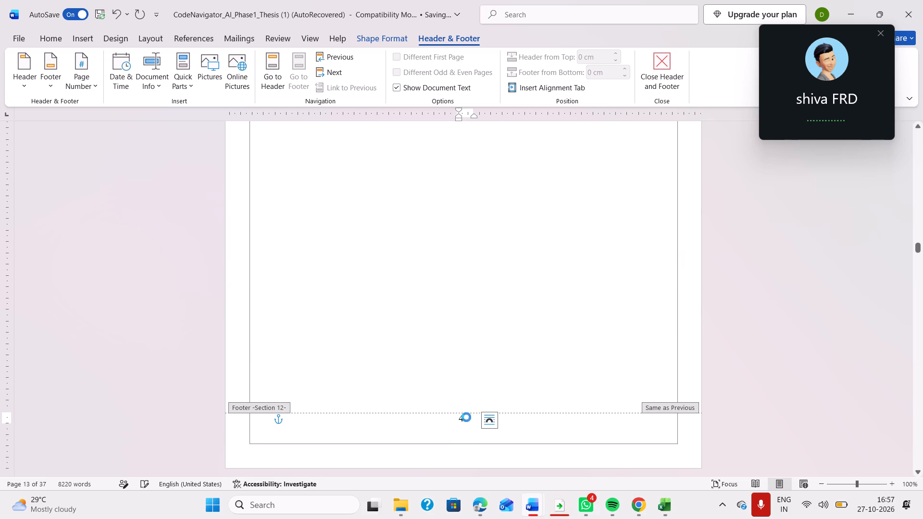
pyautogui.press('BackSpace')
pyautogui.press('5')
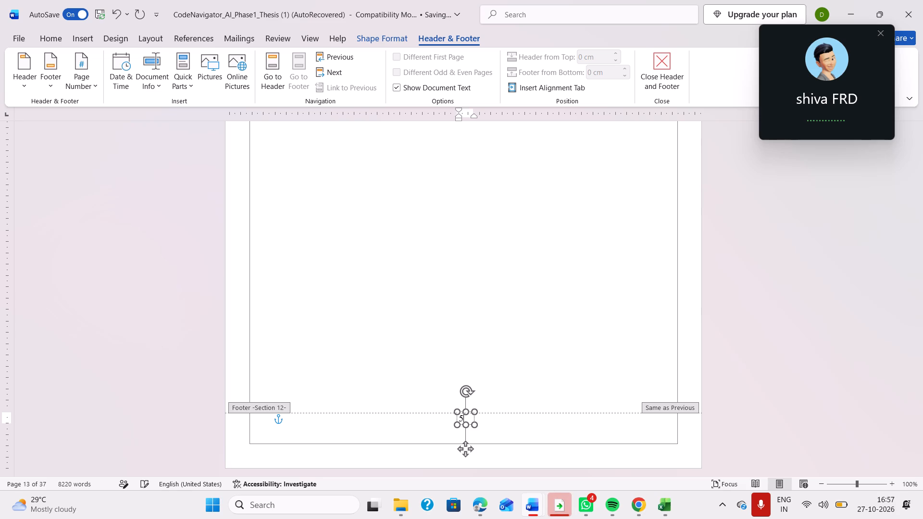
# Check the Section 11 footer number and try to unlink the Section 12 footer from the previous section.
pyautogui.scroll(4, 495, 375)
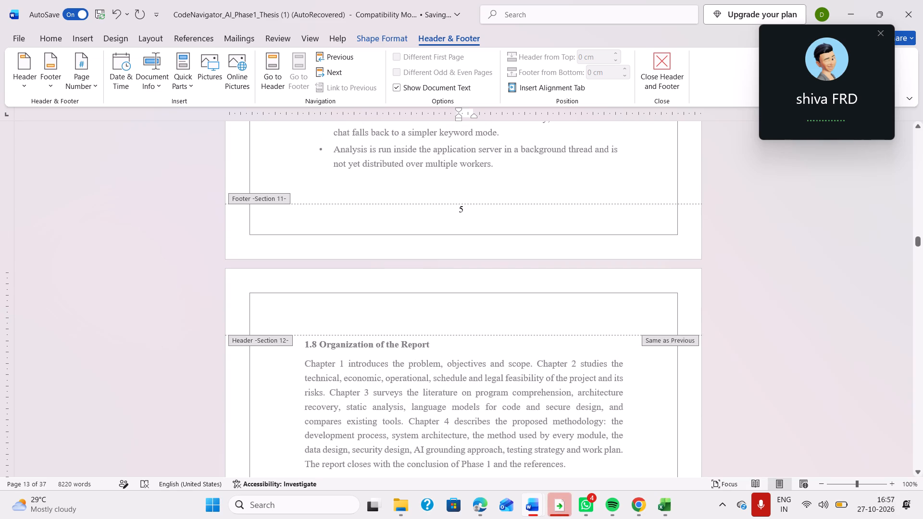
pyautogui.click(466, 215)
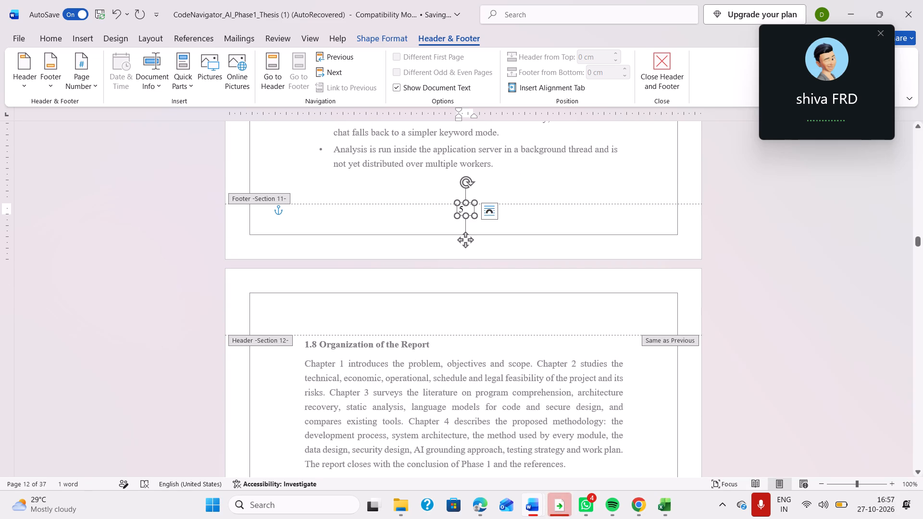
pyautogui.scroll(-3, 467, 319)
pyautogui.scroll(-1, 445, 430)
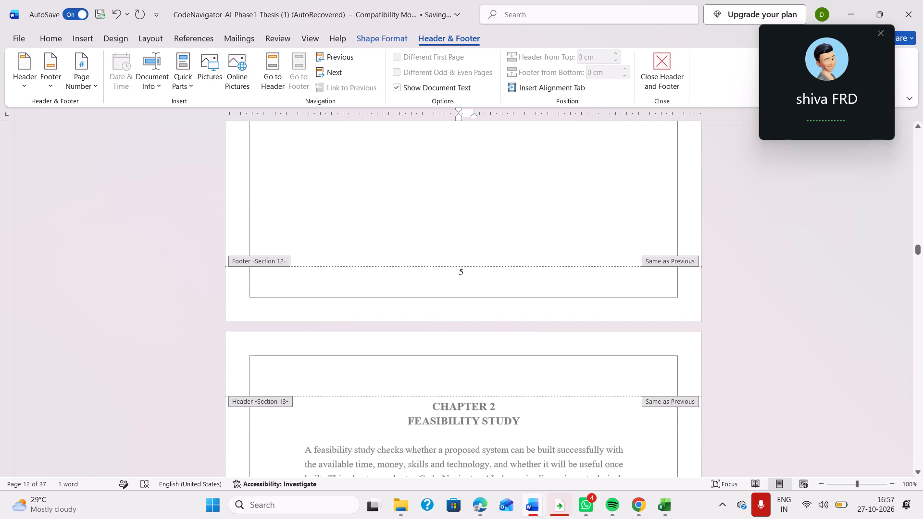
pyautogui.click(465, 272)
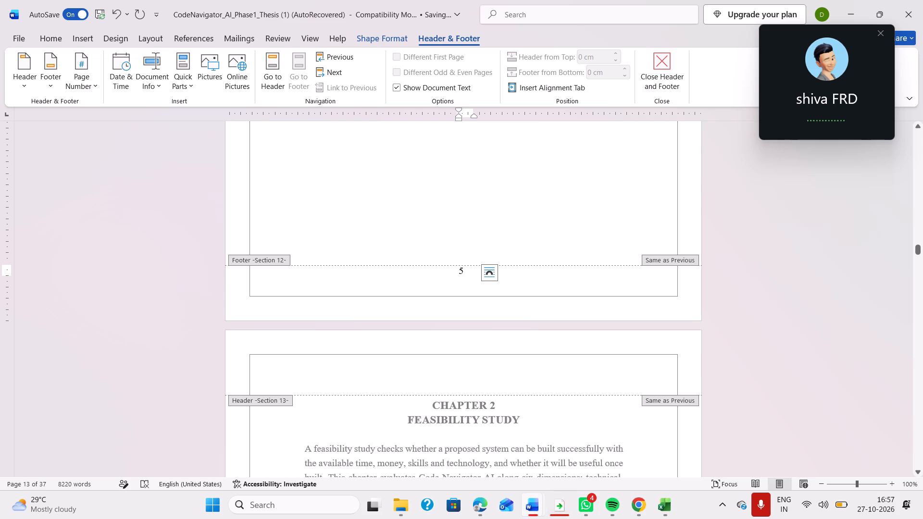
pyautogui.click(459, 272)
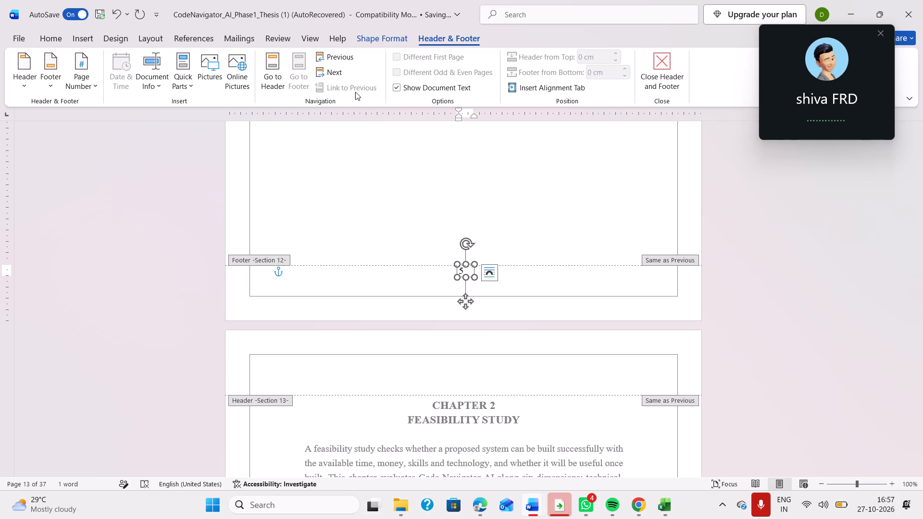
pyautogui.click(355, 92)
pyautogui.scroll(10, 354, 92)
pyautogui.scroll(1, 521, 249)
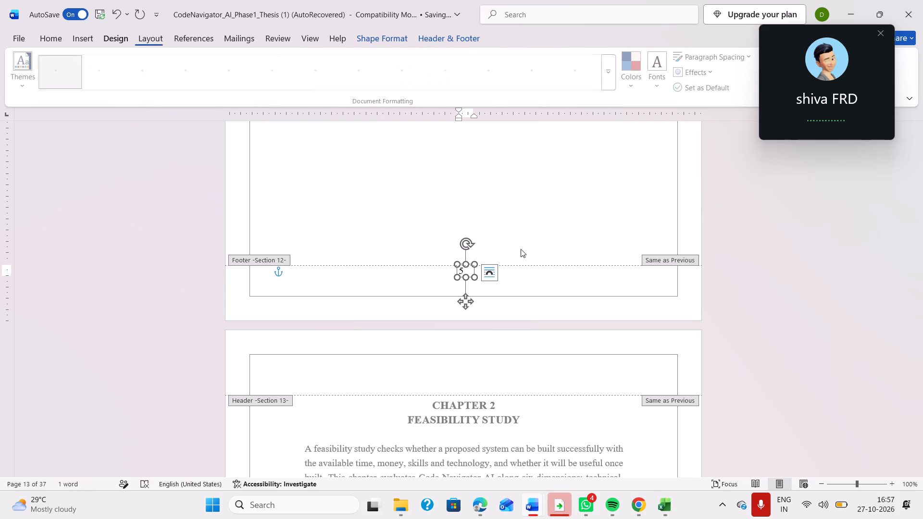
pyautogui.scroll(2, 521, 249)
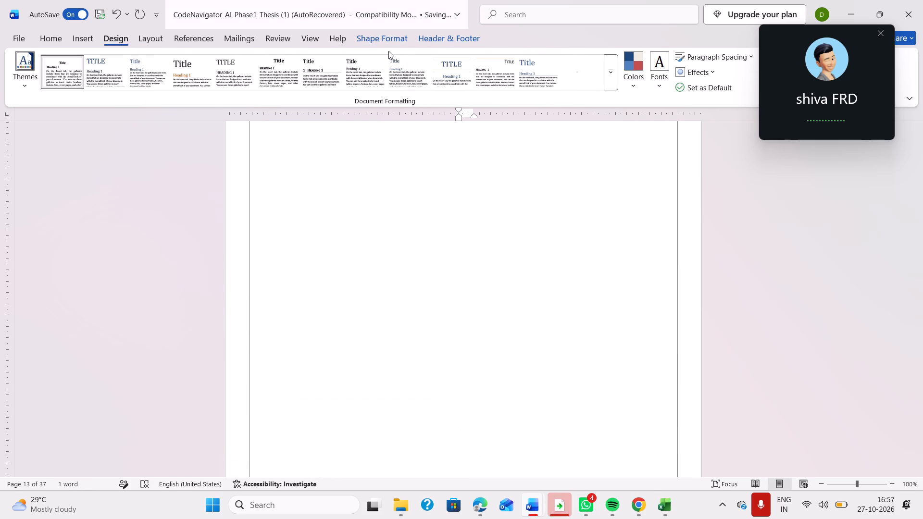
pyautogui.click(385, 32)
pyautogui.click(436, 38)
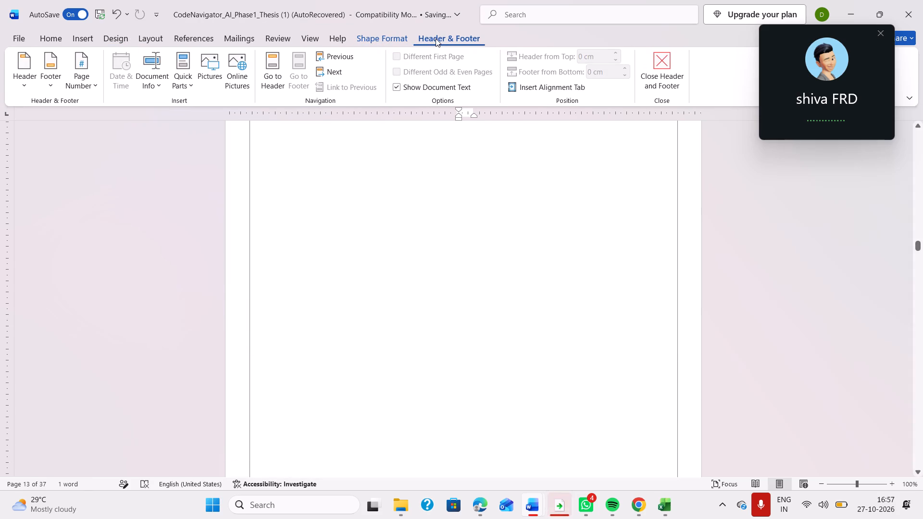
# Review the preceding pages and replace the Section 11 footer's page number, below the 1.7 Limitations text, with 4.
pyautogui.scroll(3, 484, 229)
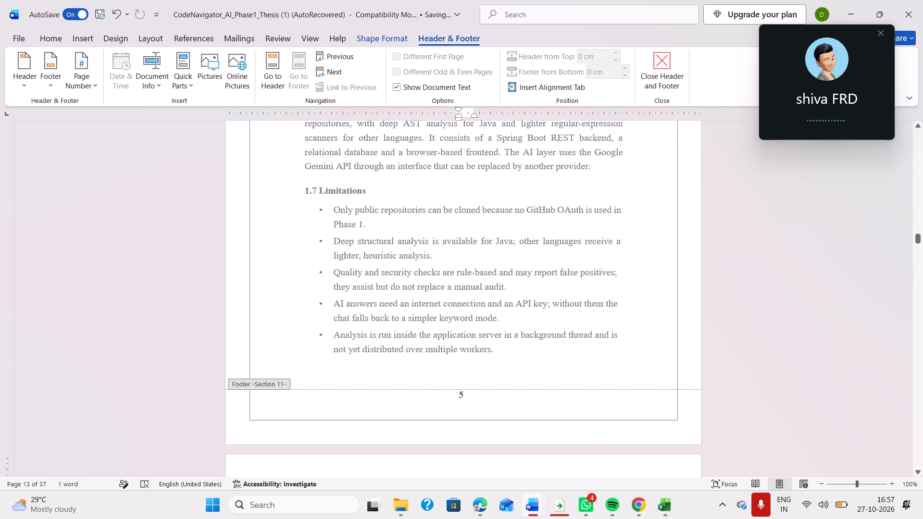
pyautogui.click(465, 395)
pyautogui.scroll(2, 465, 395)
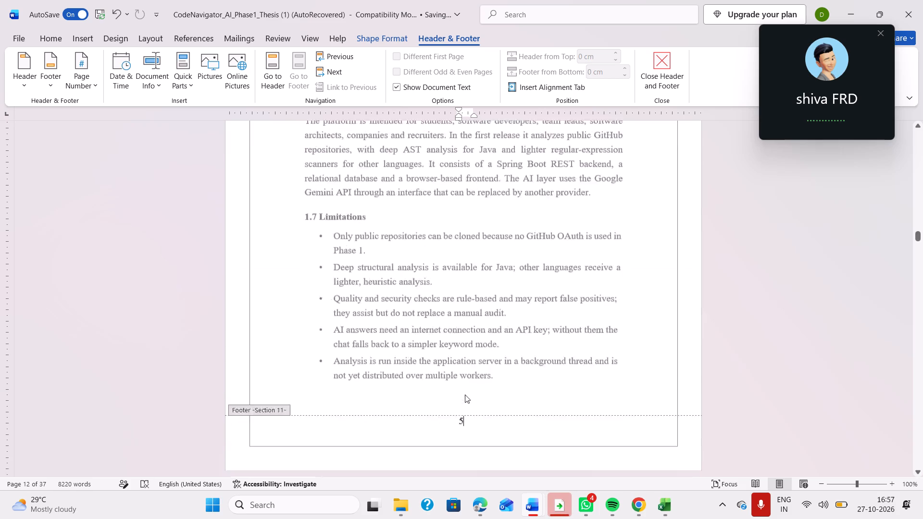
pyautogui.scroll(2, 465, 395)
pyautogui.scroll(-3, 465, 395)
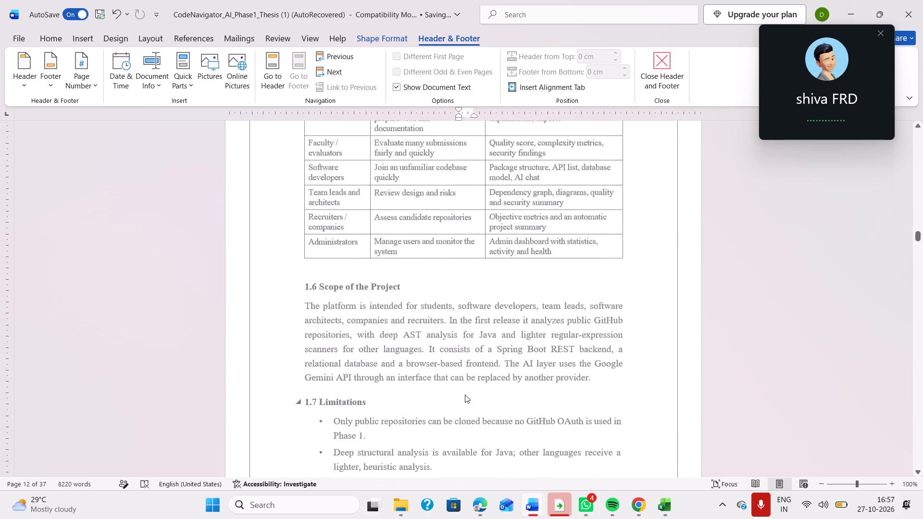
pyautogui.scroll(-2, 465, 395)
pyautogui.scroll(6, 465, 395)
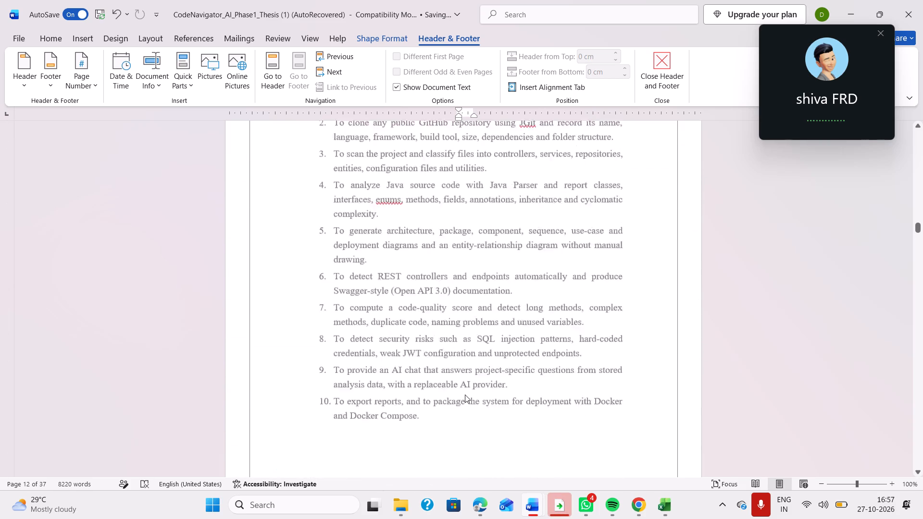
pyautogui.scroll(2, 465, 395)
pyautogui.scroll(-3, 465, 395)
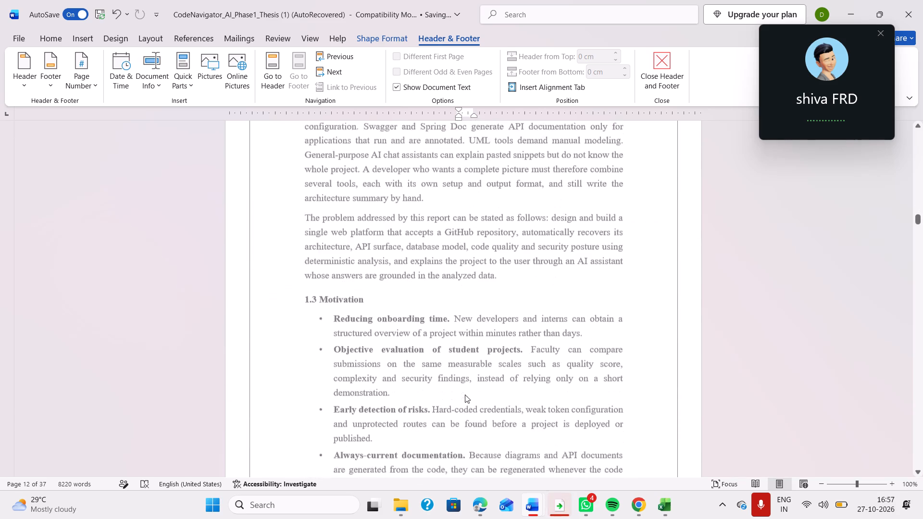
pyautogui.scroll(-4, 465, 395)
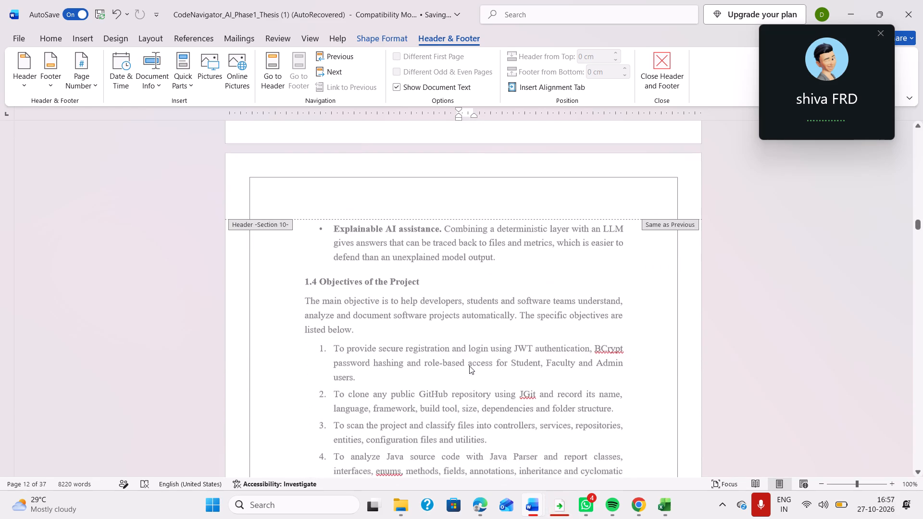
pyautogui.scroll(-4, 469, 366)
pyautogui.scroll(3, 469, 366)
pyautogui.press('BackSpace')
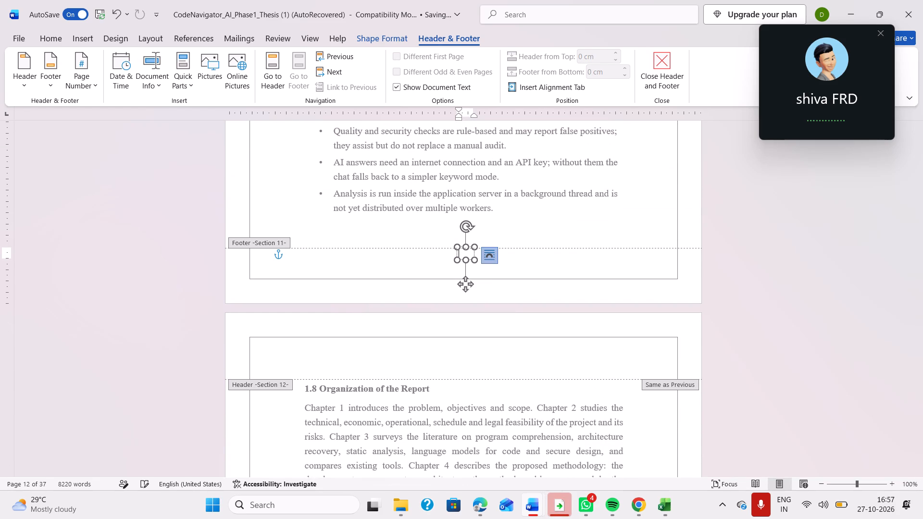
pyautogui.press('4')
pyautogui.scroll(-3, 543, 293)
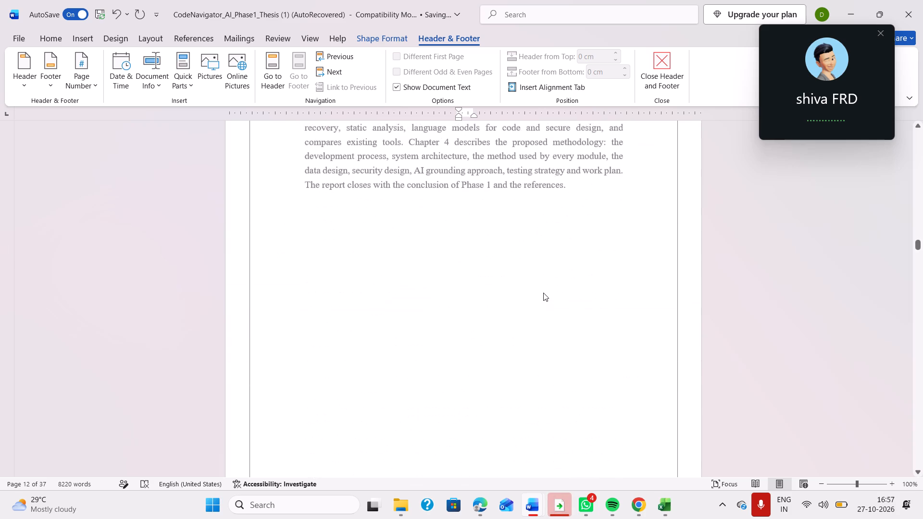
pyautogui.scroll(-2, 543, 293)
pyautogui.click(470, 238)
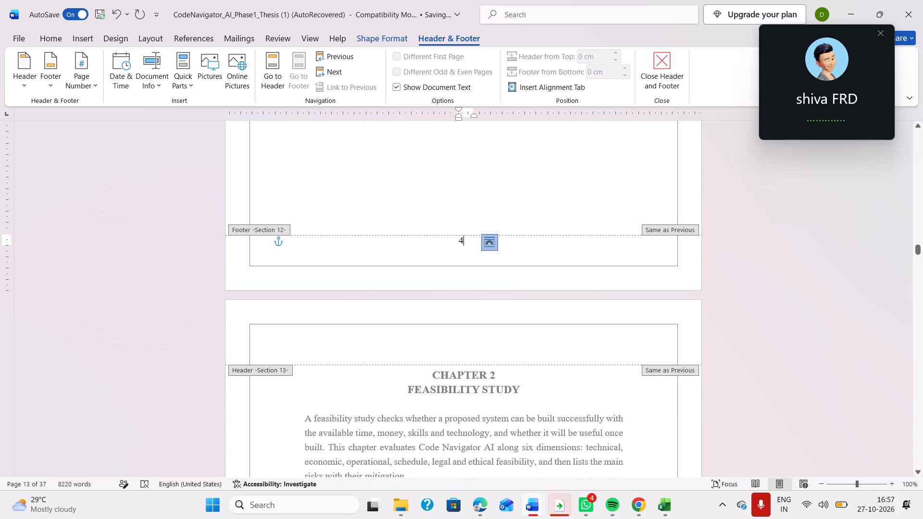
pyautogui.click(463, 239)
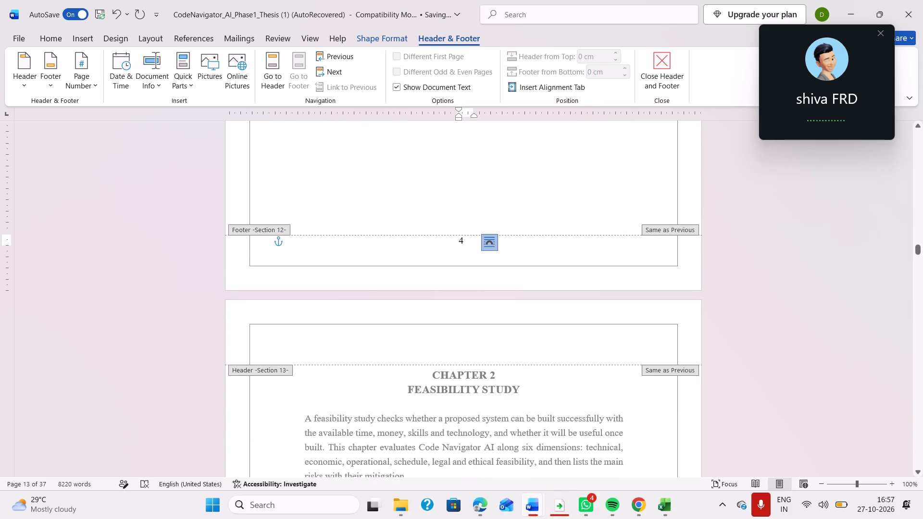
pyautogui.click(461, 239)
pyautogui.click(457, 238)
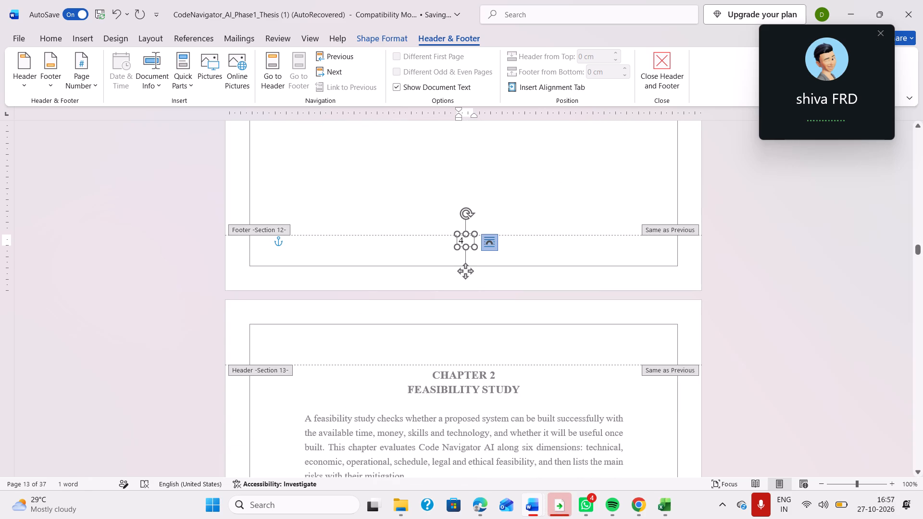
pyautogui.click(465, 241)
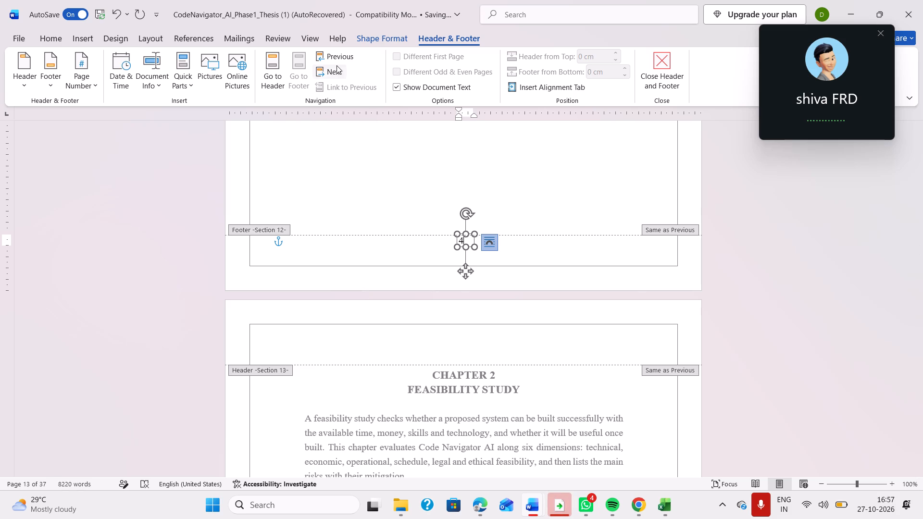
# Leave the footer and insert a page break after the last bullet of 1.7 Limitations.
pyautogui.scroll(4, 491, 270)
pyautogui.click(549, 279)
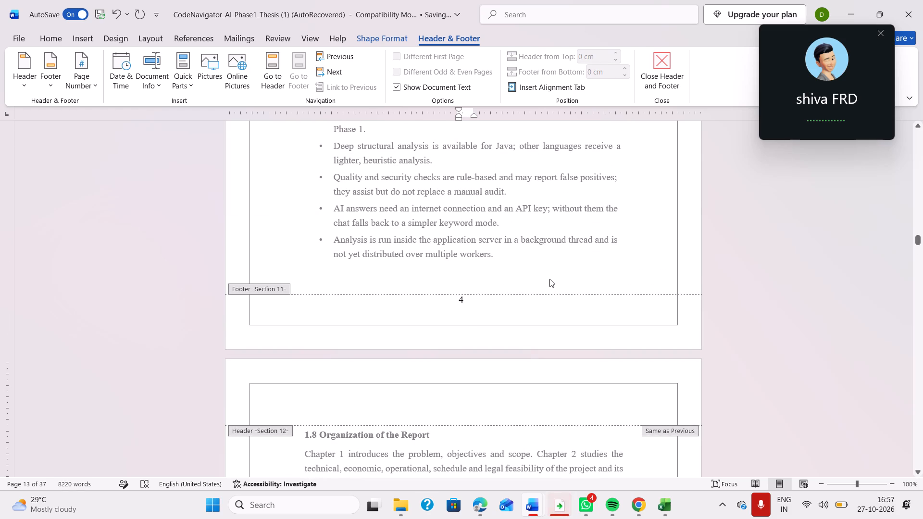
pyautogui.doubleClick(524, 259)
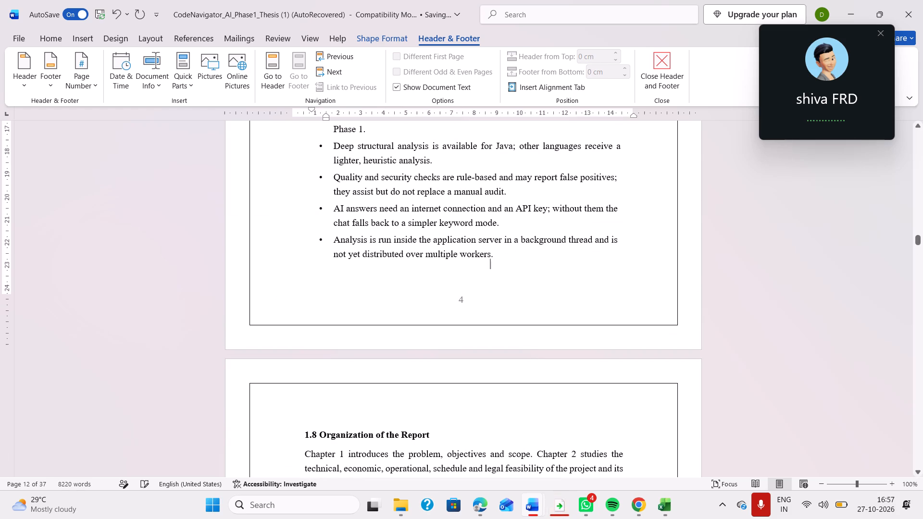
pyautogui.click(507, 256)
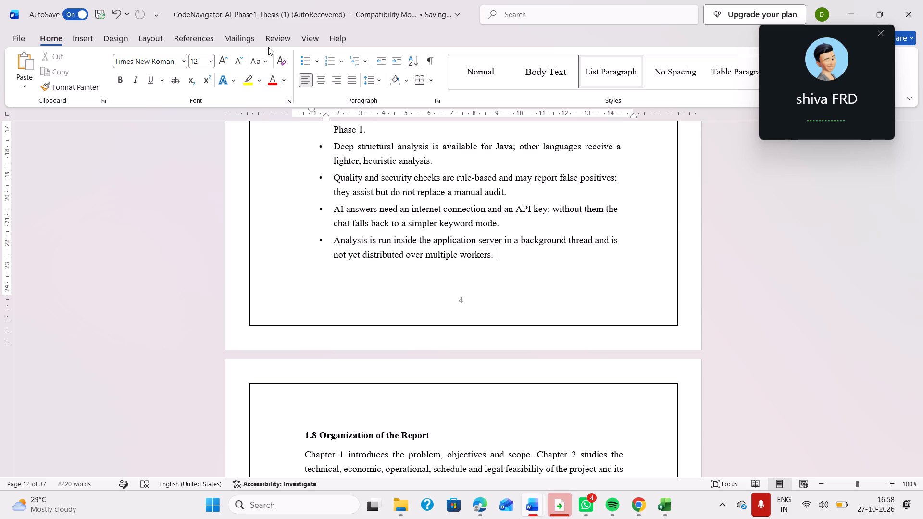
pyautogui.click(85, 35)
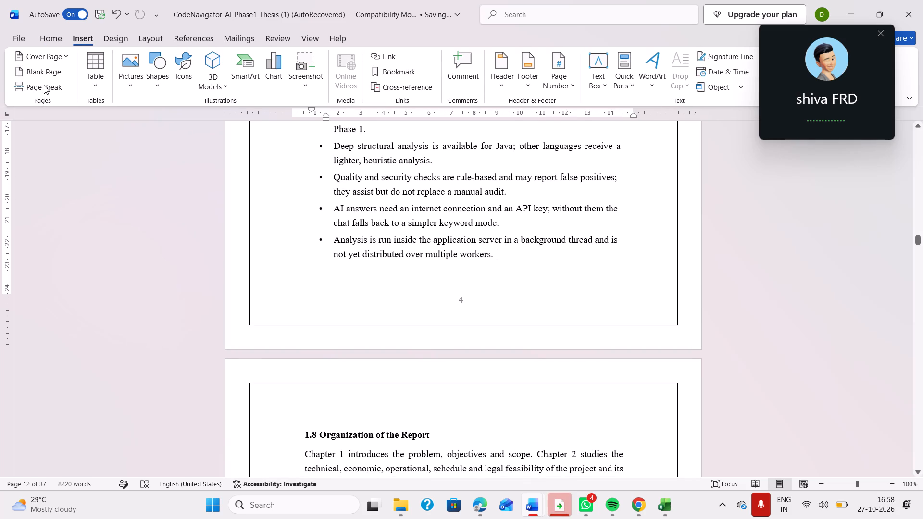
pyautogui.click(44, 86)
# Reopen the Section 12 footer, below 1.8 Organization of the Report, and replace its page number with 5.
pyautogui.scroll(-3, 315, 335)
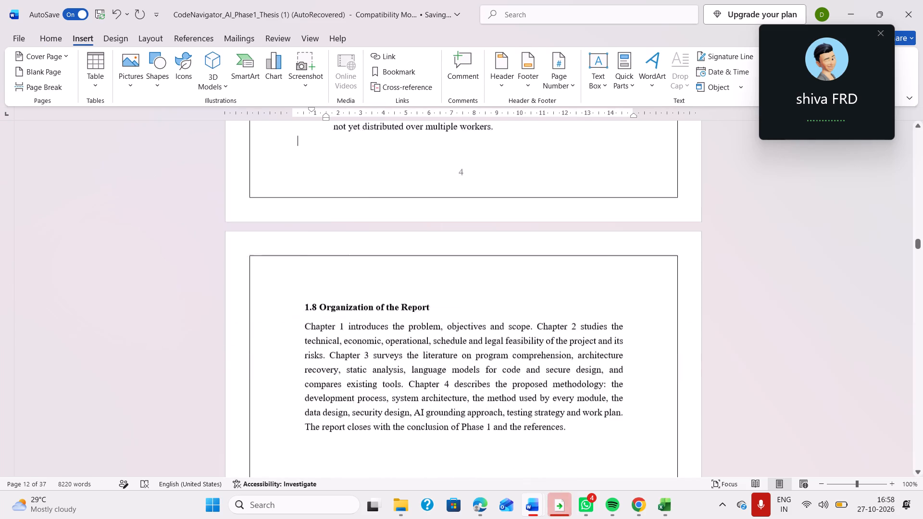
pyautogui.scroll(-2, 443, 320)
pyautogui.doubleClick(479, 390)
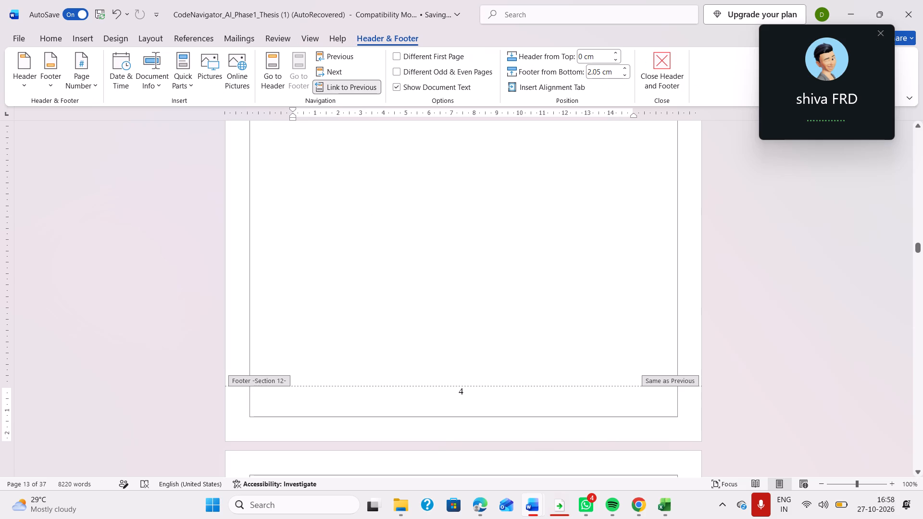
pyautogui.click(461, 389)
pyautogui.press('Right')
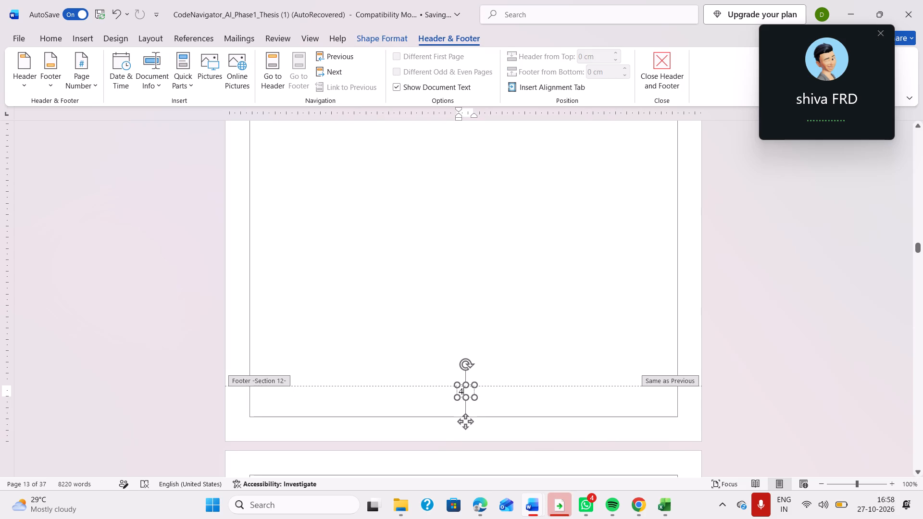
pyautogui.press('BackSpace')
pyautogui.press('5')
# Replace the page number in the Section 11 footer, below the 1.7 Limitations bullets, with 4.
pyautogui.scroll(3, 616, 366)
pyautogui.scroll(1, 672, 323)
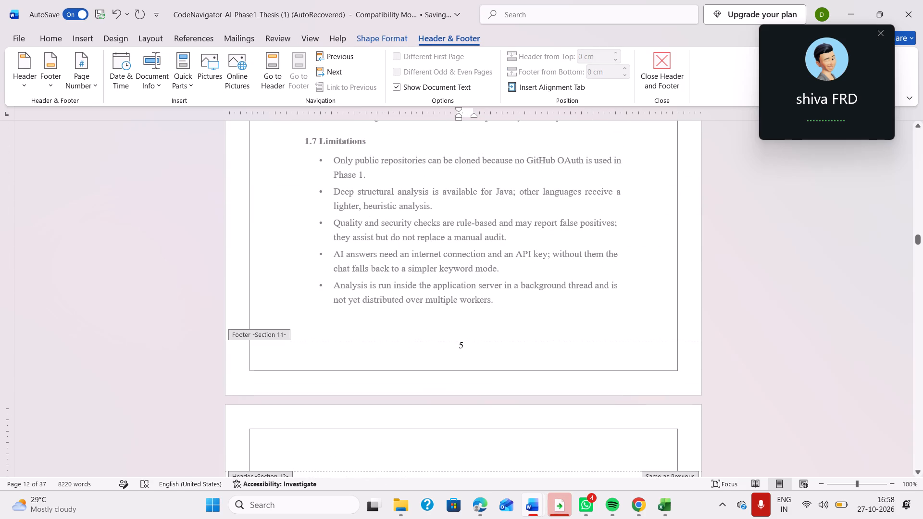
pyautogui.click(461, 344)
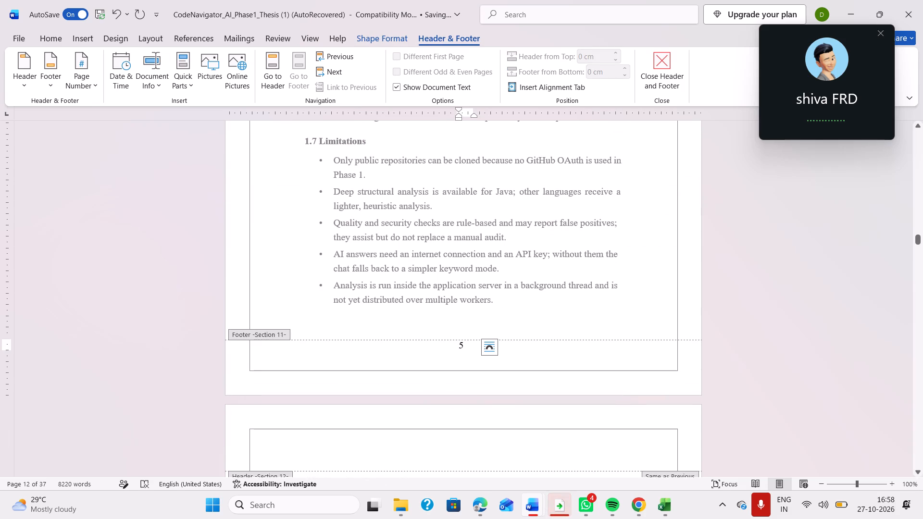
pyautogui.click(463, 344)
pyautogui.press('BackSpace')
pyautogui.press('4')
# Unlink the Section 12 footer, on the 1.8 Organization of the Report page, from the previous section.
pyautogui.scroll(-4, 615, 337)
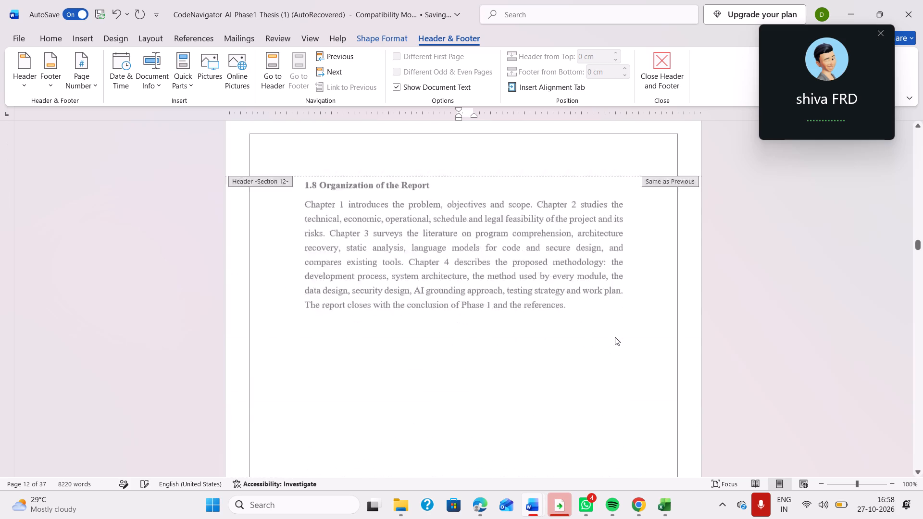
pyautogui.scroll(-1, 615, 337)
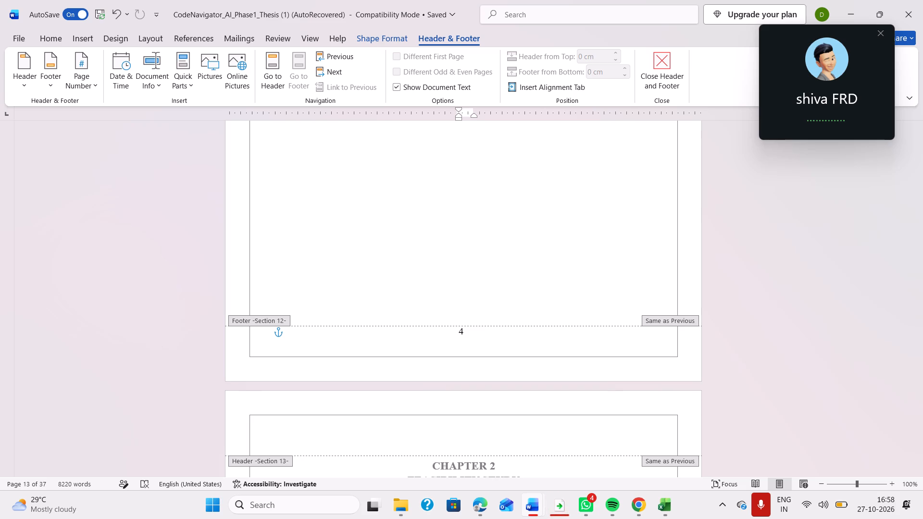
pyautogui.click(615, 337)
pyautogui.scroll(2, 611, 302)
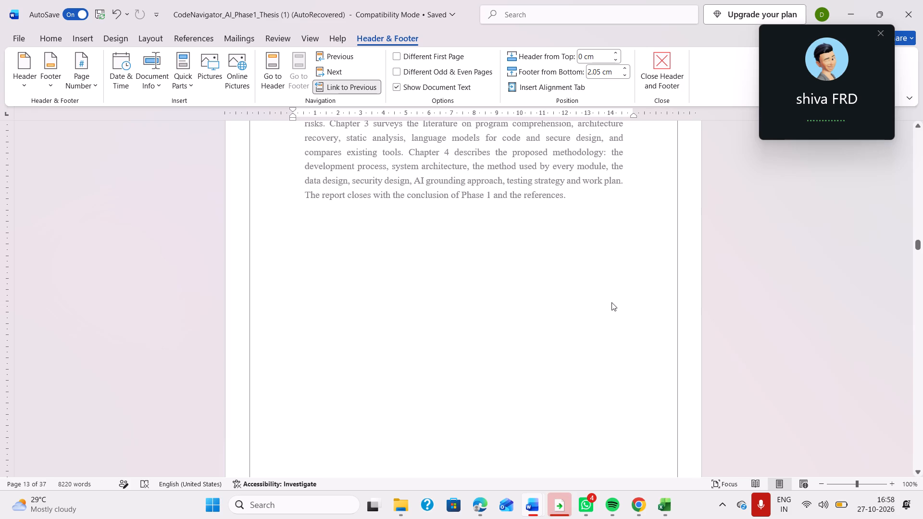
pyautogui.scroll(1, 611, 302)
pyautogui.scroll(2, 557, 282)
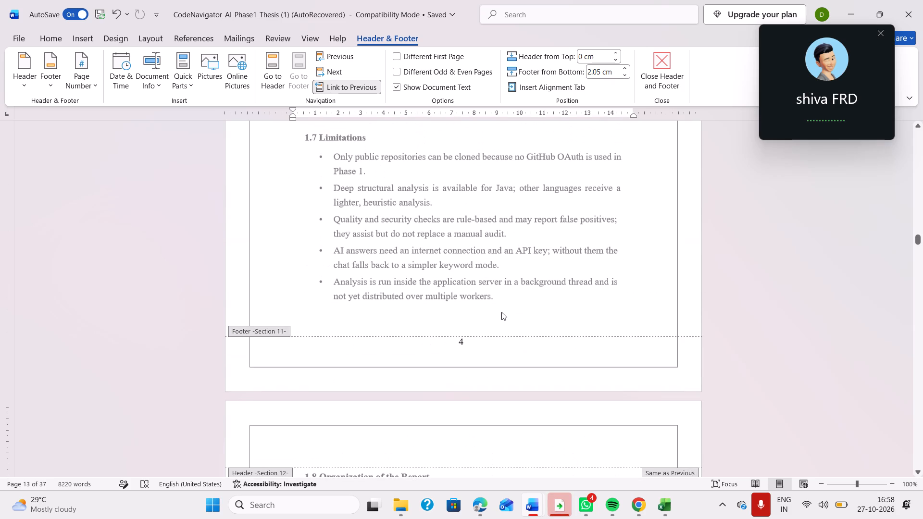
pyautogui.scroll(5, 500, 312)
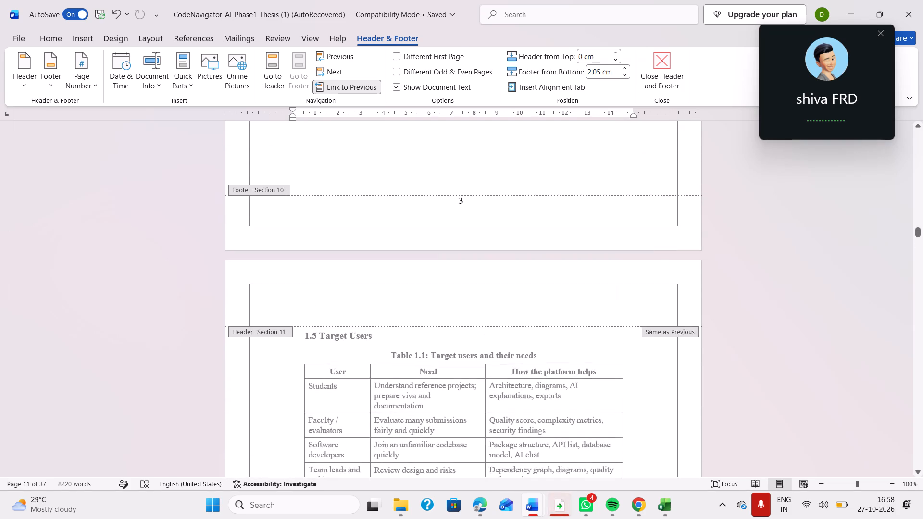
pyautogui.scroll(-4, 500, 312)
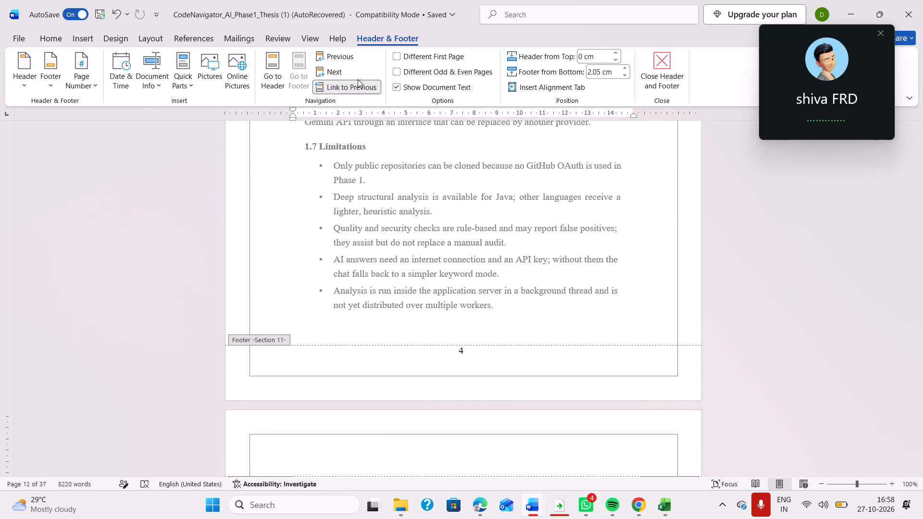
pyautogui.click(358, 79)
pyautogui.click(358, 87)
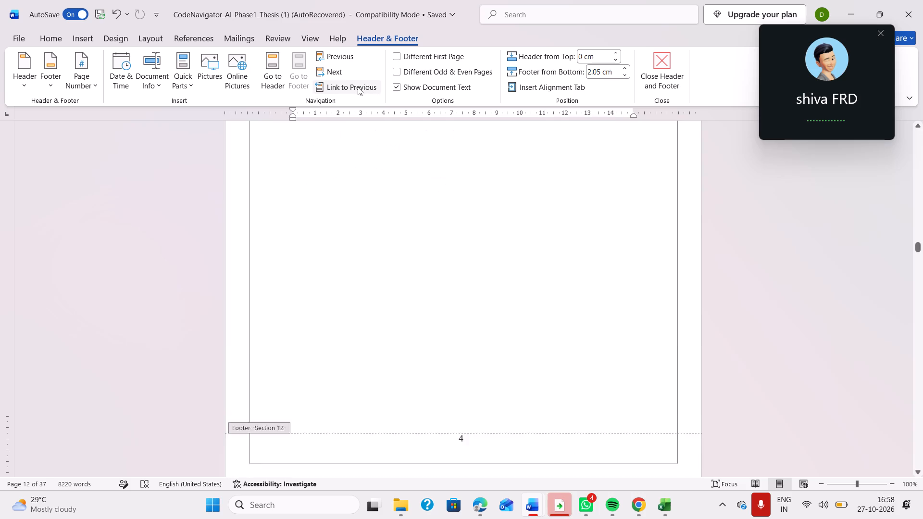
# Replace the page number in the unlinked Section 12 footer with 5 and check it against the Section 11 footer.
pyautogui.scroll(-1, 465, 216)
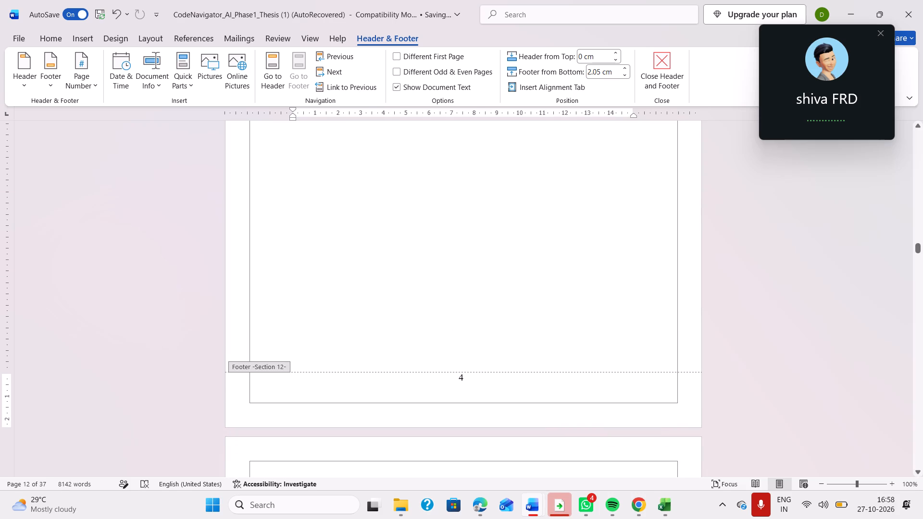
pyautogui.click(462, 373)
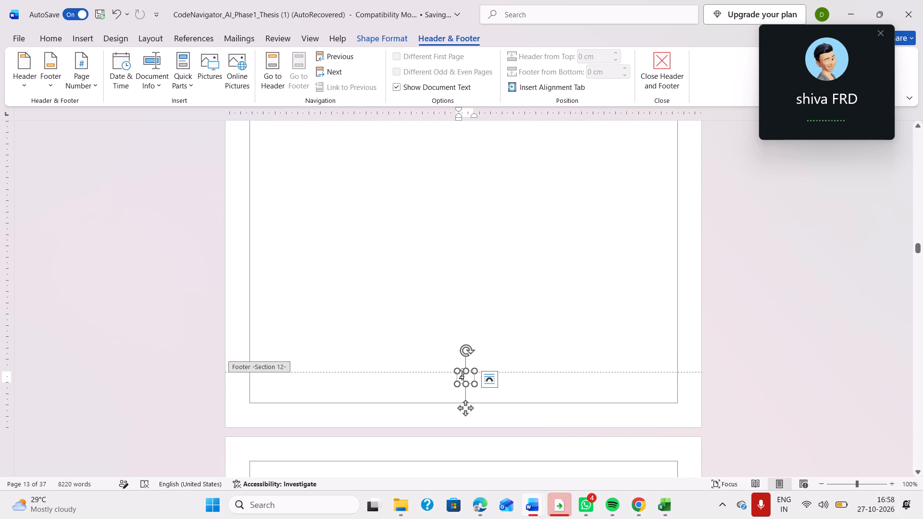
pyautogui.press('BackSpace')
pyautogui.press('5')
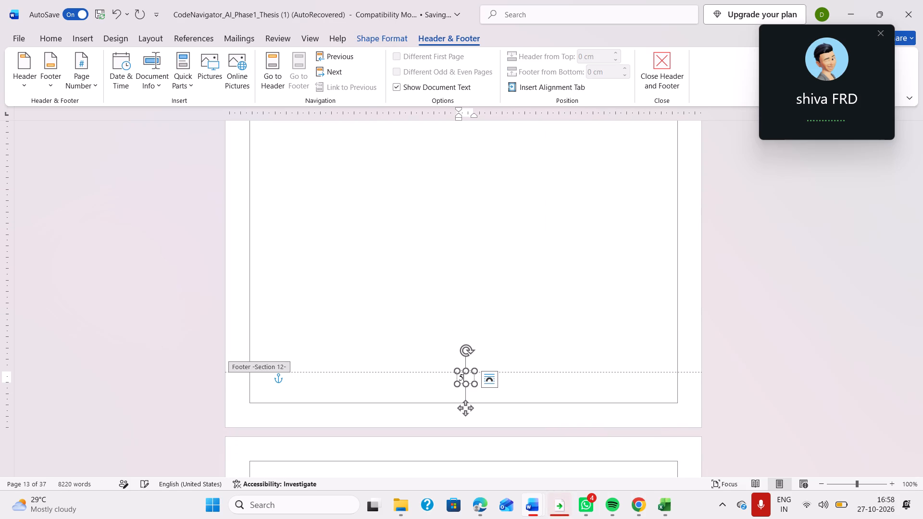
pyautogui.scroll(3, 538, 286)
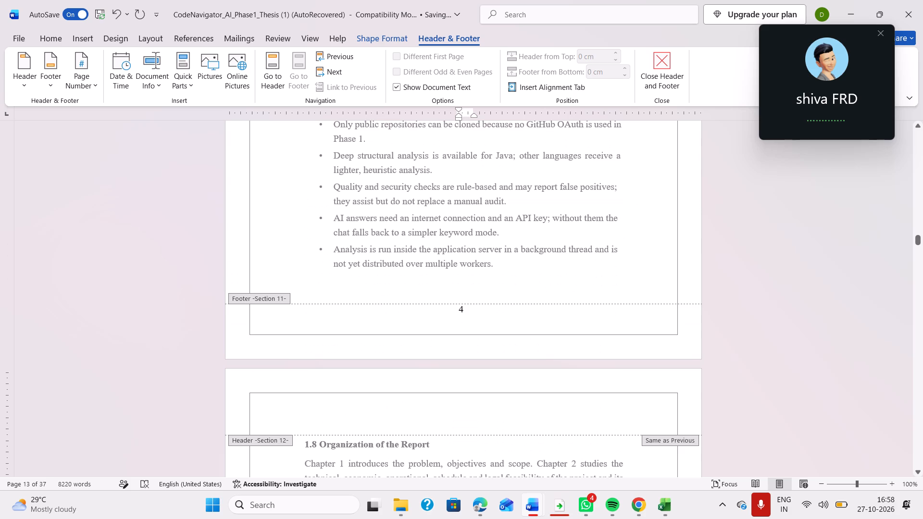
# Unlink the Section 13 footer, below the Skills paragraph of 2.1 Technical Feasibility, from the previous section.
pyautogui.scroll(-8, 486, 314)
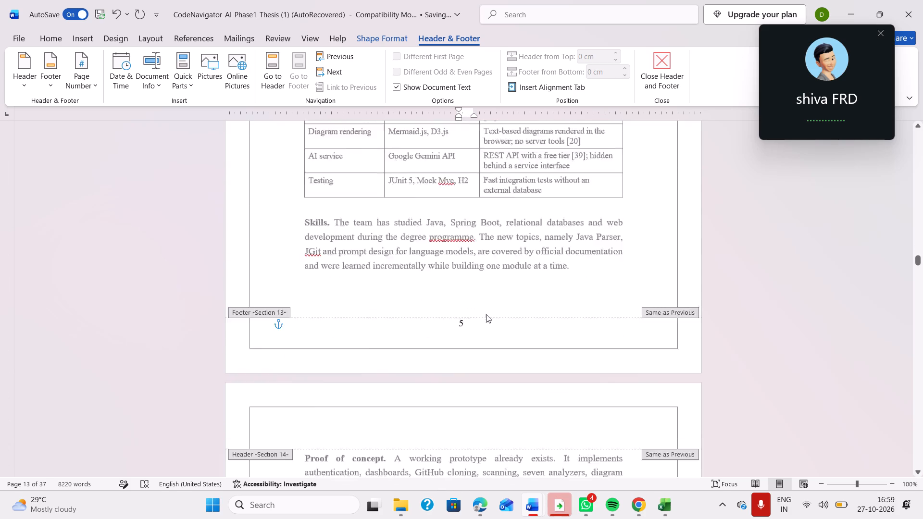
pyautogui.scroll(-1, 486, 314)
pyautogui.scroll(6, 486, 314)
pyautogui.scroll(-5, 486, 314)
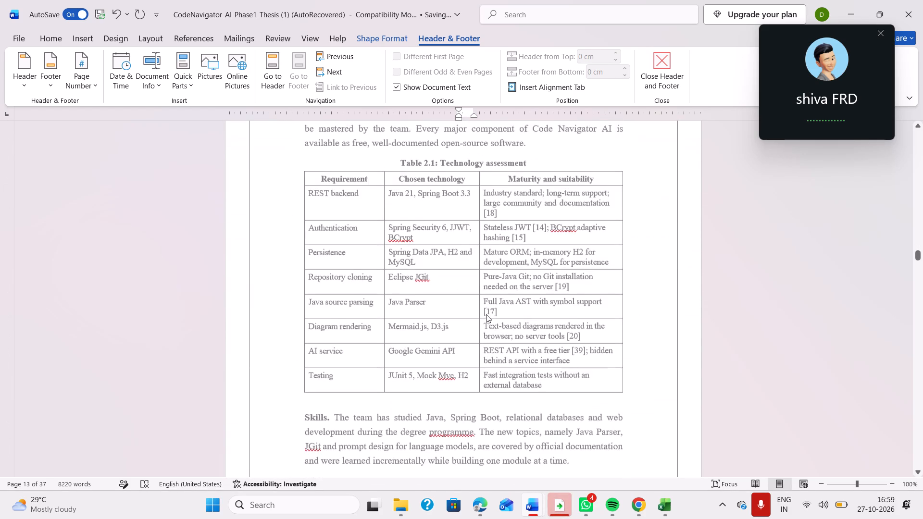
pyautogui.scroll(-1, 486, 314)
pyautogui.click(463, 427)
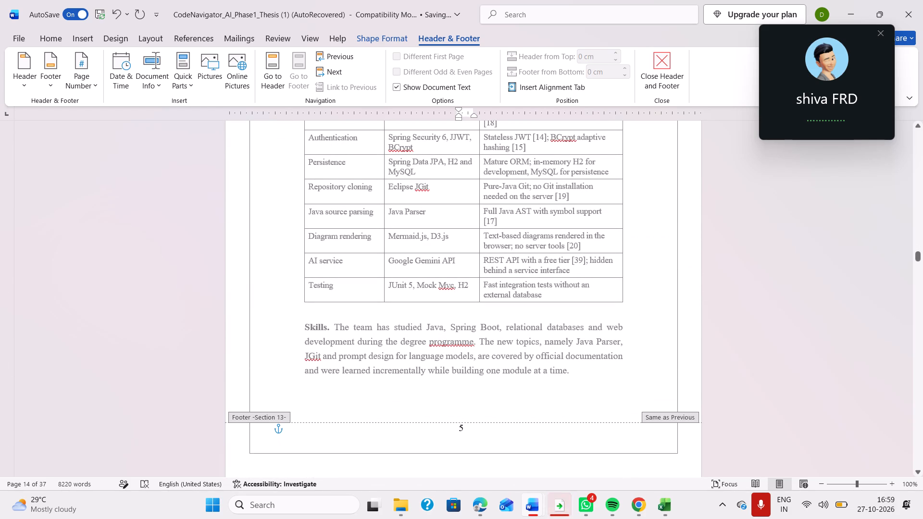
pyautogui.click(460, 427)
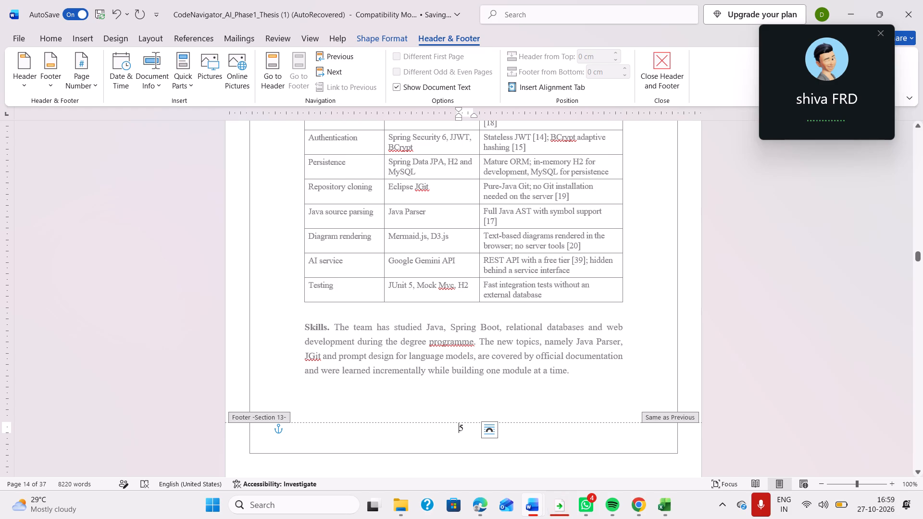
pyautogui.click(462, 428)
pyautogui.click(321, 436)
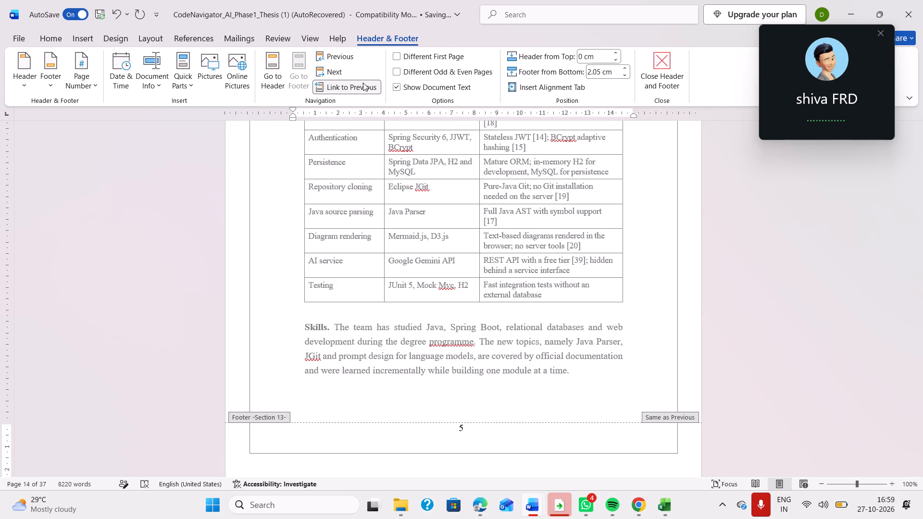
pyautogui.click(360, 84)
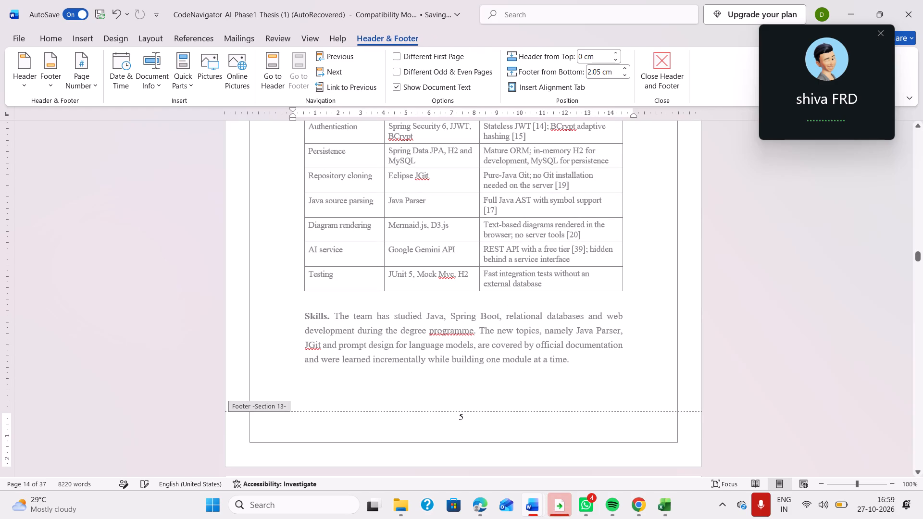
# Replace the page number in the Section 13 footer with 6 and check the Section 12 footer.
pyautogui.click(467, 414)
pyautogui.press('BackSpace')
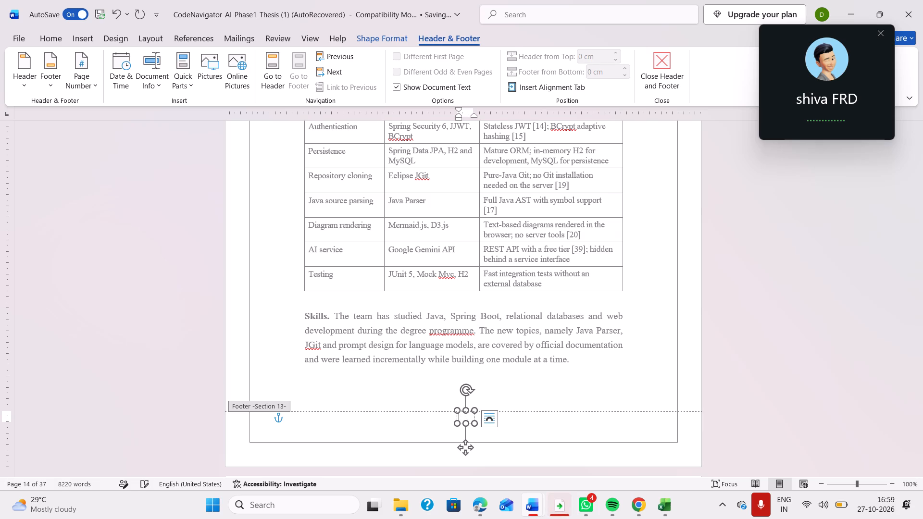
pyautogui.press('6')
pyautogui.scroll(6, 505, 304)
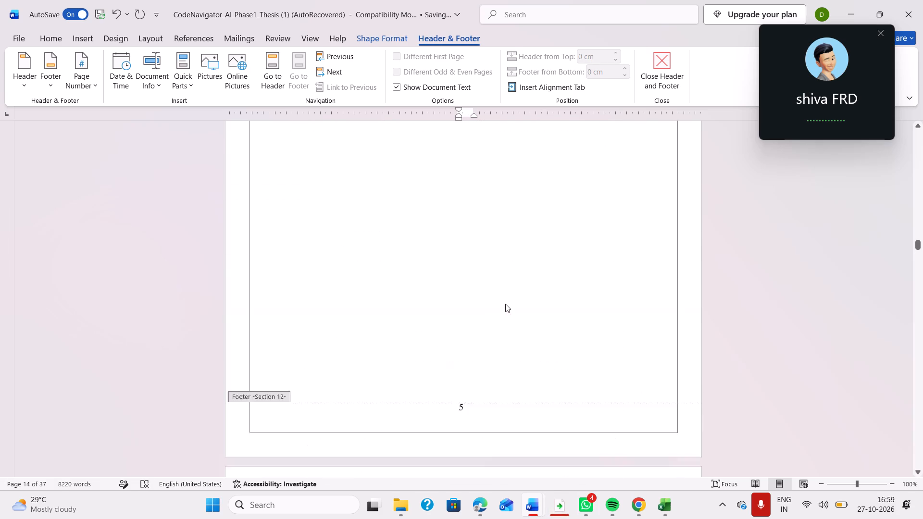
# Unlink the Section 14 footer, below 2.3 Operational Feasibility, from the previous section and replace its page number with 7.
pyautogui.scroll(-5, 505, 304)
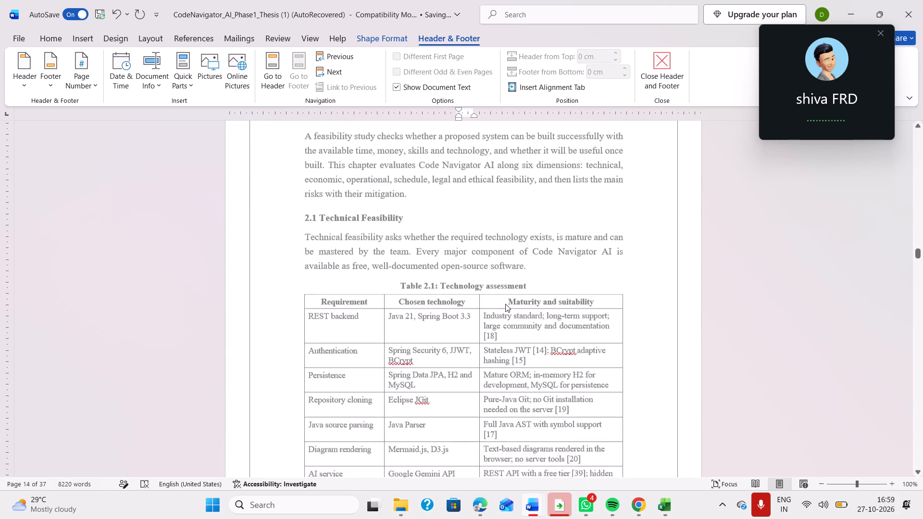
pyautogui.scroll(-6, 505, 304)
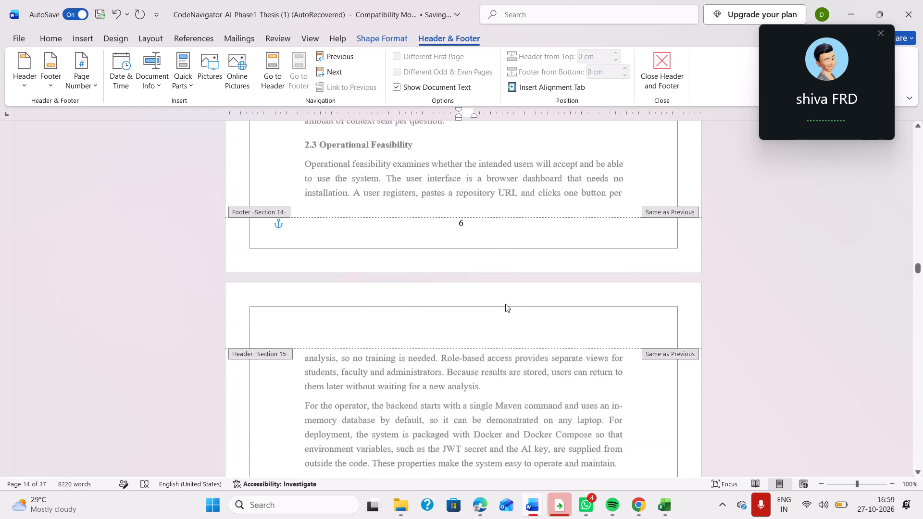
pyautogui.click(455, 171)
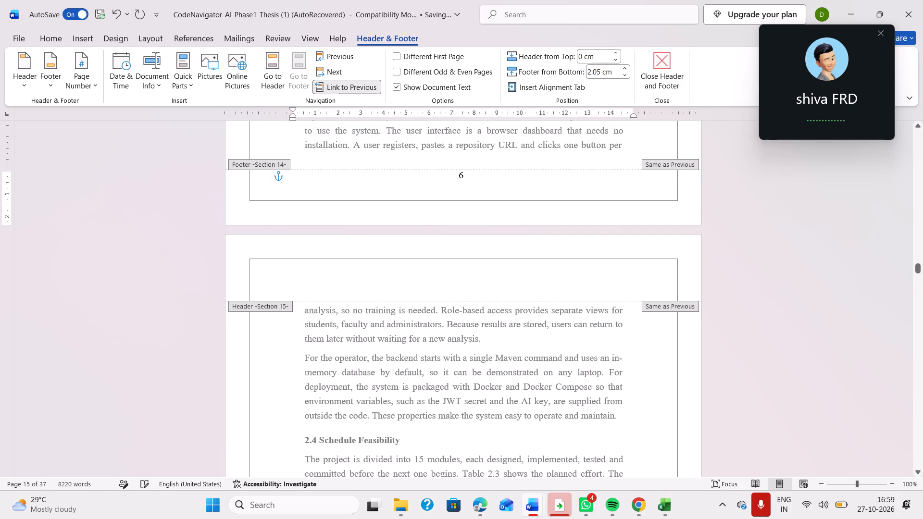
pyautogui.click(349, 84)
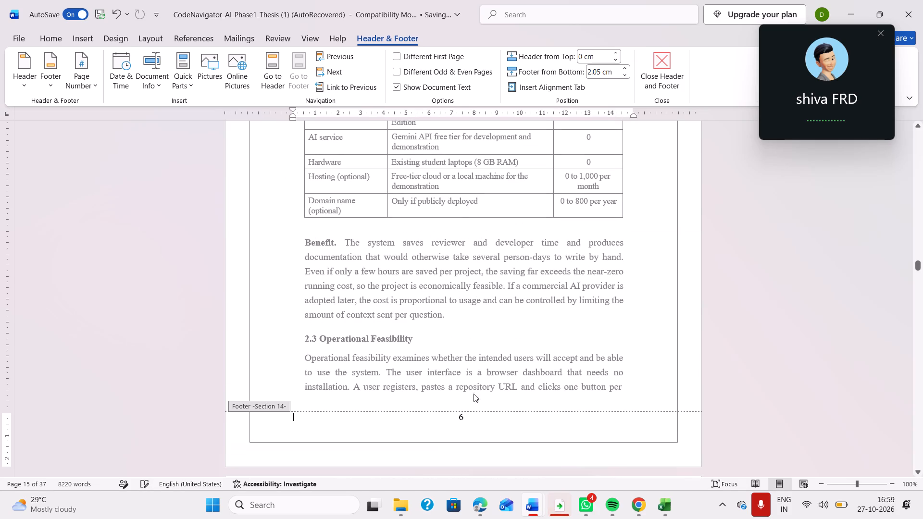
pyautogui.click(462, 419)
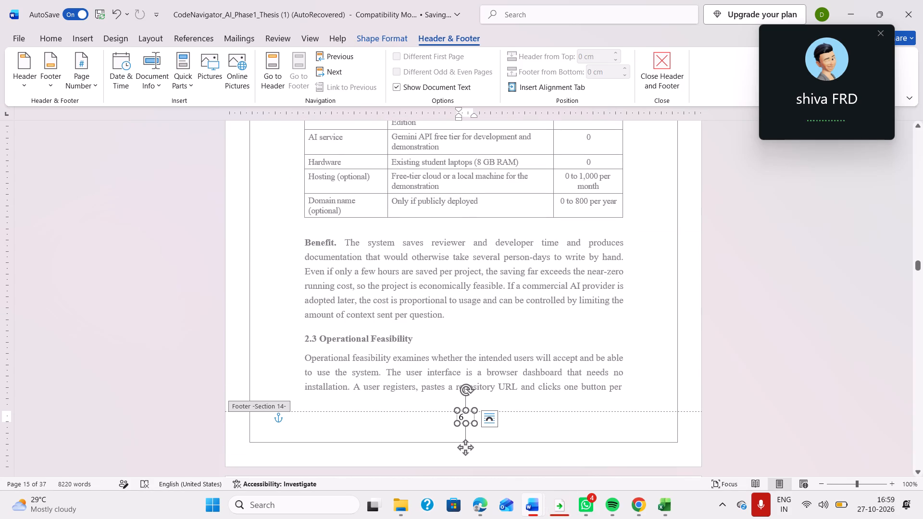
pyautogui.press('BackSpace')
pyautogui.press('7')
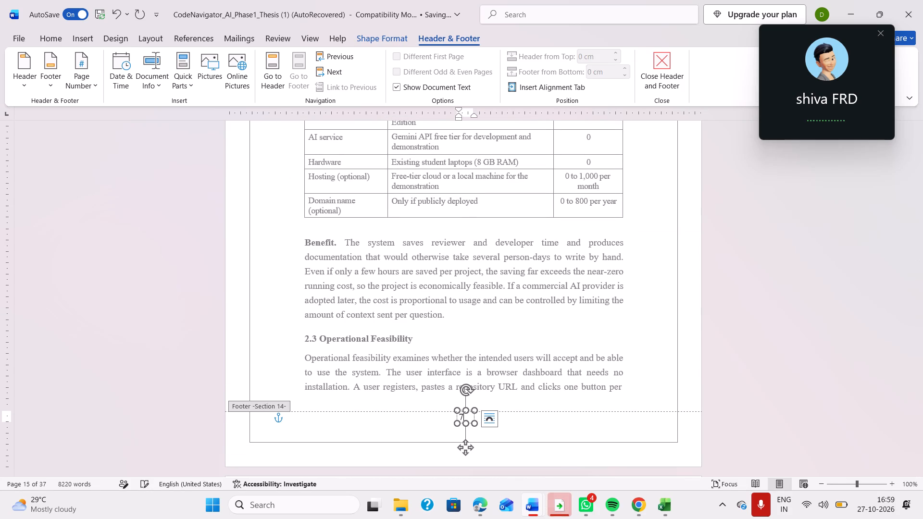
# Unlink the Section 15 footer, below 2.5 Legal and Ethical Feasibility, from the previous section and replace its page number with 8.
pyautogui.scroll(-7, 462, 419)
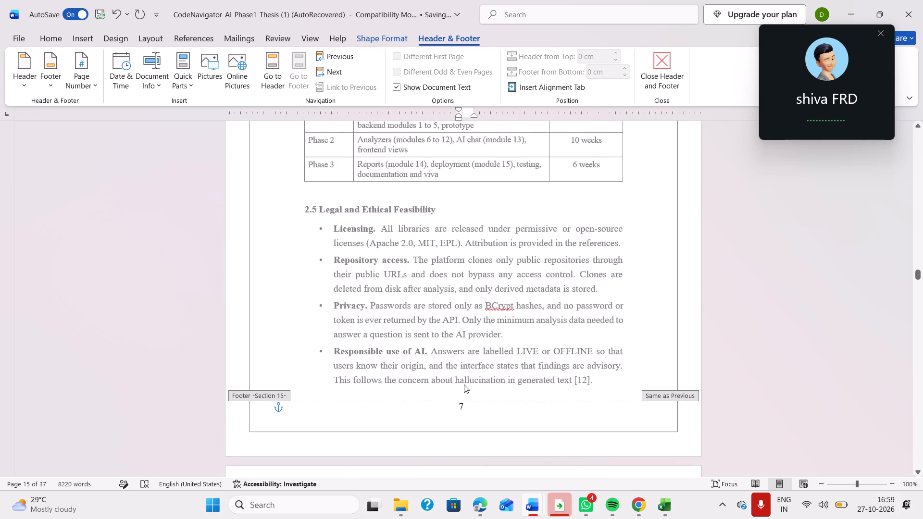
pyautogui.click(381, 409)
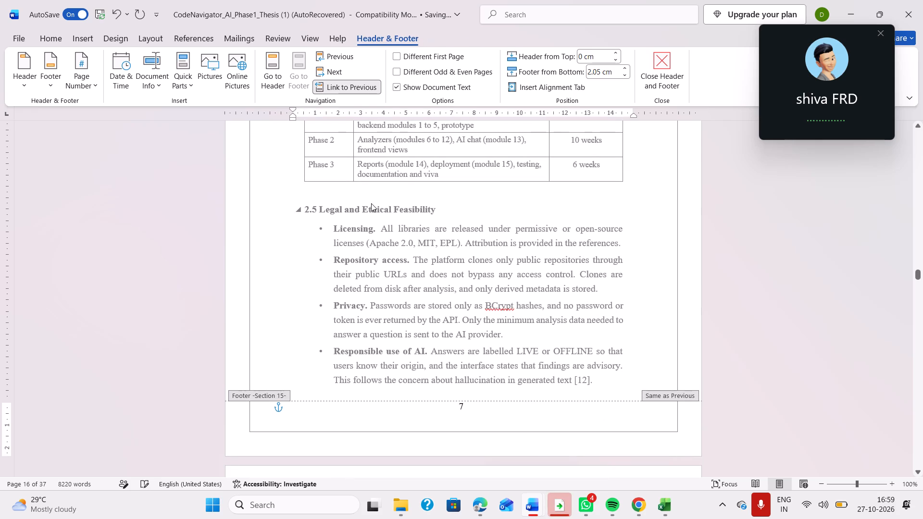
pyautogui.click(359, 89)
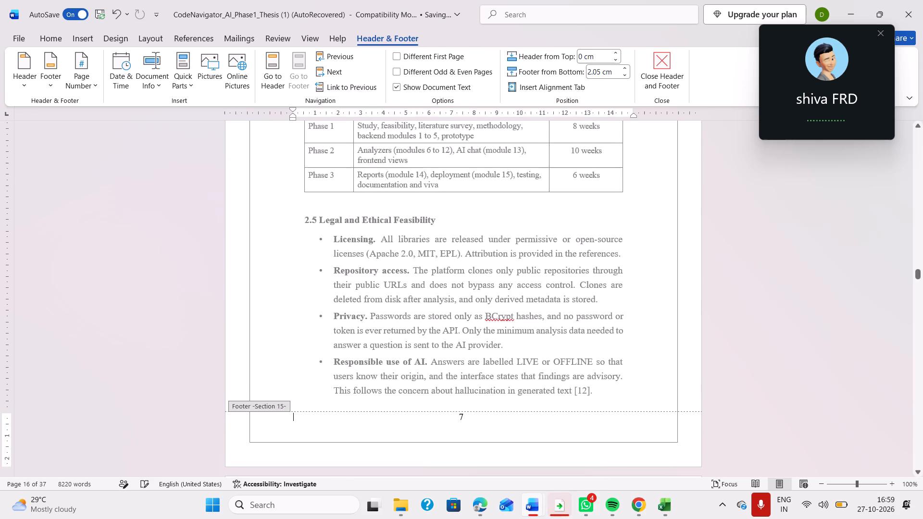
pyautogui.click(461, 418)
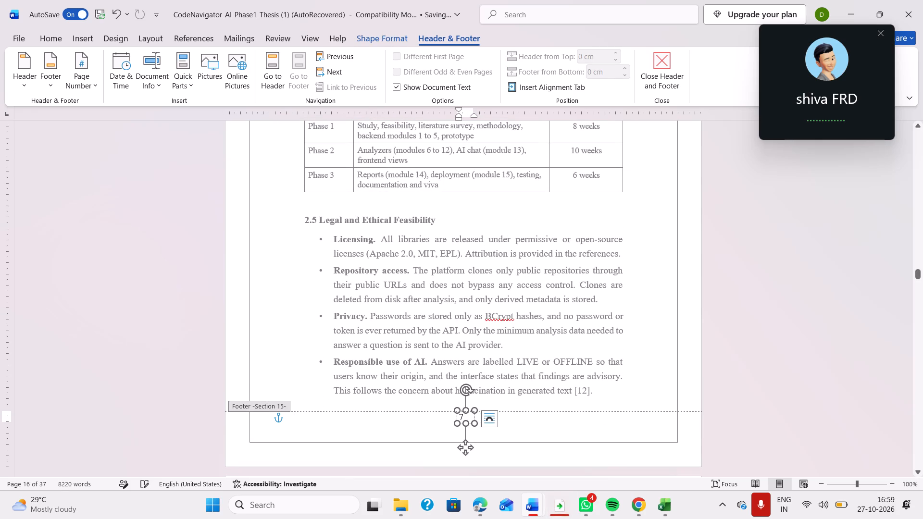
pyautogui.press('8')
pyautogui.press('BackSpace')
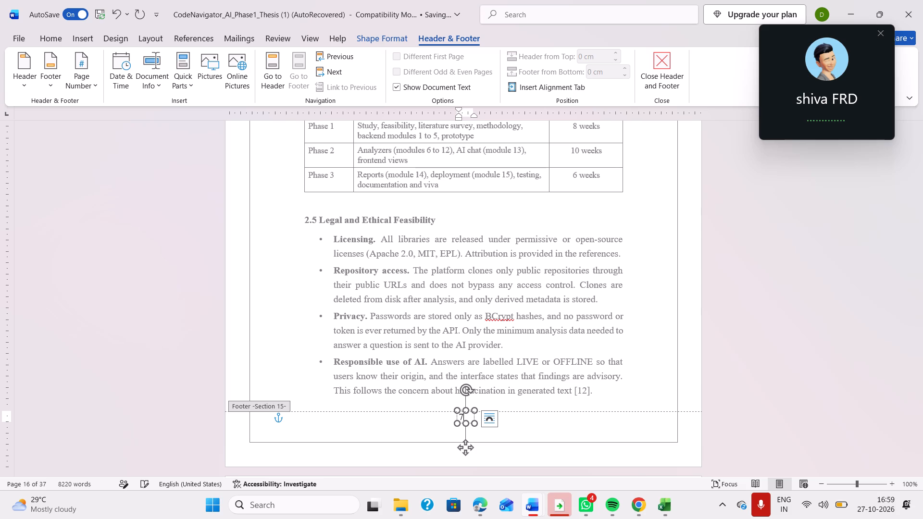
pyautogui.press('BackSpace')
pyautogui.press('8')
pyautogui.scroll(2, 477, 340)
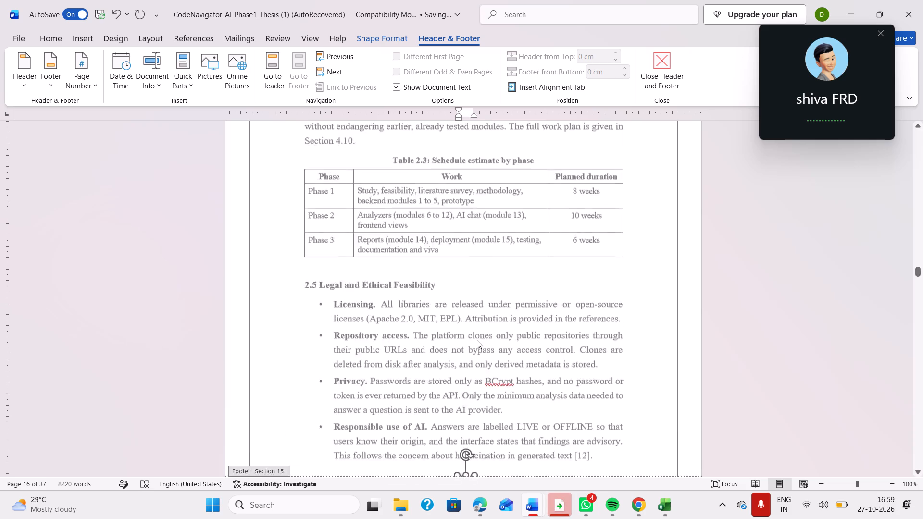
# Unlink the Section 16 footer, below 2.7 SWOT Analysis, from the previous section and replace its page number with 9.
pyautogui.scroll(2, 477, 340)
pyautogui.scroll(-8, 477, 340)
pyautogui.scroll(1, 470, 256)
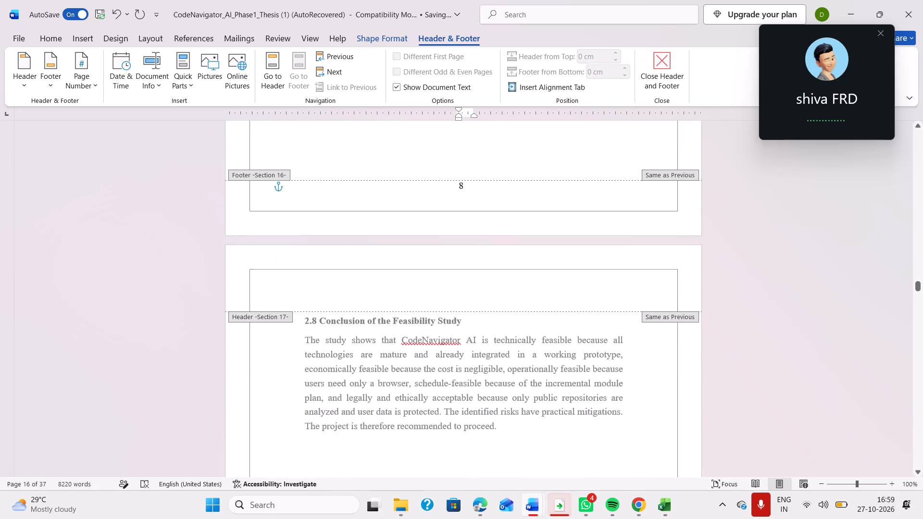
pyautogui.click(447, 188)
pyautogui.click(350, 89)
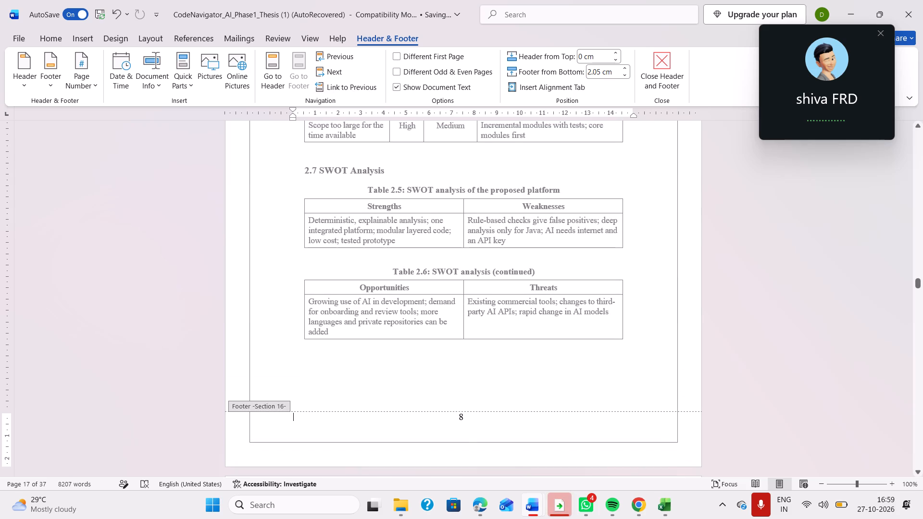
pyautogui.click(466, 417)
pyautogui.press('BackSpace')
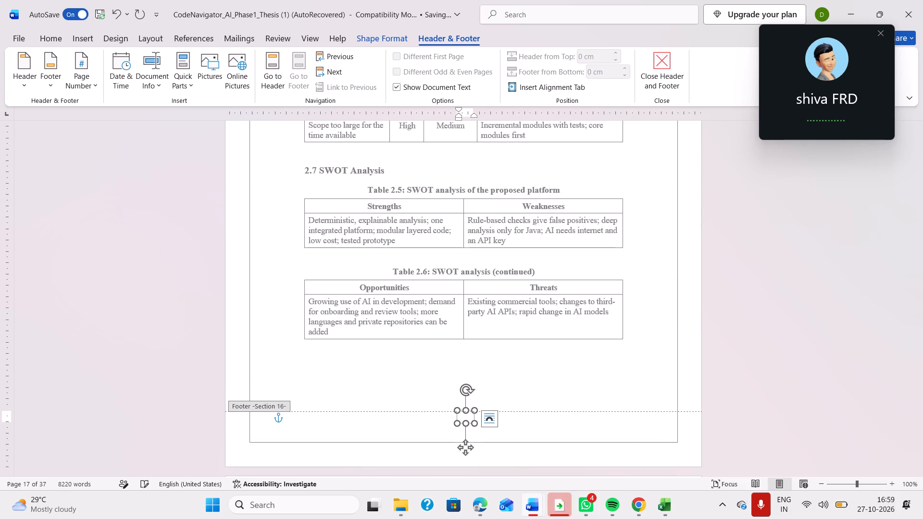
pyautogui.press('9')
# Unlink the Section 17 footer, on the 2.8 Conclusion of the Feasibility Study page, from the previous section and replace its page number with 10.
pyautogui.scroll(-2, 466, 417)
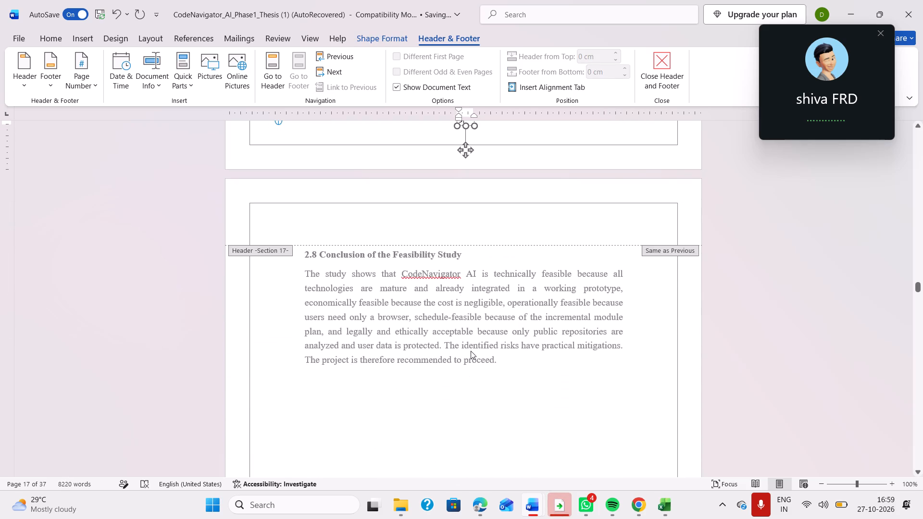
pyautogui.scroll(-4, 471, 351)
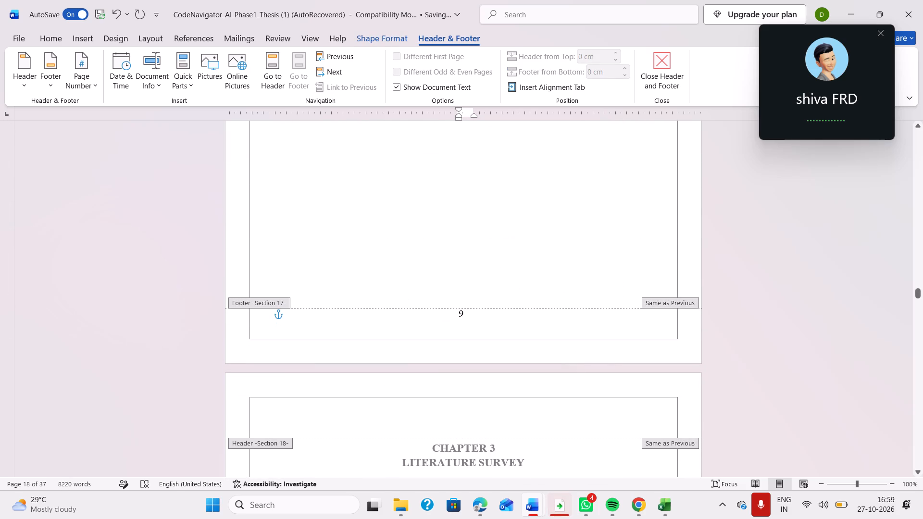
pyautogui.click(389, 317)
pyautogui.click(352, 84)
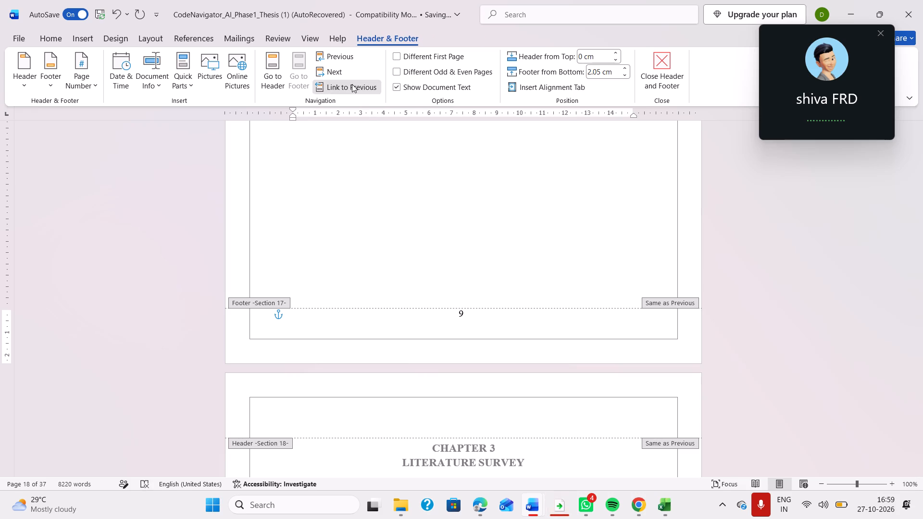
pyautogui.click(461, 417)
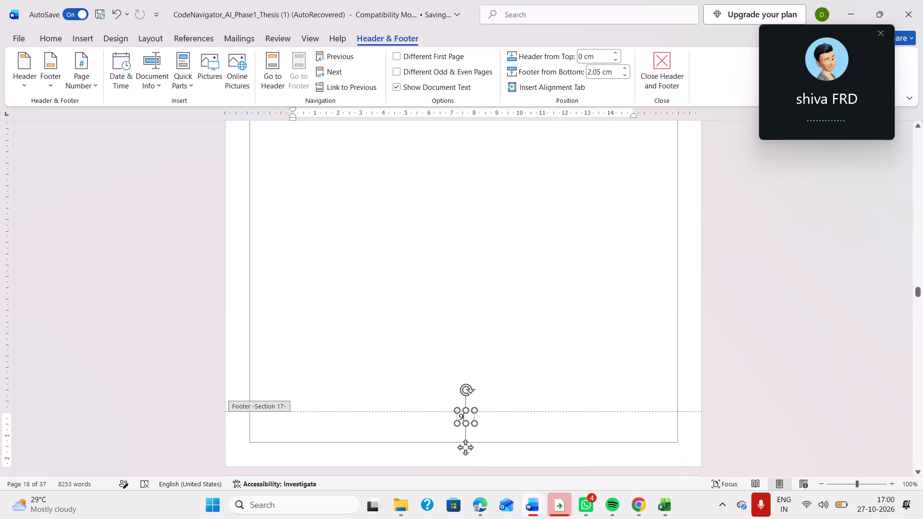
pyautogui.press('BackSpace')
pyautogui.write('10')
# Unlink the Section 18 footer, below 3.3 Software Architecture Recovery, from the previous section and change its page number to 11.
pyautogui.scroll(2, 461, 417)
pyautogui.scroll(1, 502, 350)
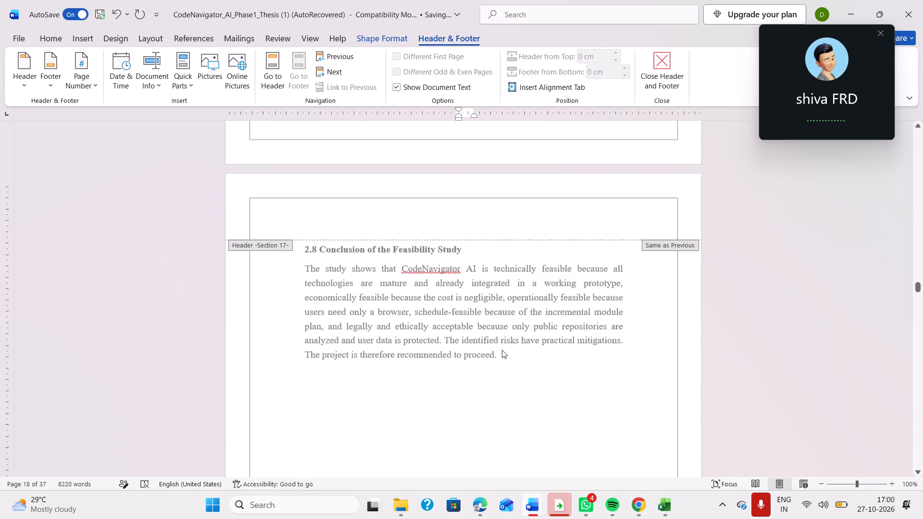
pyautogui.scroll(1, 502, 350)
pyautogui.scroll(-4, 502, 350)
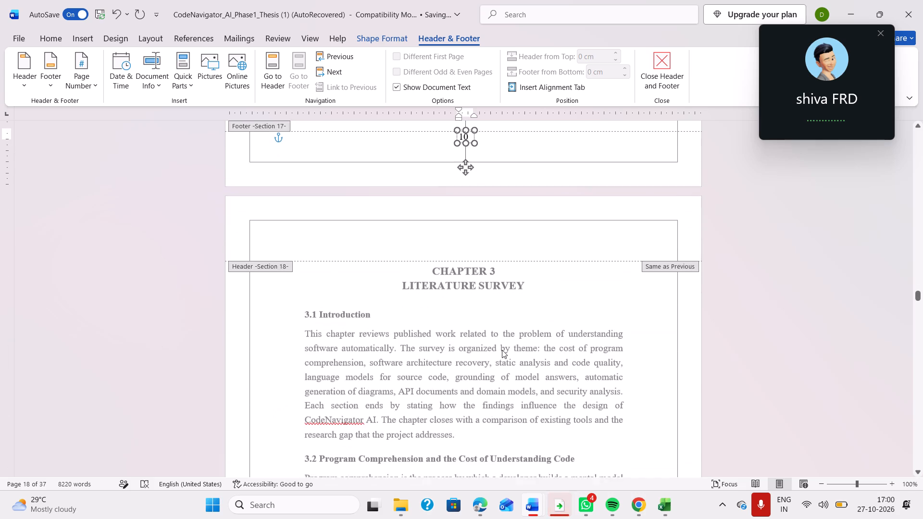
pyautogui.scroll(-4, 502, 350)
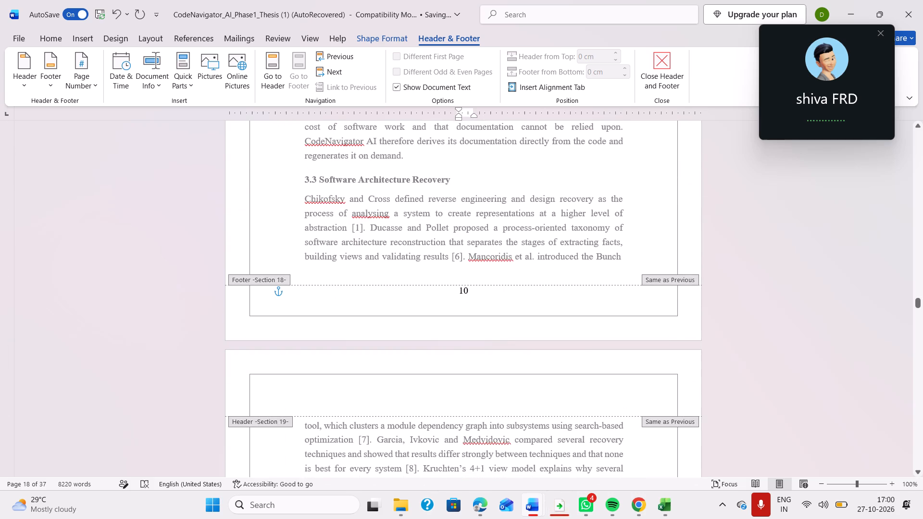
pyautogui.click(386, 287)
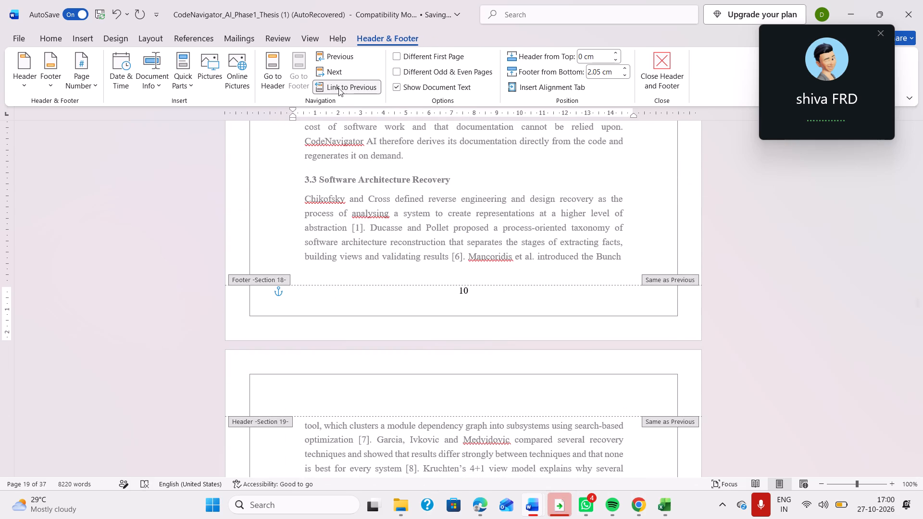
pyautogui.click(338, 88)
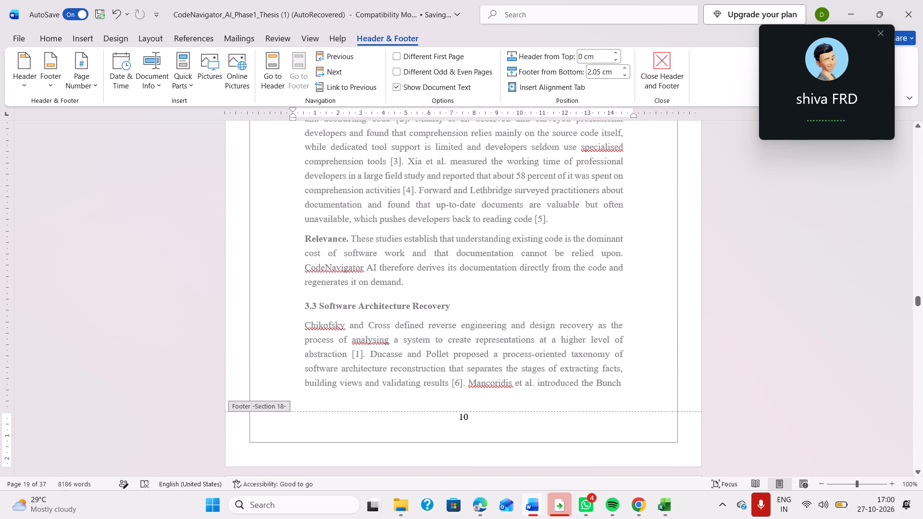
pyautogui.click(465, 417)
pyautogui.press('Right')
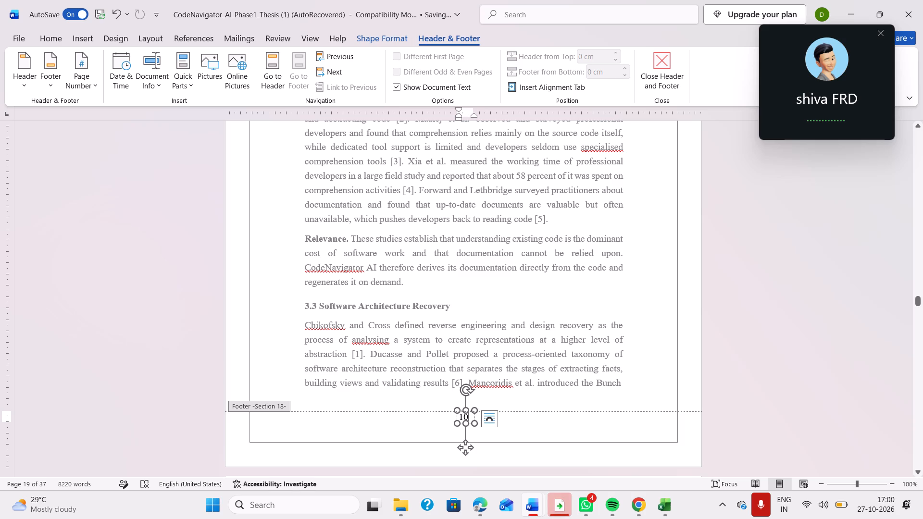
pyautogui.press('BackSpace')
pyautogui.press('1')
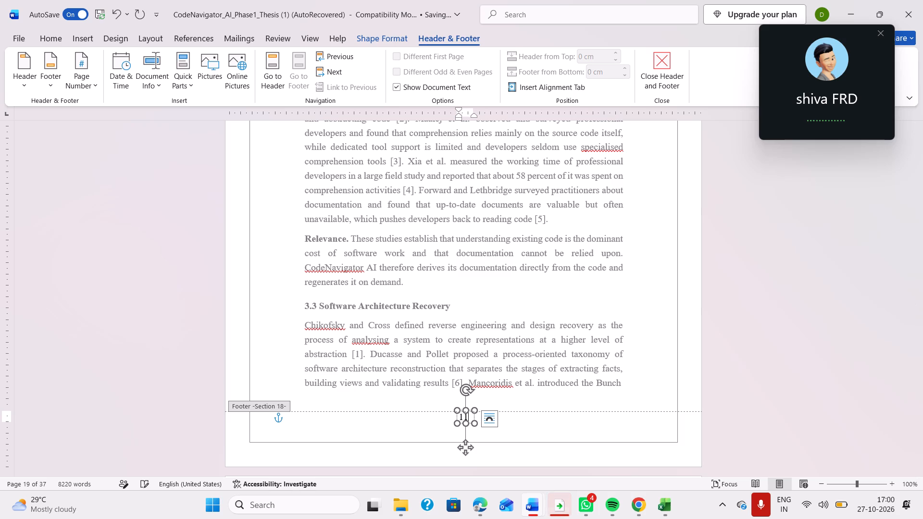
# Unlink the Section 19 footer, below 3.5 Language Models for Source Code, from the previous section and change its page number to 12.
pyautogui.scroll(-2, 465, 417)
pyautogui.scroll(-3, 473, 362)
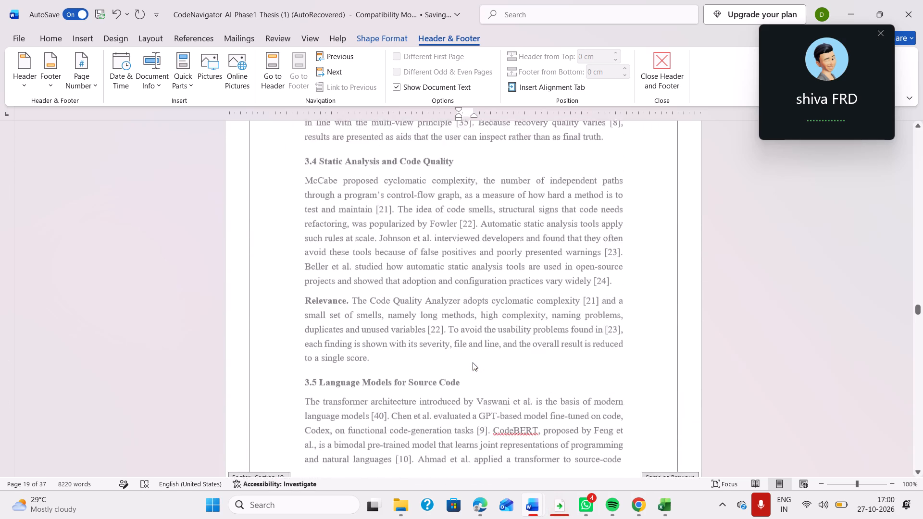
pyautogui.scroll(-1, 473, 362)
pyautogui.scroll(1, 397, 232)
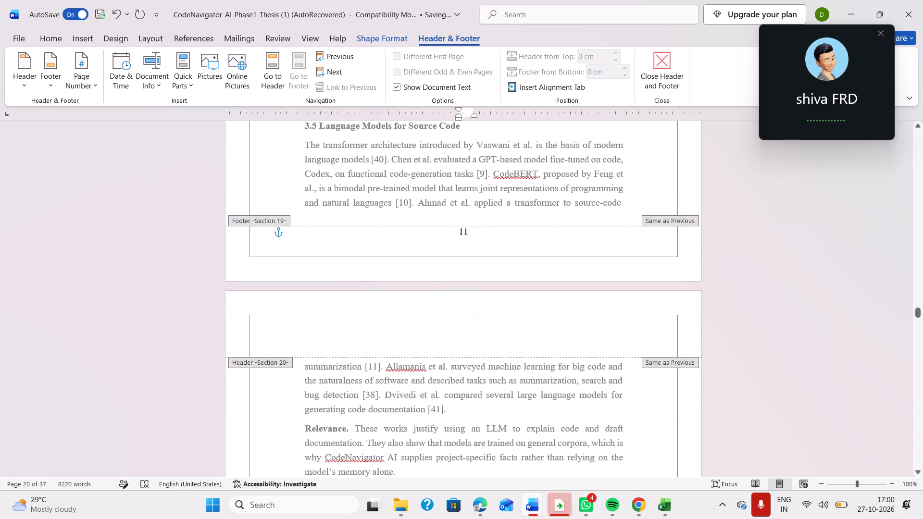
pyautogui.click(401, 232)
pyautogui.click(347, 88)
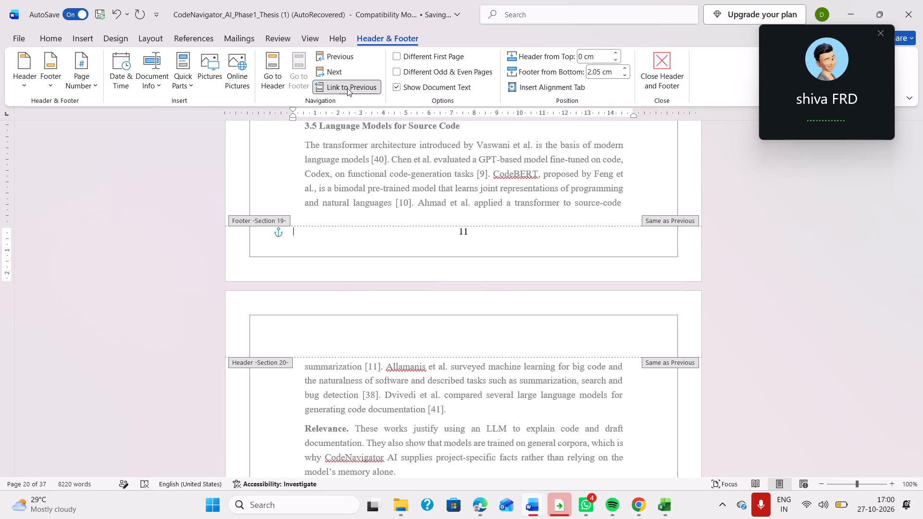
pyautogui.click(469, 415)
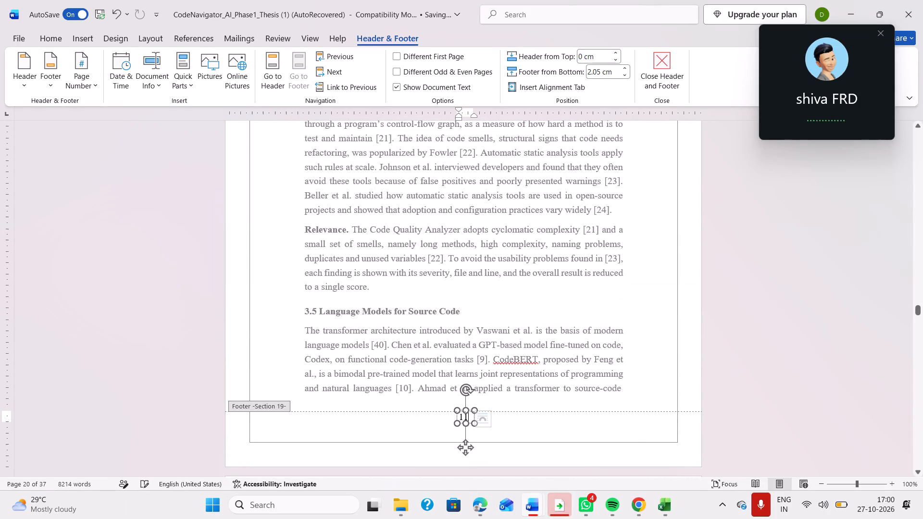
pyautogui.press('BackSpace')
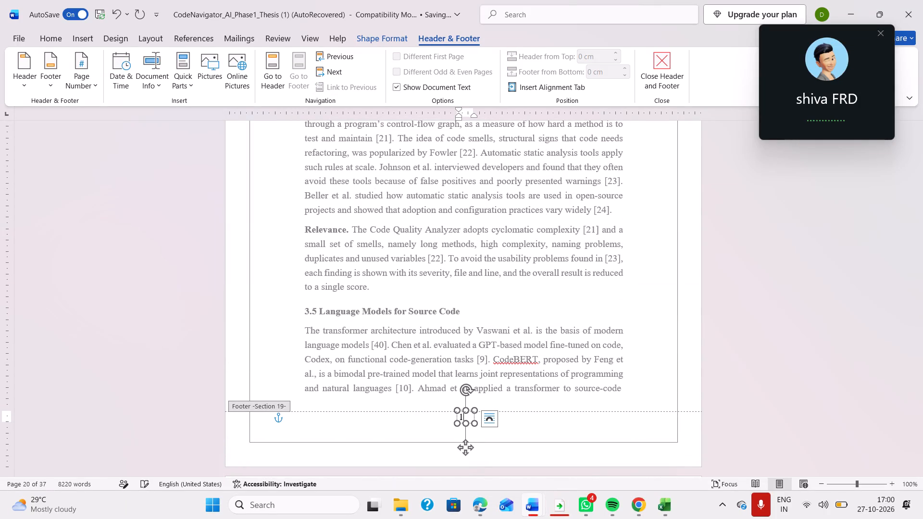
pyautogui.press('2')
# Unlink the Section 20 footer, below 3.7 Automatic Diagrams, from the previous section and change its page number to 13.
pyautogui.scroll(-3, 469, 415)
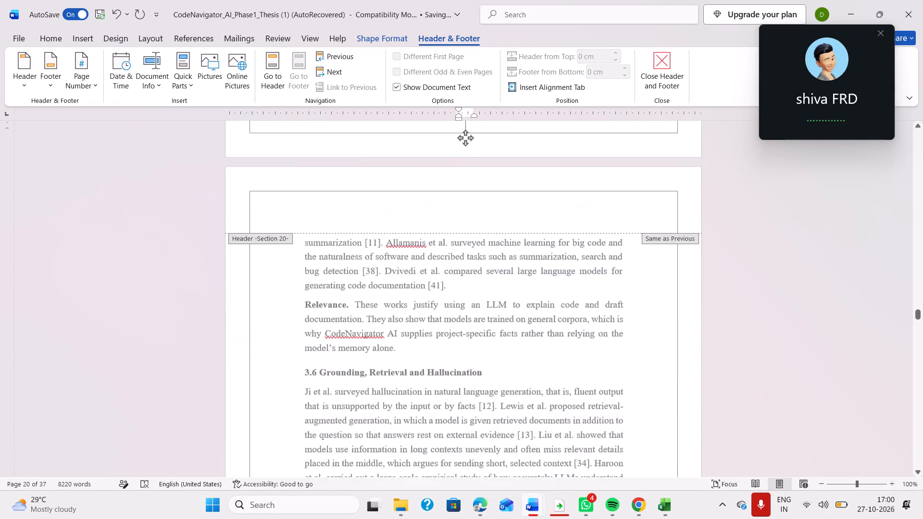
pyautogui.scroll(-2, 469, 415)
pyautogui.scroll(-3, 468, 356)
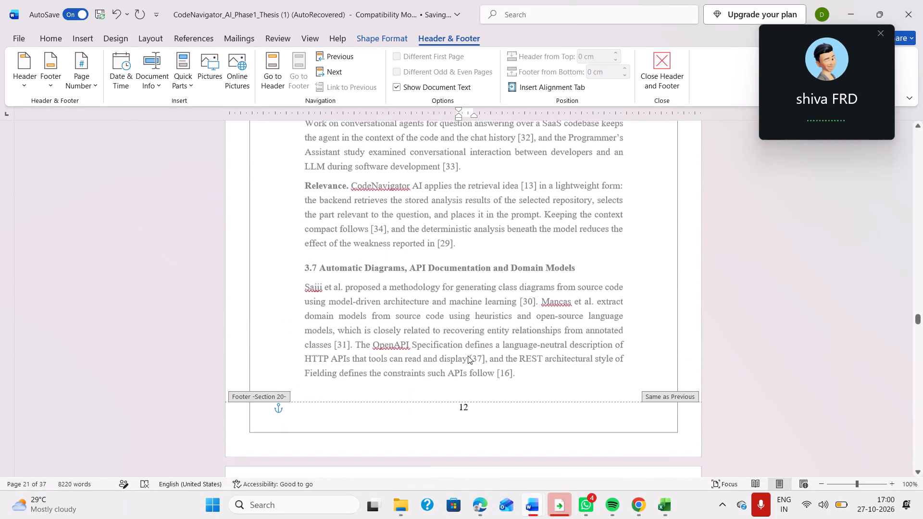
pyautogui.scroll(-1, 468, 356)
pyautogui.click(468, 380)
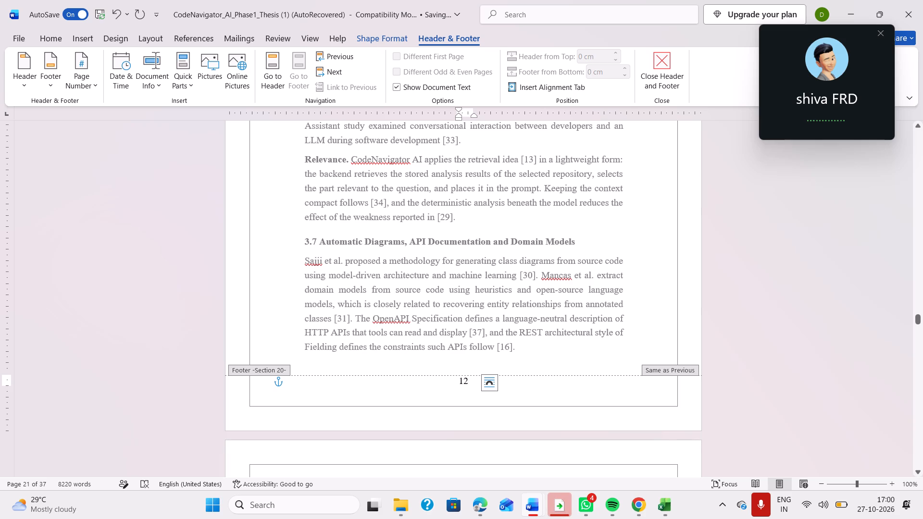
pyautogui.click(424, 380)
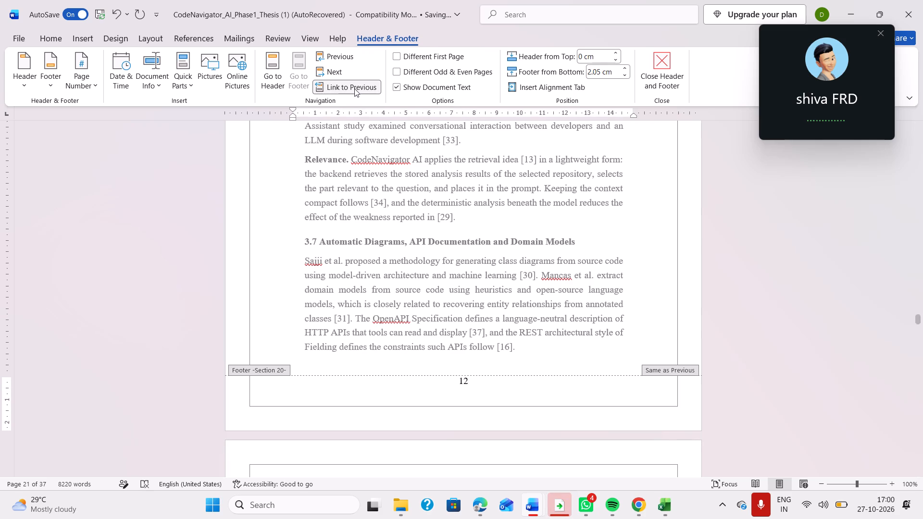
pyautogui.click(352, 88)
pyautogui.click(468, 416)
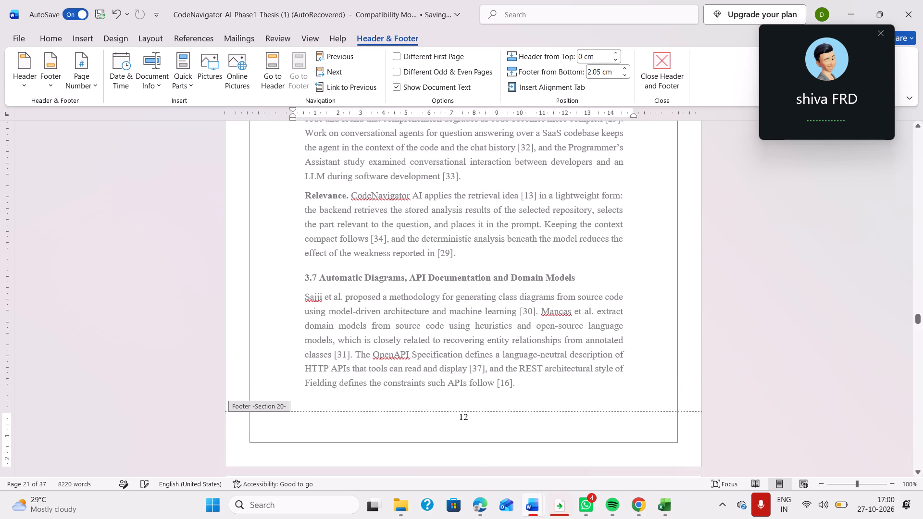
pyautogui.press('BackSpace')
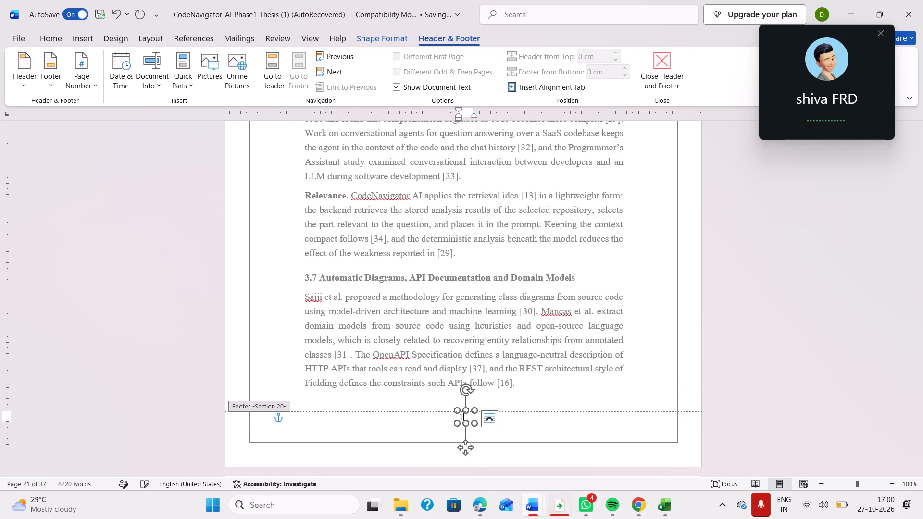
pyautogui.press('3')
# Unlink the Section 21 footer, below Table 3.1 in 3.9 Comparison of Existing Tools, from the previous section and change its page number to 14.
pyautogui.scroll(-3, 468, 416)
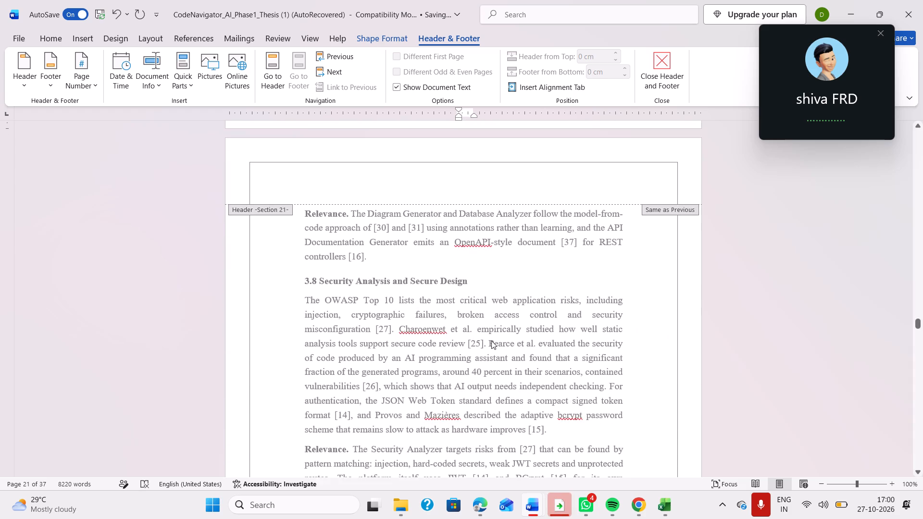
pyautogui.scroll(-5, 491, 341)
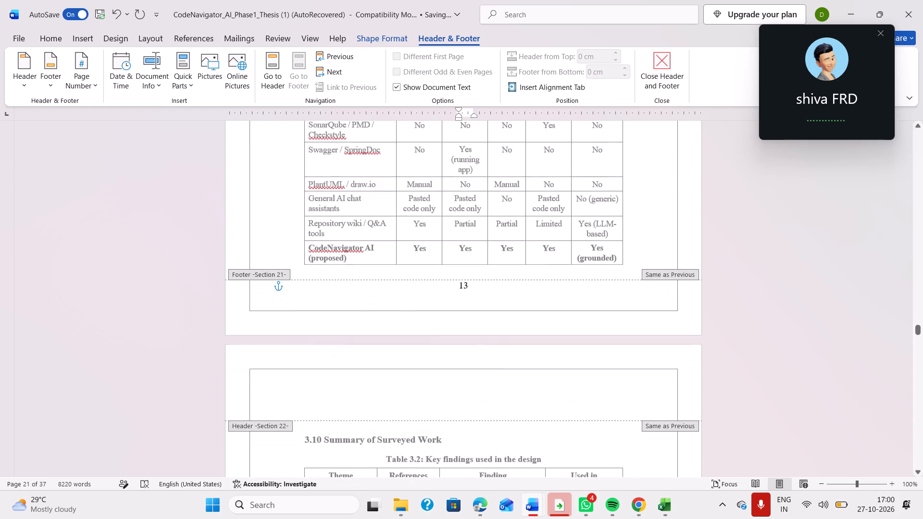
pyautogui.click(426, 287)
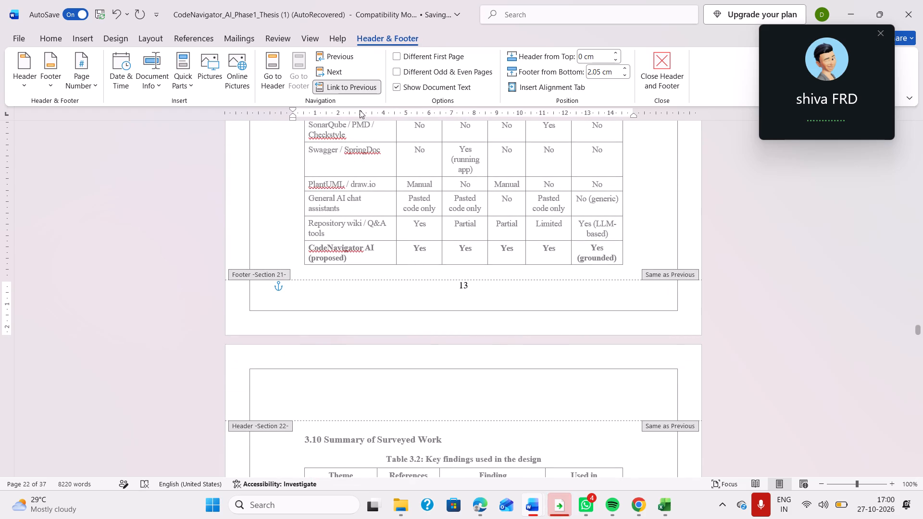
pyautogui.click(351, 88)
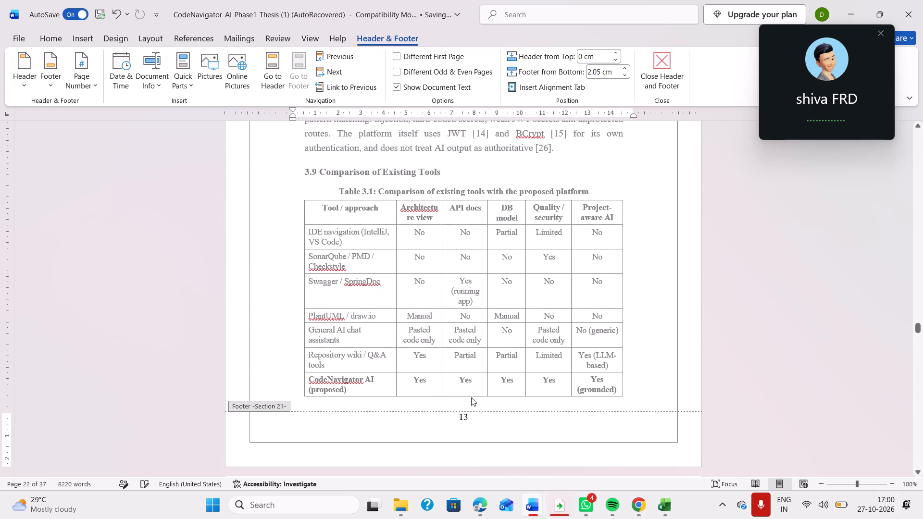
pyautogui.click(473, 416)
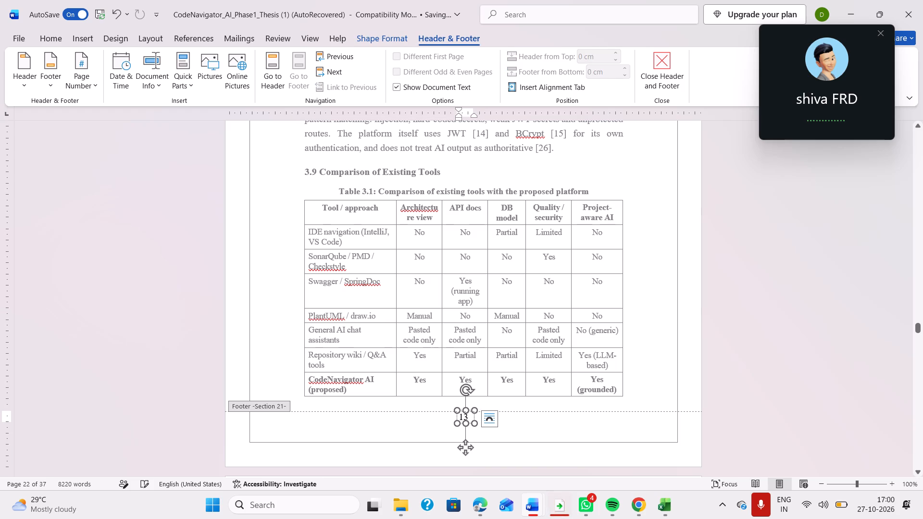
pyautogui.press('BackSpace')
pyautogui.press('4')
# Unlink the Section 22 footer, below 3.11 Research Gap, from the previous section and change its page number to 15.
pyautogui.scroll(-5, 473, 416)
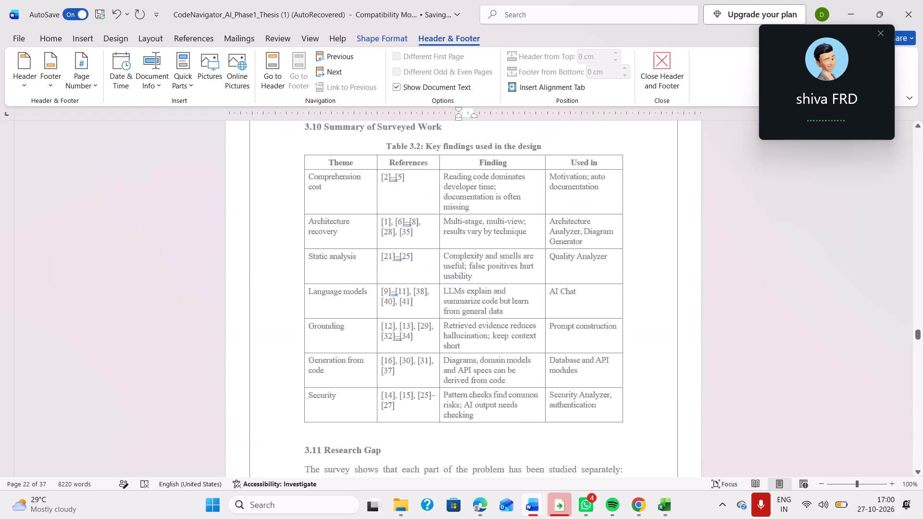
pyautogui.scroll(-2, 463, 360)
pyautogui.click(432, 380)
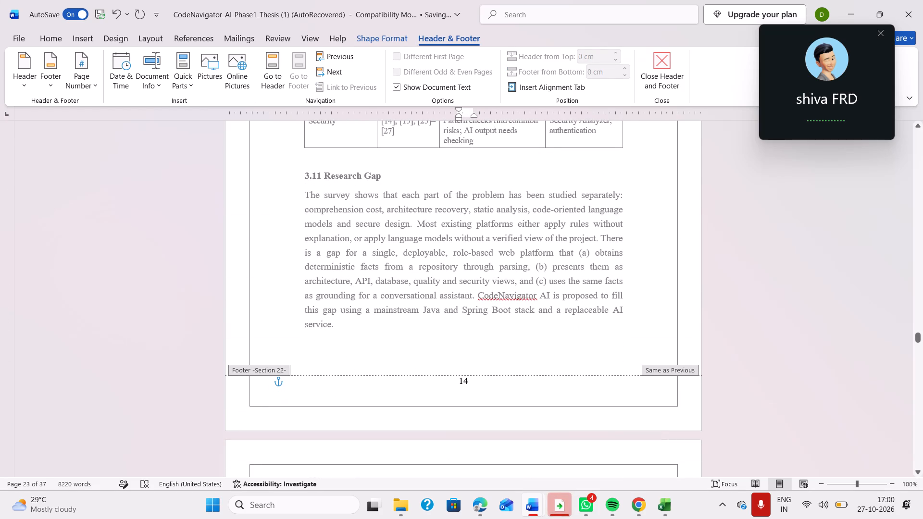
pyautogui.click(352, 86)
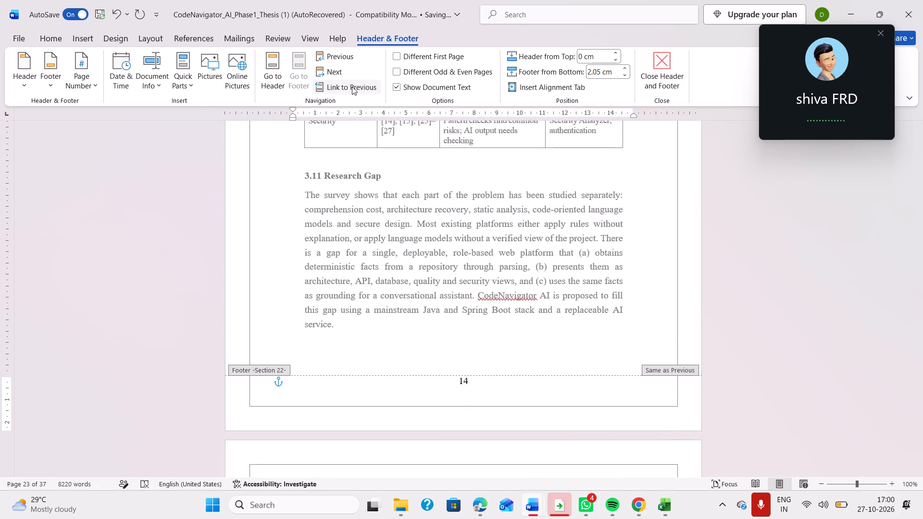
pyautogui.click(461, 415)
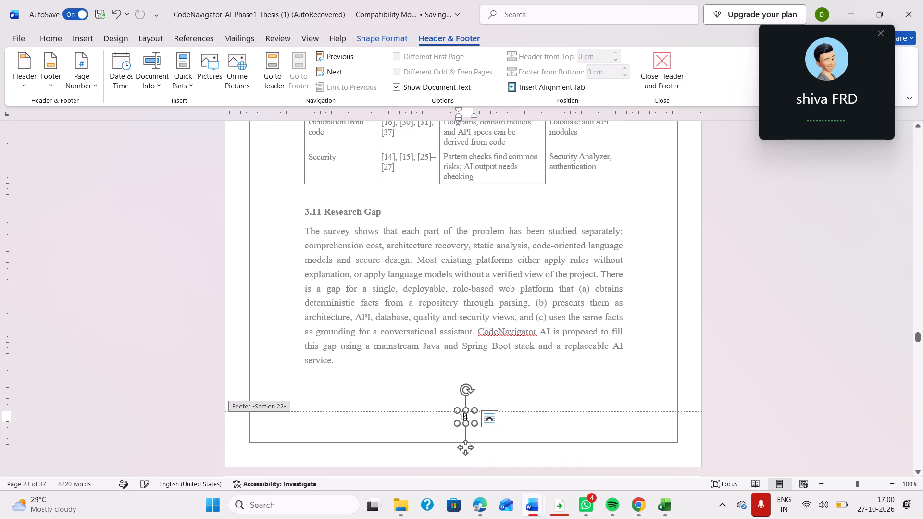
pyautogui.press('Right')
pyautogui.press('BackSpace')
pyautogui.press('5')
# Unlink the Section 23 footer, below 4.3 Proposed System Architecture, from the previous section and change its page number to 16.
pyautogui.scroll(-4, 461, 415)
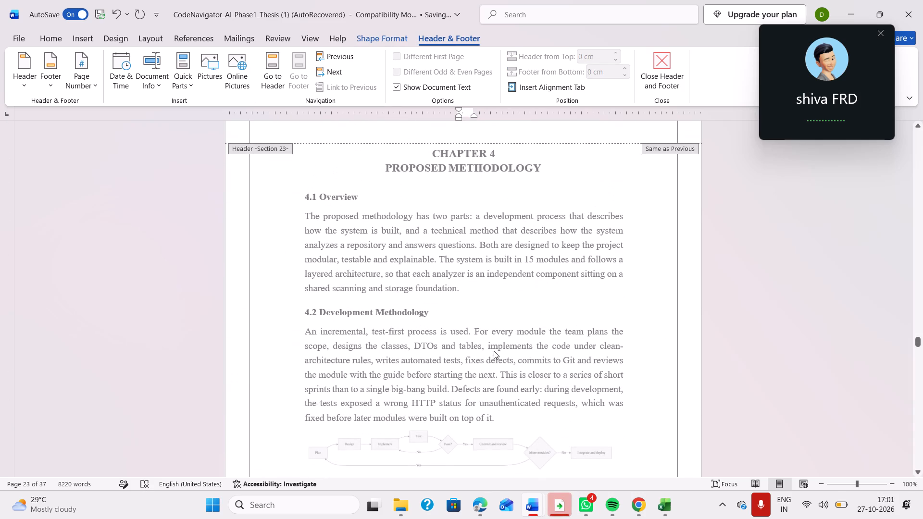
pyautogui.scroll(-4, 494, 351)
pyautogui.click(432, 412)
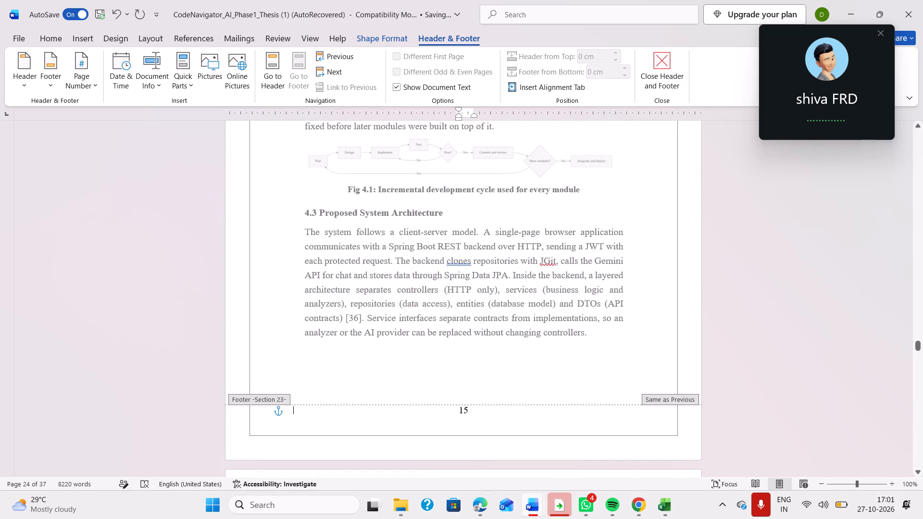
pyautogui.click(350, 91)
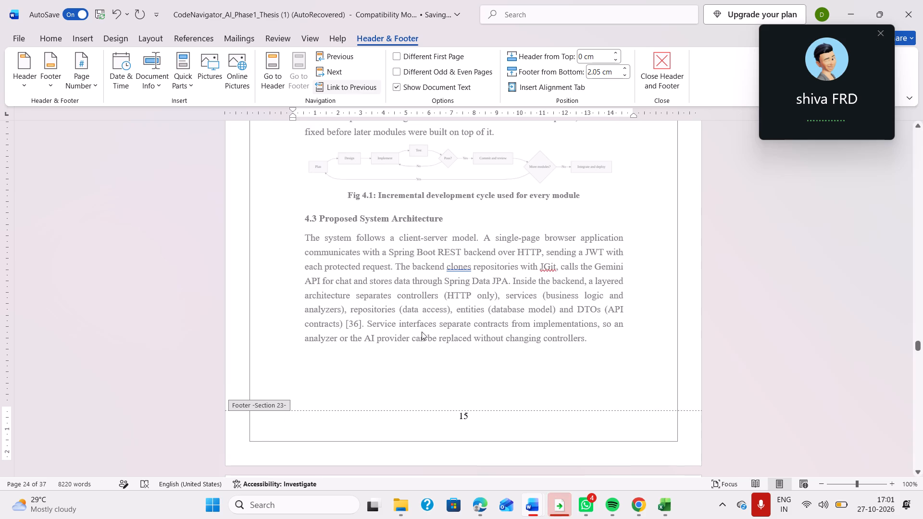
pyautogui.click(467, 417)
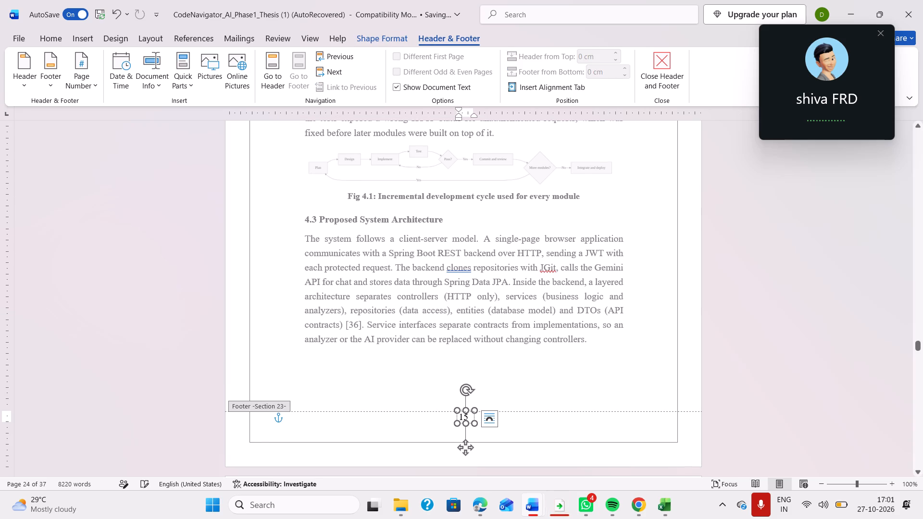
pyautogui.press('BackSpace')
pyautogui.press('6')
# Unlink the Section 24 footer, below Table 4.1 in 4.4 Module Plan, from the previous section and change its page number to 17.
pyautogui.scroll(-5, 467, 417)
pyautogui.scroll(-1, 464, 374)
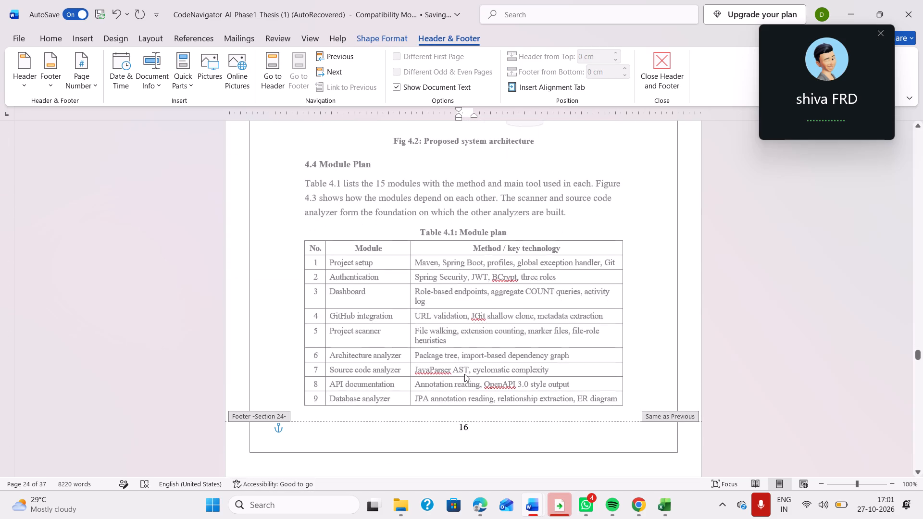
pyautogui.scroll(-1, 462, 342)
pyautogui.click(414, 315)
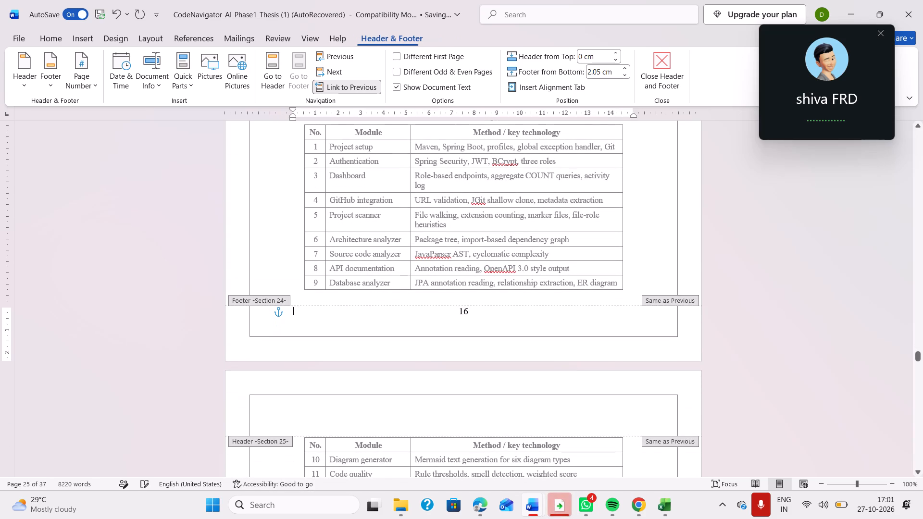
pyautogui.click(349, 84)
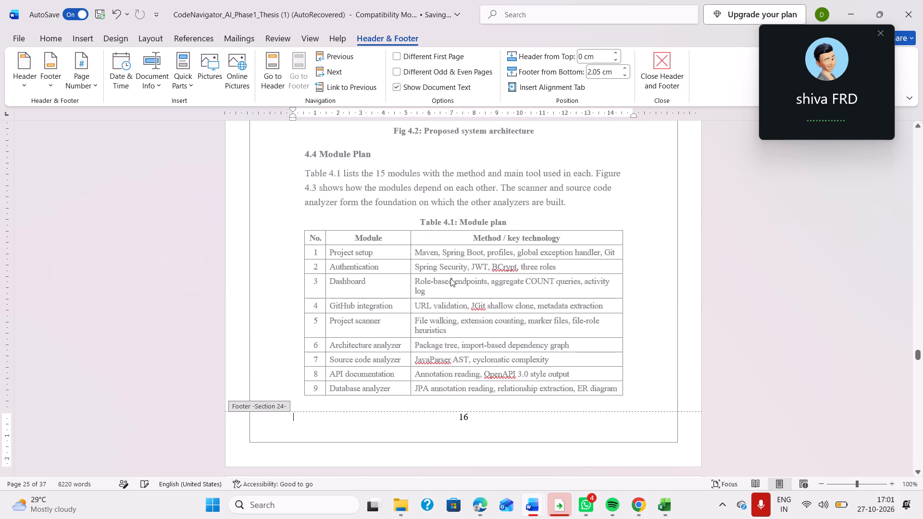
pyautogui.click(472, 416)
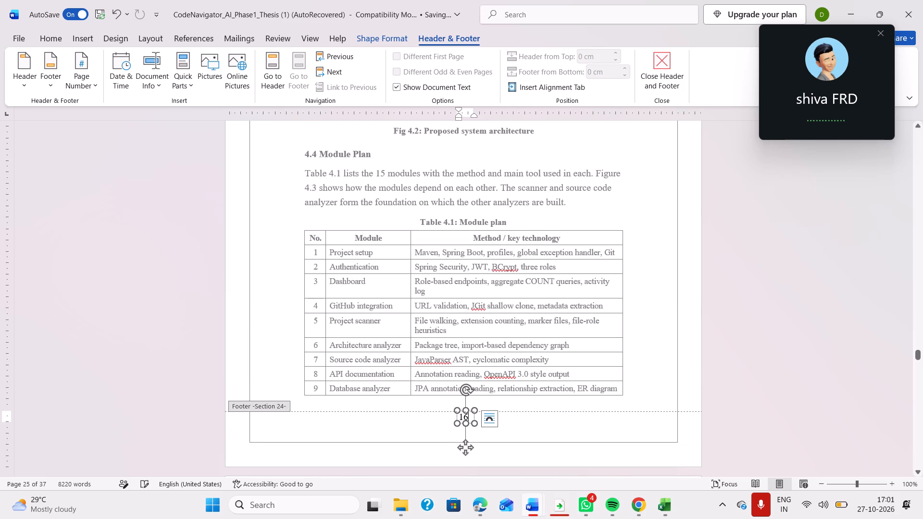
pyautogui.press('BackSpace')
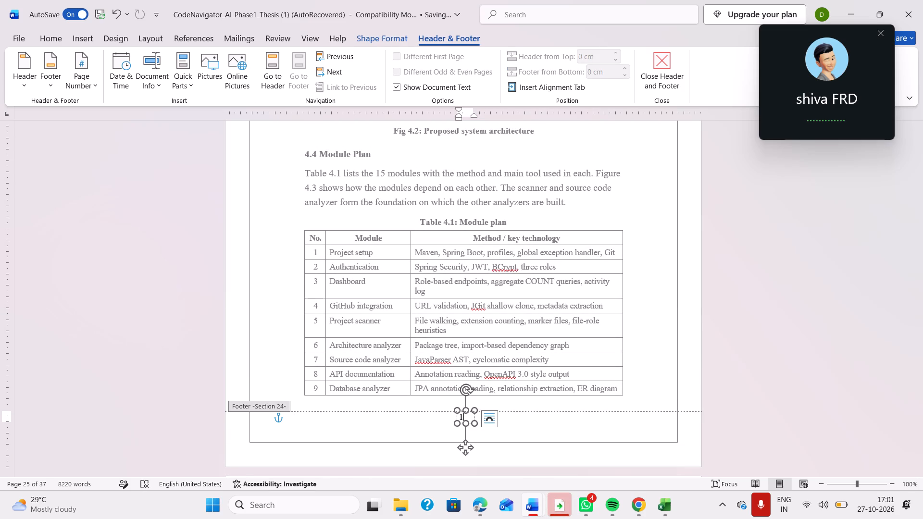
pyautogui.press('7')
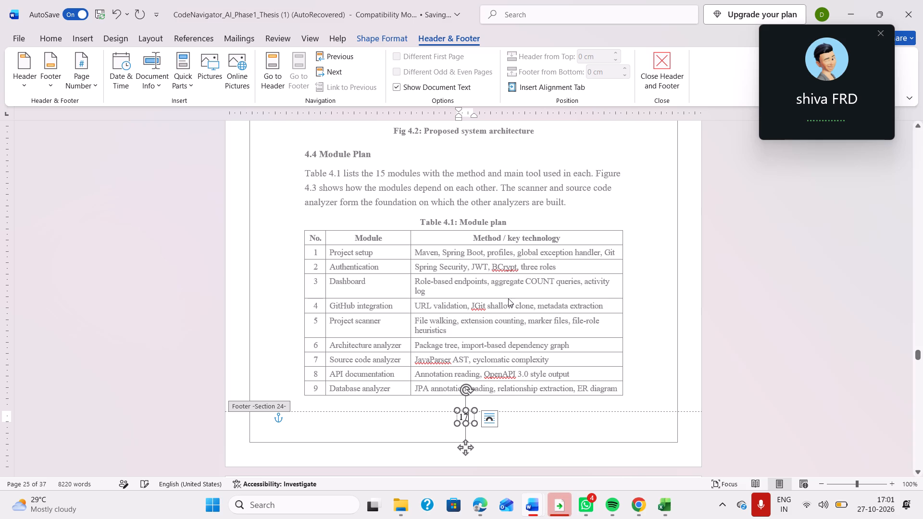
# Unlink the Section 25 footer, below 4.5.1 Repository Intake and Scanning, from the previous section and change its page number to 18.
pyautogui.scroll(3, 508, 298)
pyautogui.scroll(-1, 508, 298)
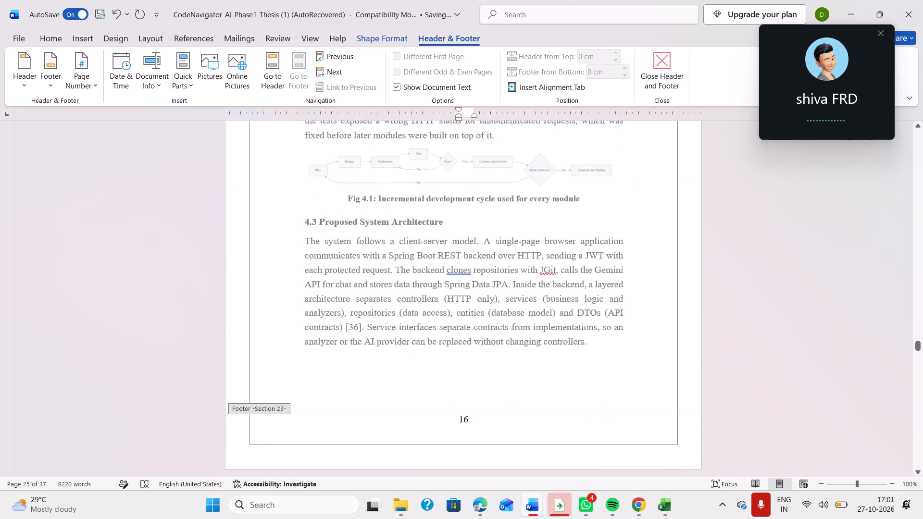
pyautogui.scroll(-7, 508, 298)
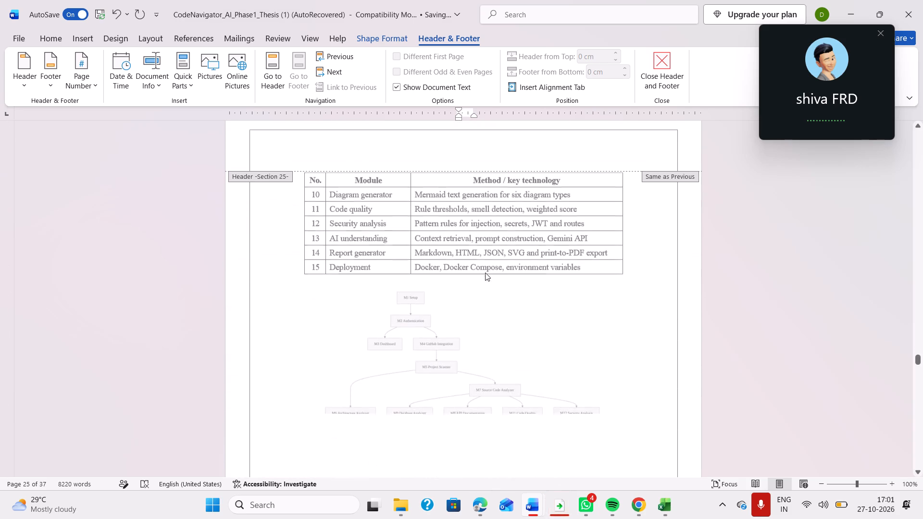
pyautogui.scroll(-4, 470, 324)
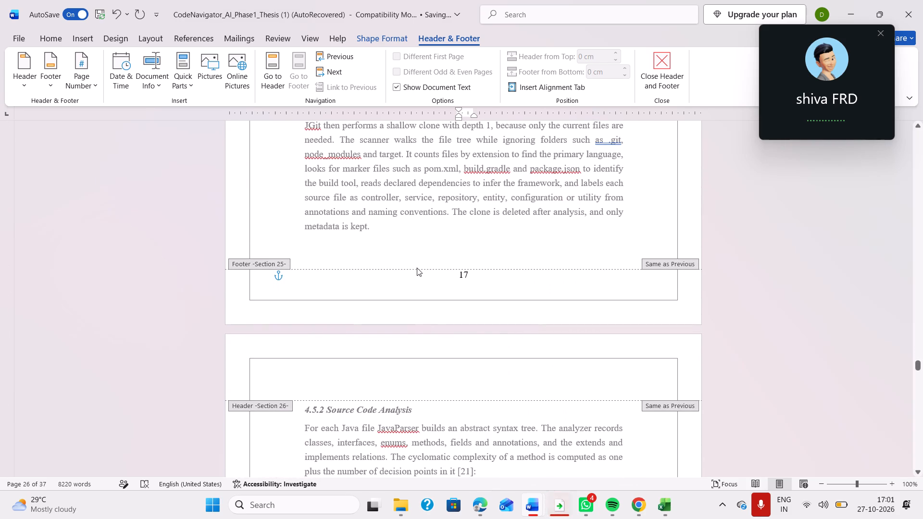
pyautogui.click(418, 276)
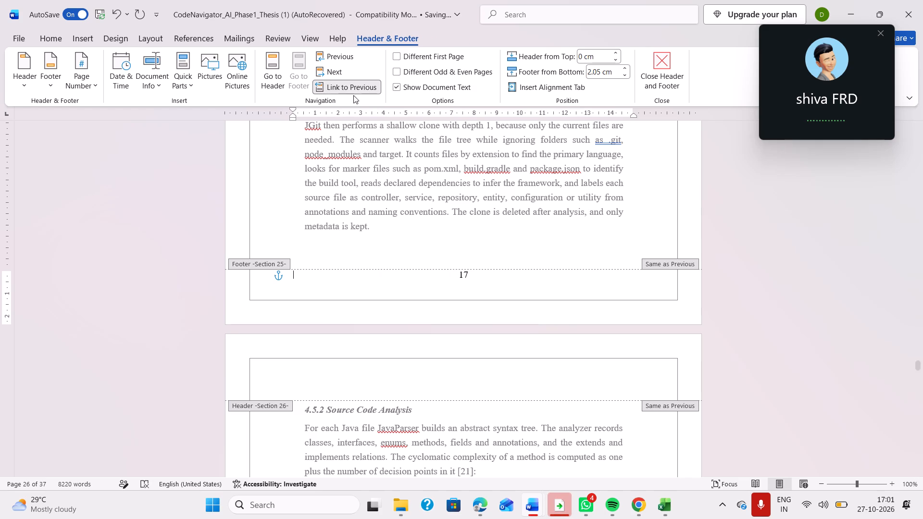
pyautogui.click(350, 87)
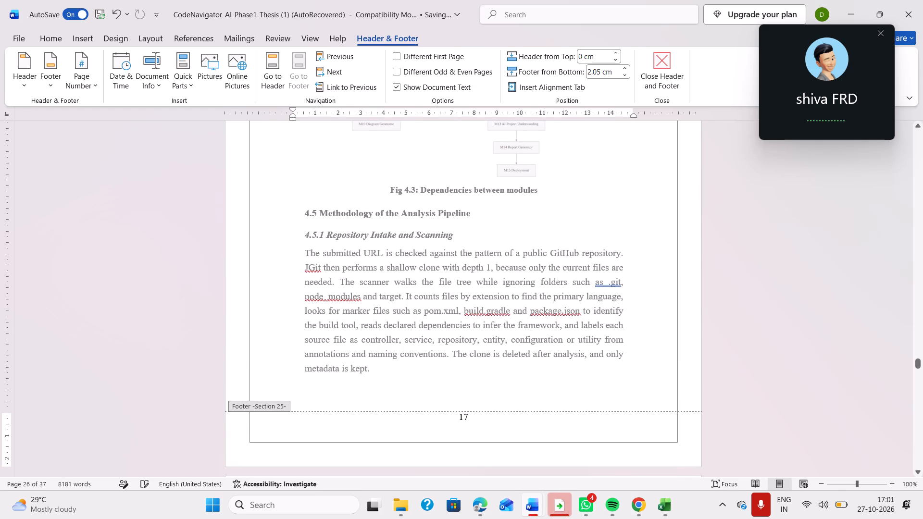
pyautogui.click(469, 417)
pyautogui.press('BackSpace')
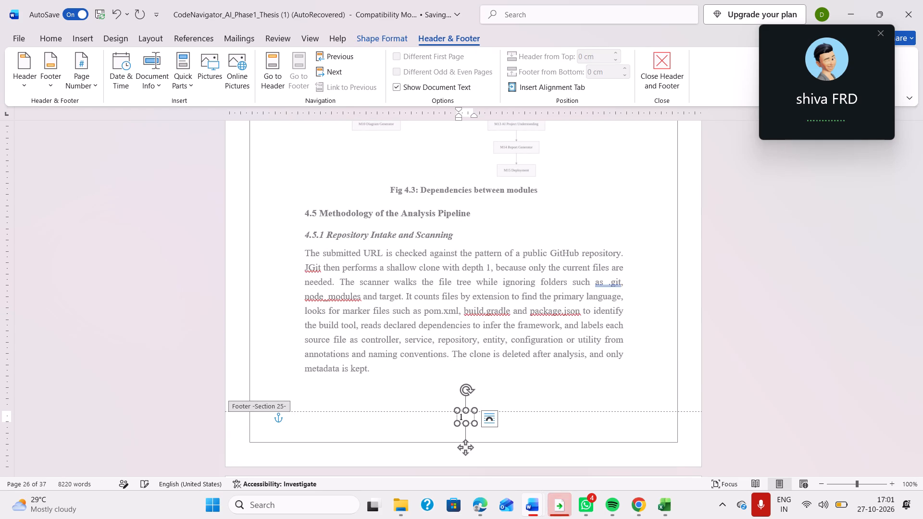
pyautogui.press('8')
# Unlink the Section 26 footer, below 4.5.5 Code Quality and Security Analysis, from the previous section and change its page number to 19.
pyautogui.scroll(3, 498, 307)
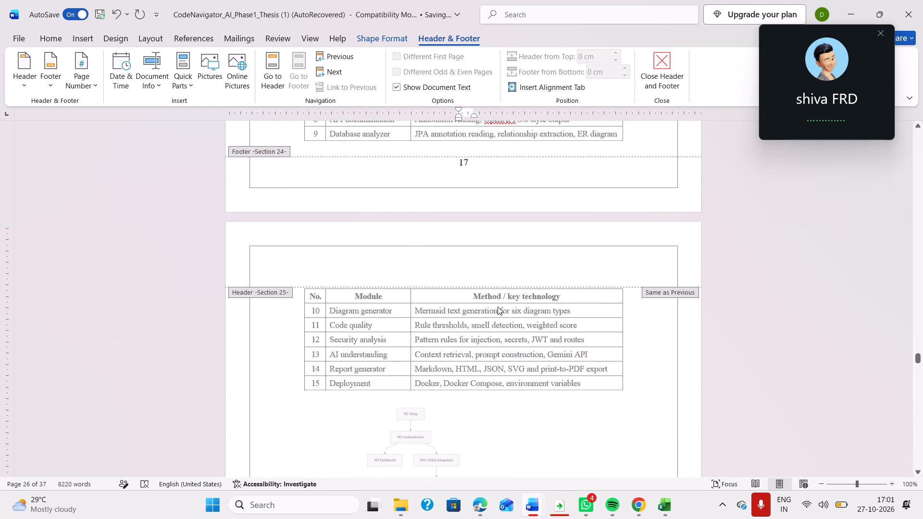
pyautogui.scroll(-5, 498, 307)
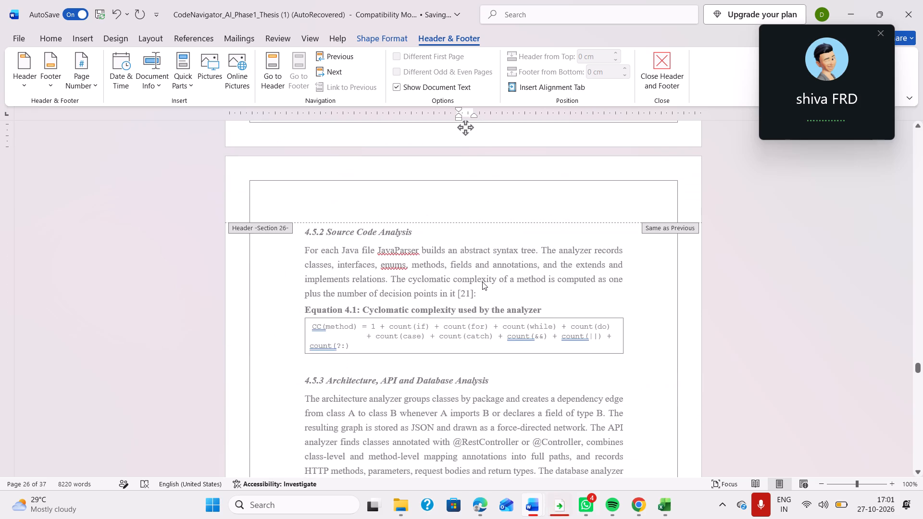
pyautogui.scroll(-2, 482, 282)
pyautogui.scroll(-2, 425, 425)
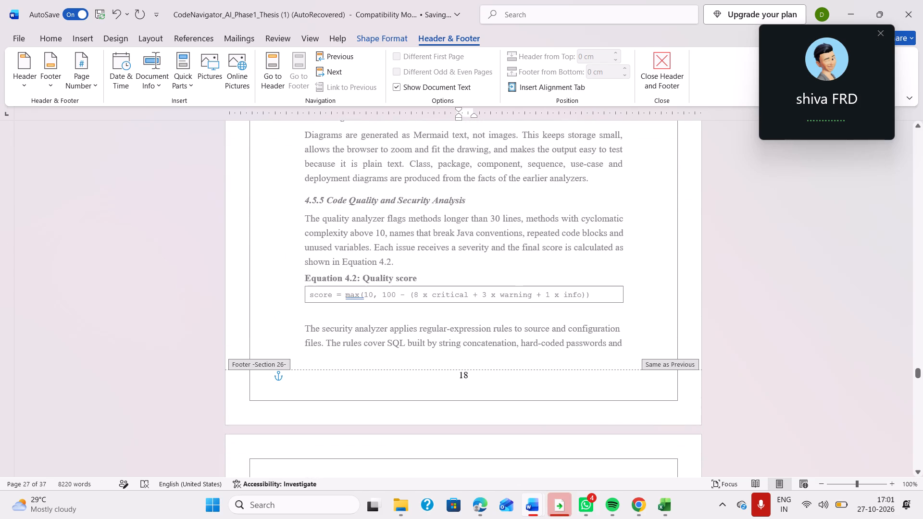
pyautogui.click(438, 373)
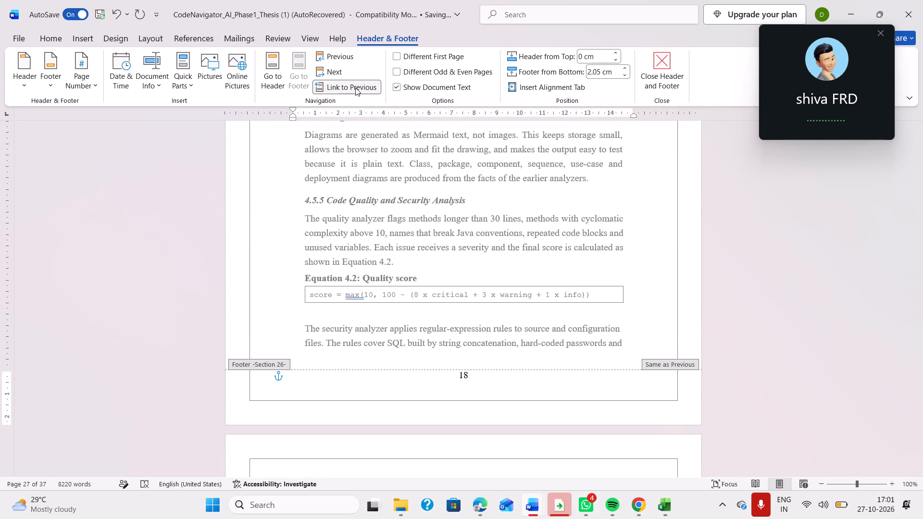
pyautogui.click(355, 87)
pyautogui.click(470, 415)
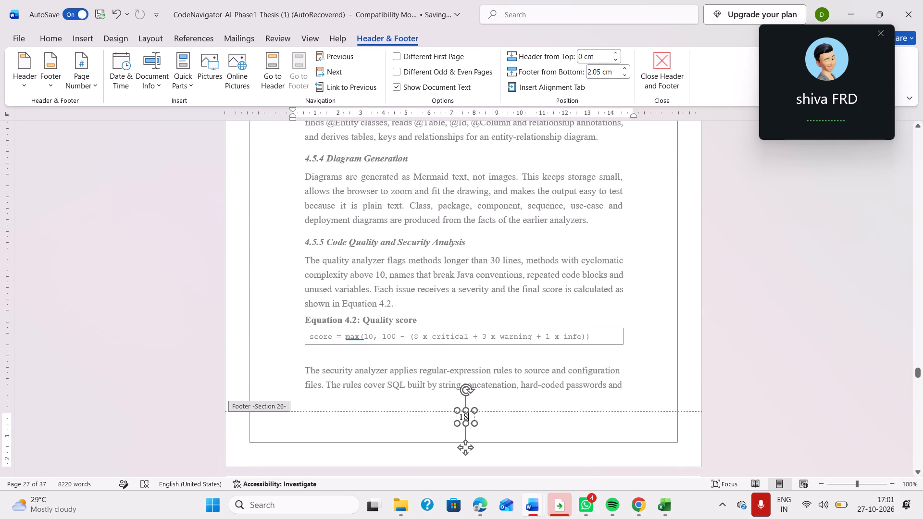
pyautogui.press('BackSpace')
pyautogui.press('9')
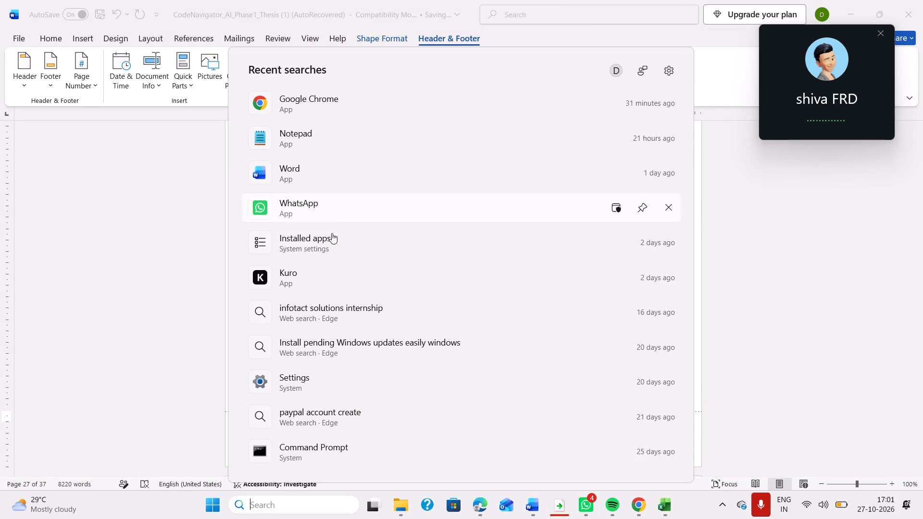
# Launch the Kuro app from the recent Windows searches.
pyautogui.click(325, 276)
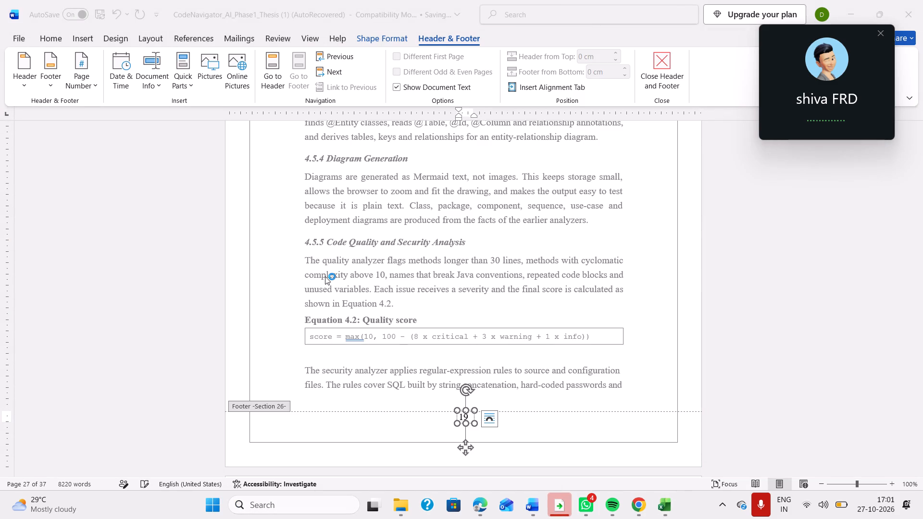
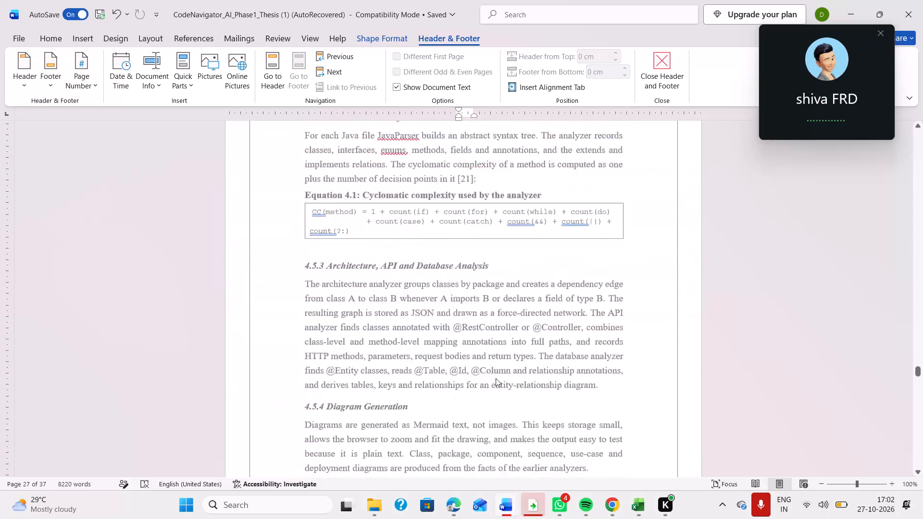
# Unlink the Section 27 footer, below Fig 4.4: Grounded AI answering flow, from the previous section and change its page number to 20.
pyautogui.scroll(-6, 496, 378)
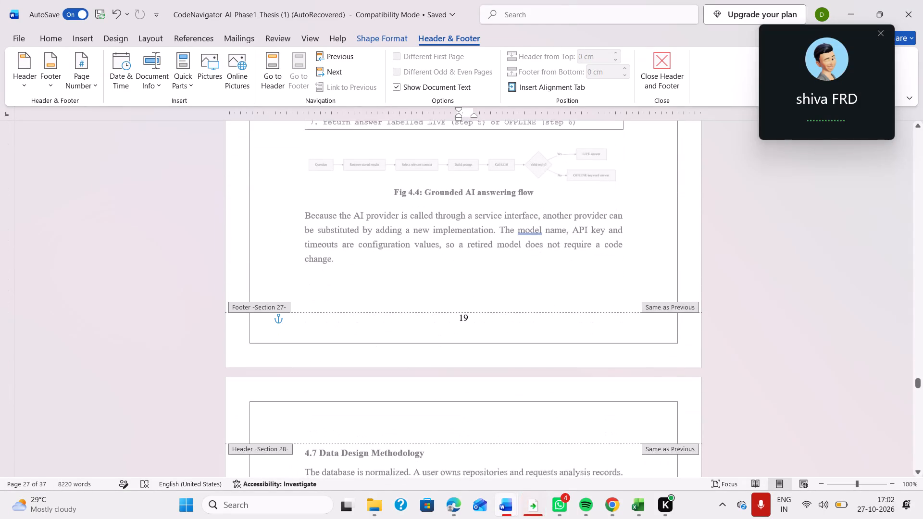
pyautogui.click(401, 309)
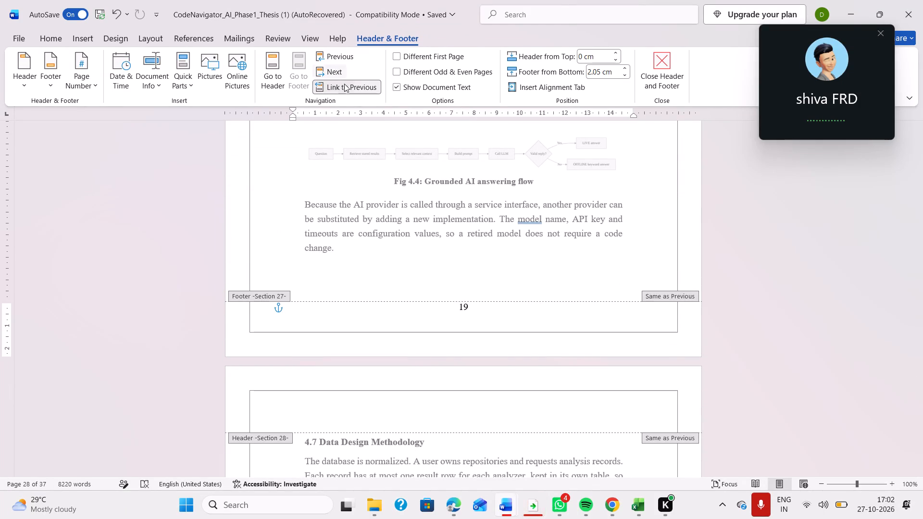
pyautogui.click(345, 87)
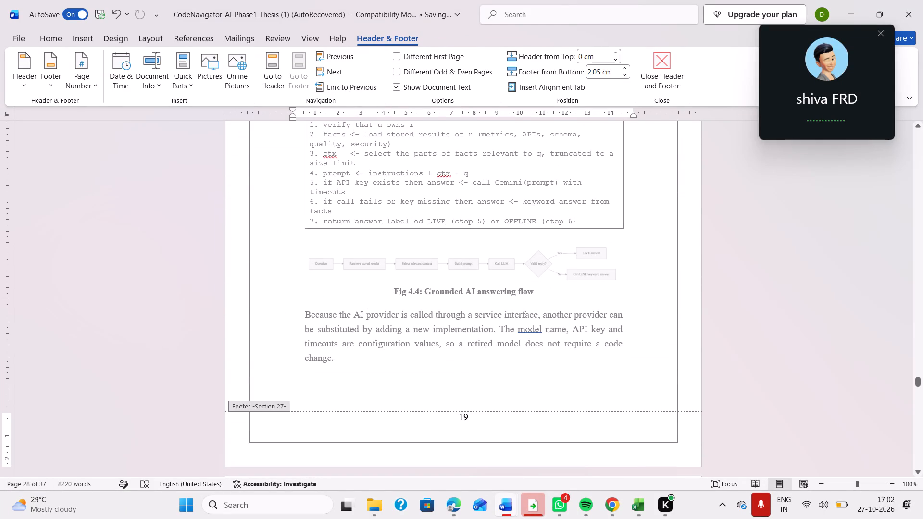
pyautogui.click(466, 417)
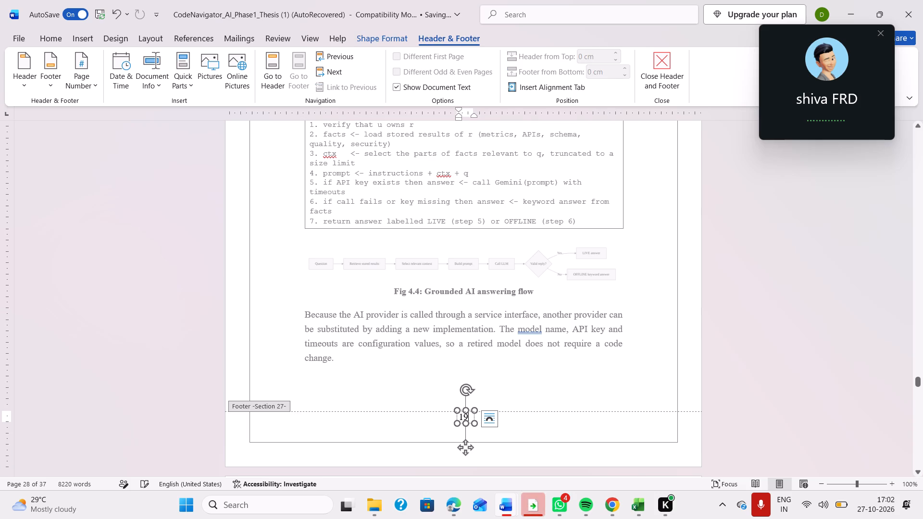
pyautogui.press('BackSpace')
pyautogui.press('BackSpace')
pyautogui.write('20')
# Unlink the Section 28 footer, below 4.8 Security Methodology, from the previous section and change its page number to 21.
pyautogui.scroll(-5, 547, 300)
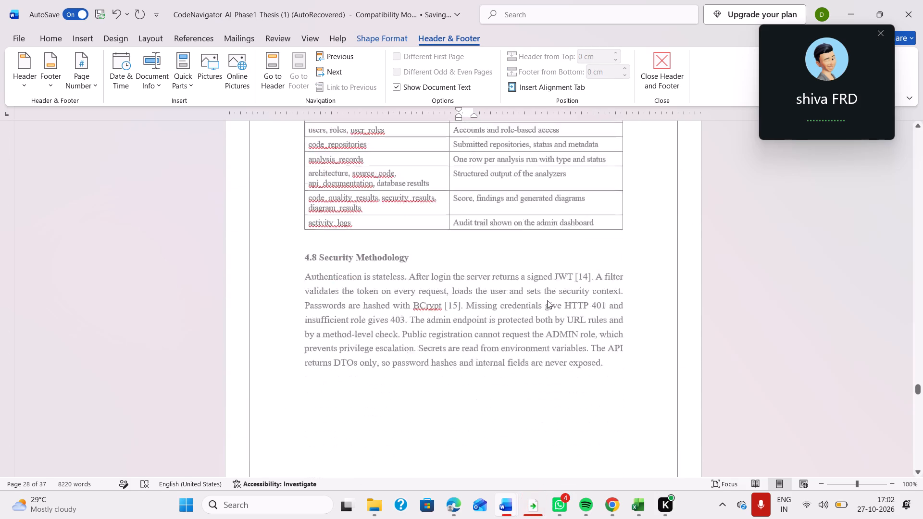
pyautogui.scroll(-1, 547, 300)
pyautogui.scroll(-1, 464, 365)
pyautogui.click(426, 324)
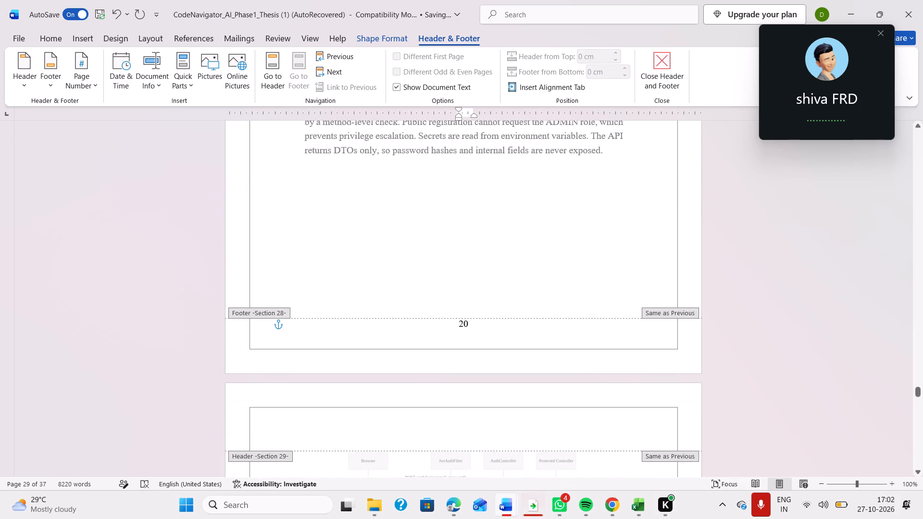
pyautogui.click(348, 83)
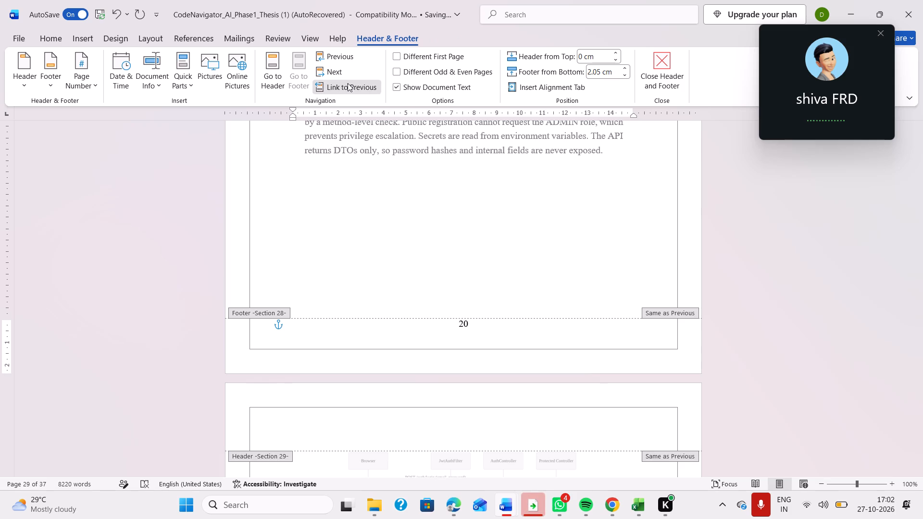
pyautogui.click(467, 418)
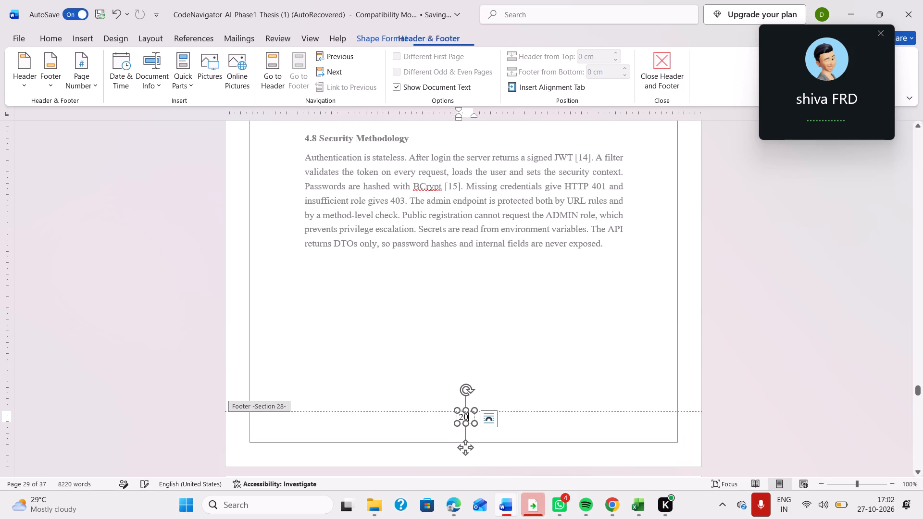
pyautogui.press('BackSpace')
pyautogui.press('1')
# Unlink the Section 29 footer, below Table 4.3 in 4.10 Work Plan, from the previous section and change its page number to 22.
pyautogui.scroll(-1, 467, 418)
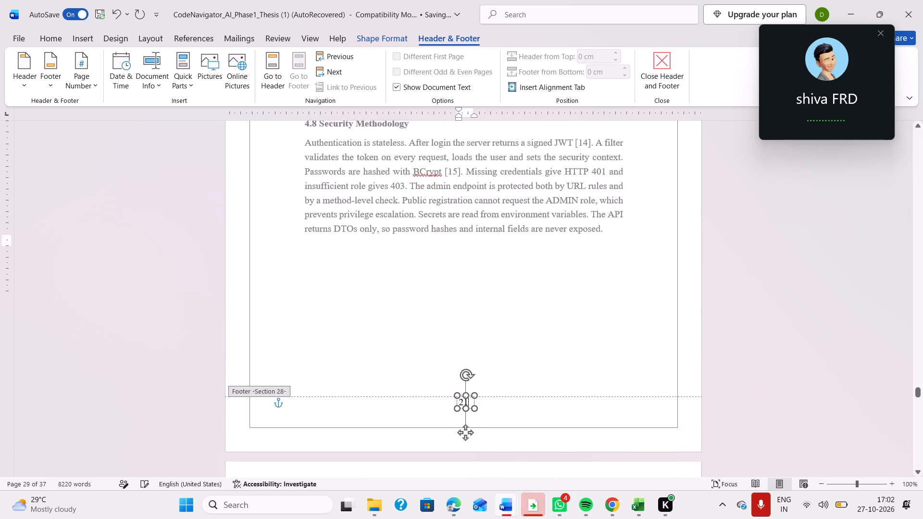
pyautogui.scroll(-1, 467, 418)
pyautogui.scroll(-3, 478, 361)
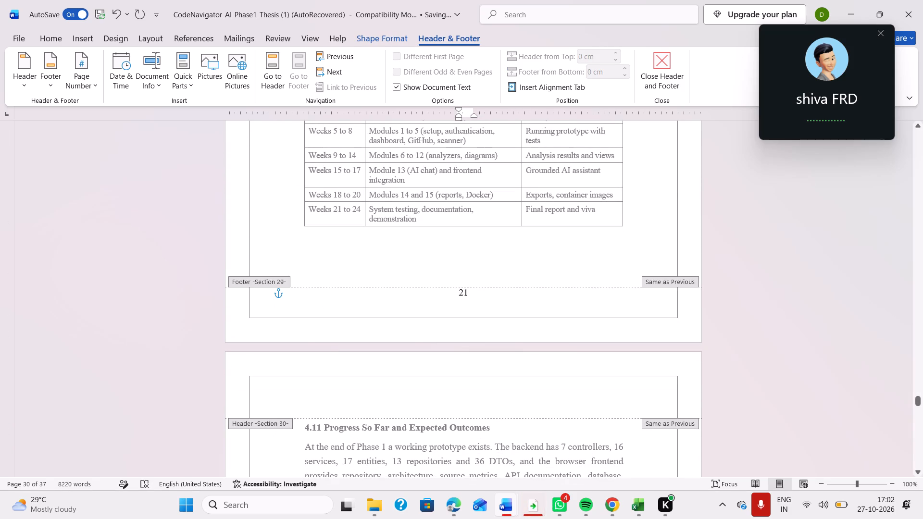
pyautogui.click(421, 289)
pyautogui.click(353, 84)
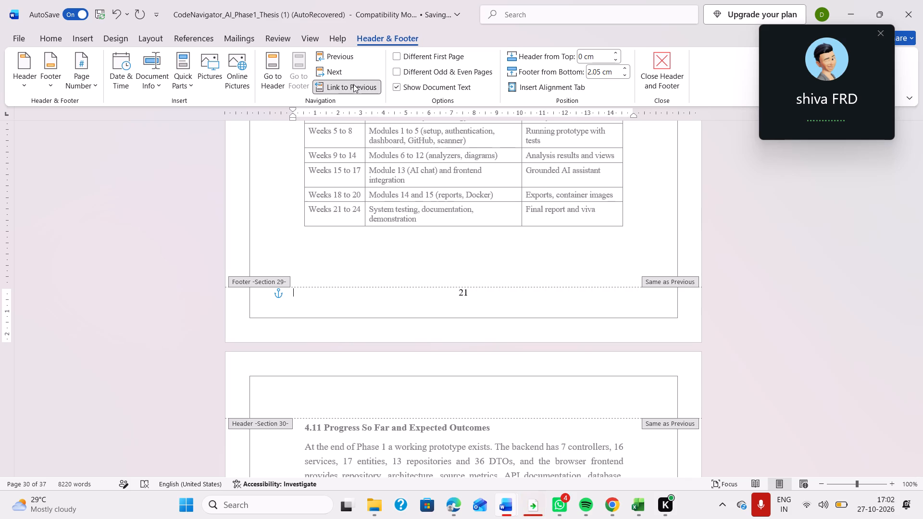
pyautogui.click(465, 414)
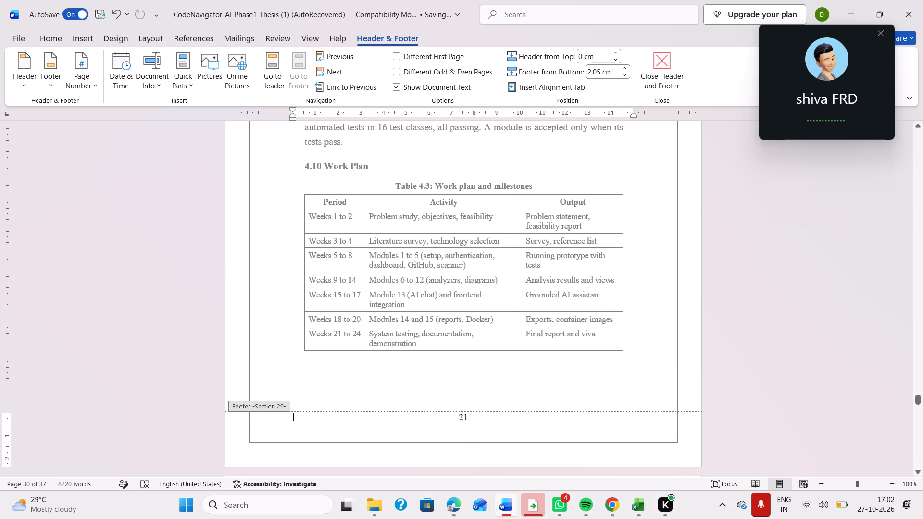
pyautogui.press('Right')
pyautogui.press('BackSpace')
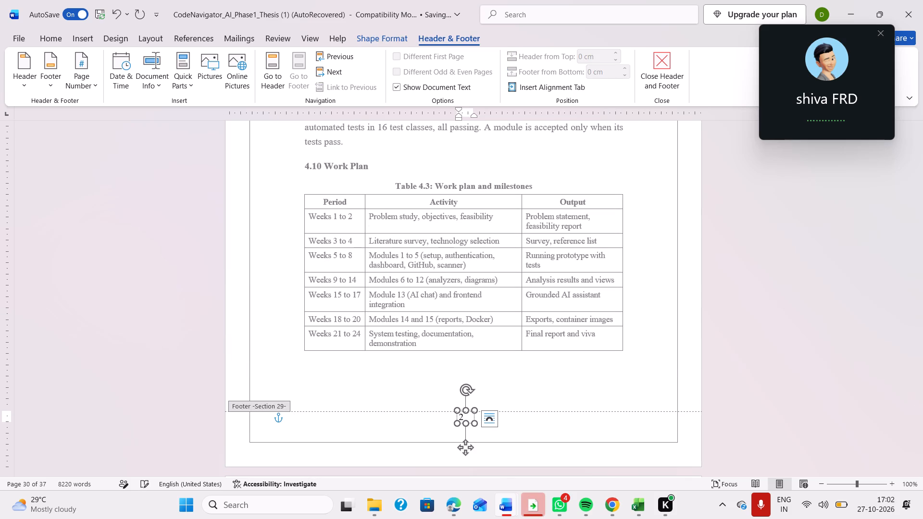
pyautogui.press('2')
# Unlink the Section 30 footer, below Table 4.4: Software requirements, from the previous section and change its page number to 23.
pyautogui.scroll(-4, 465, 414)
pyautogui.scroll(-2, 463, 374)
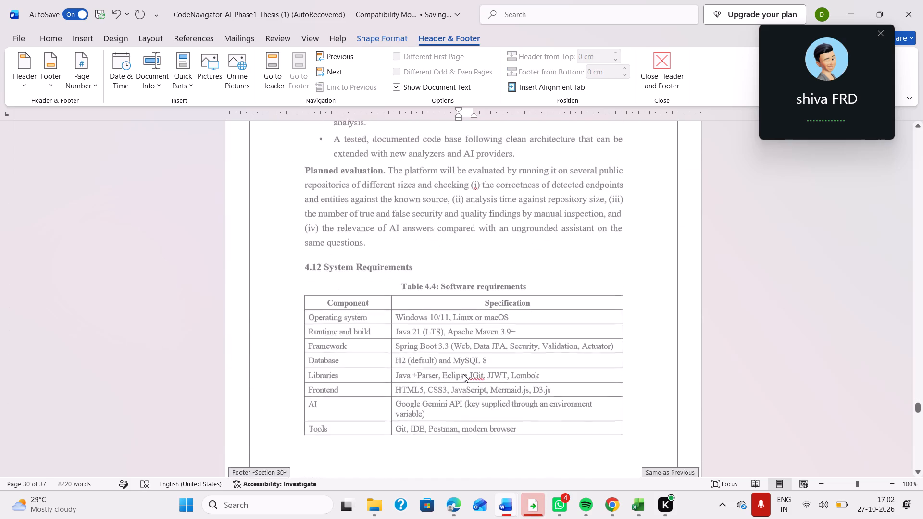
pyautogui.scroll(-1, 457, 346)
pyautogui.click(423, 387)
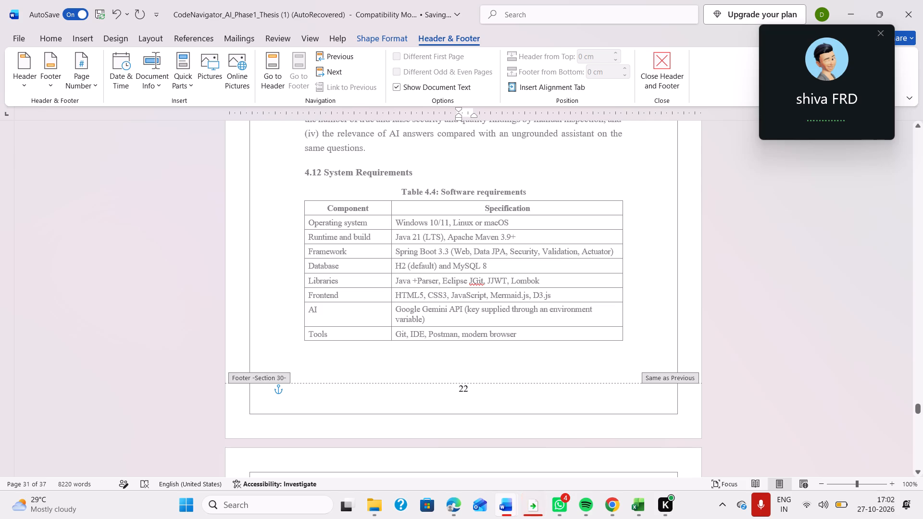
pyautogui.click(361, 87)
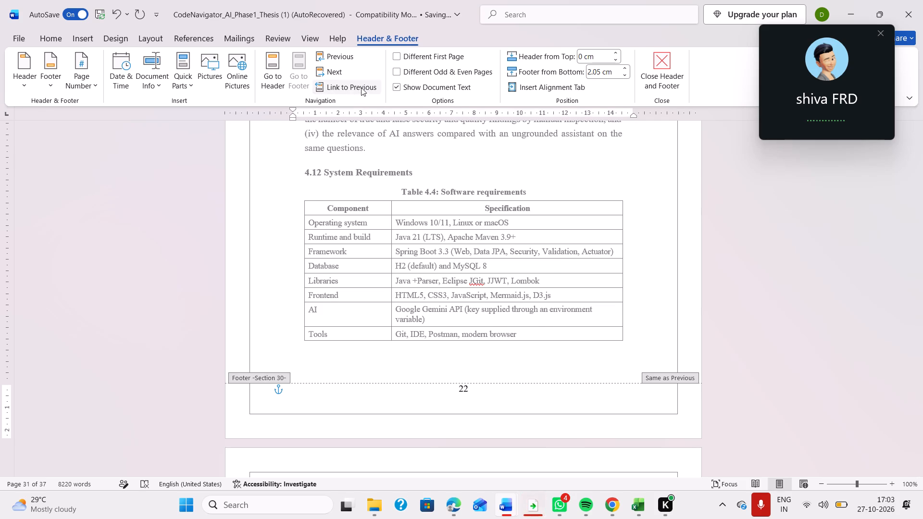
pyautogui.click(468, 415)
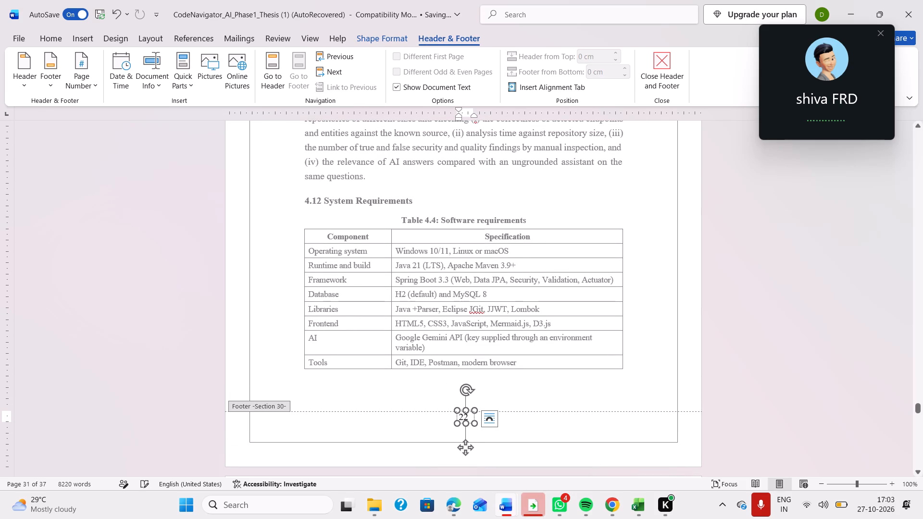
pyautogui.press('BackSpace')
pyautogui.press('3')
# Unlink the Section 31 footer, below 4.13 Use Cases and Data Flow, from the previous section and change its page number to 24.
pyautogui.scroll(-3, 468, 415)
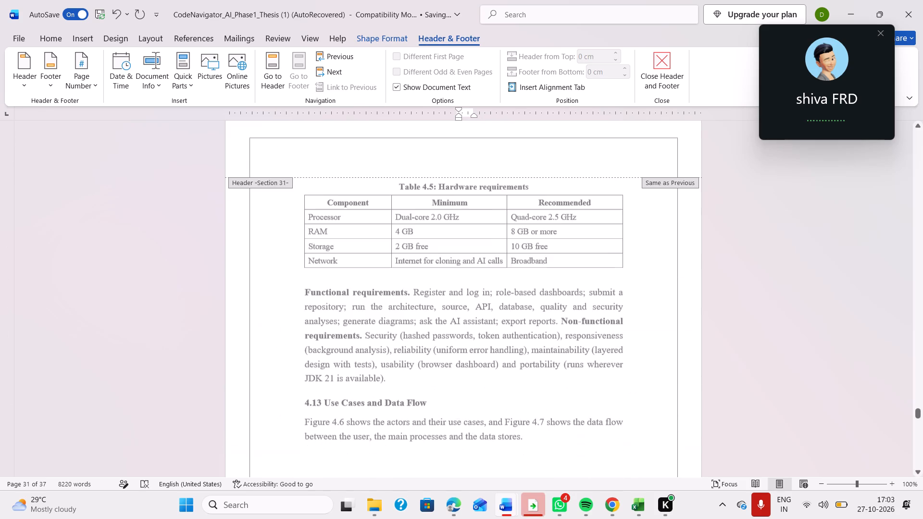
pyautogui.scroll(-4, 476, 364)
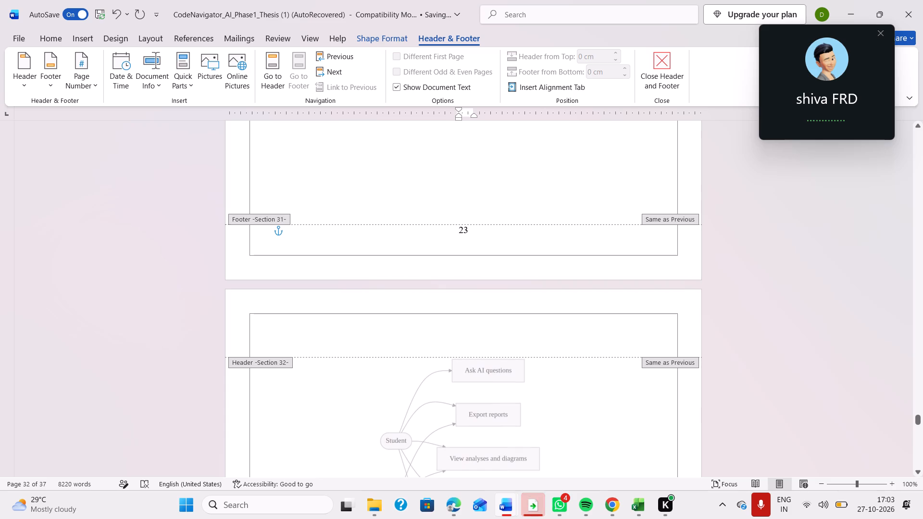
pyautogui.click(421, 236)
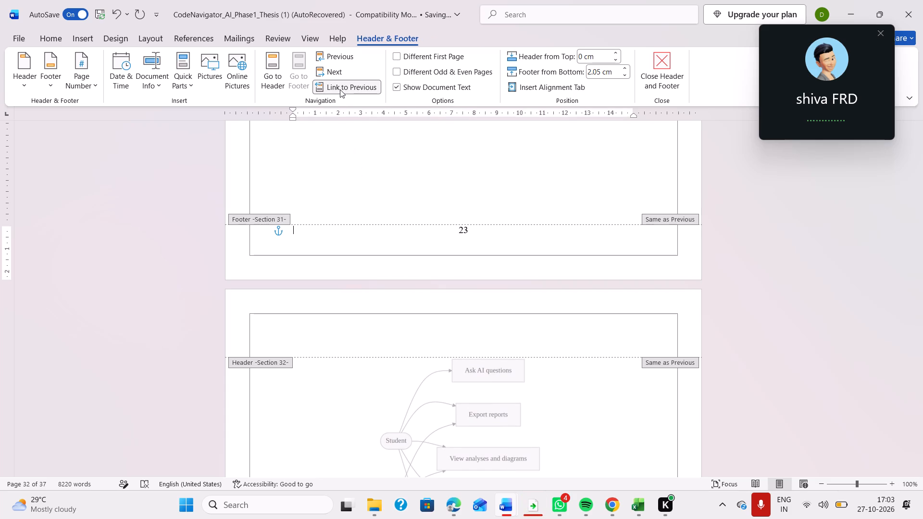
pyautogui.click(340, 89)
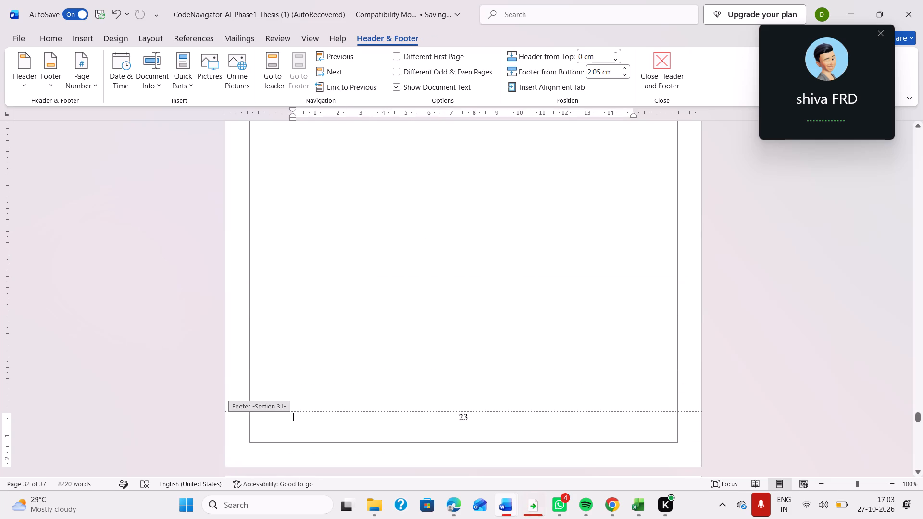
pyautogui.click(466, 419)
pyautogui.press('Right')
pyautogui.press('BackSpace')
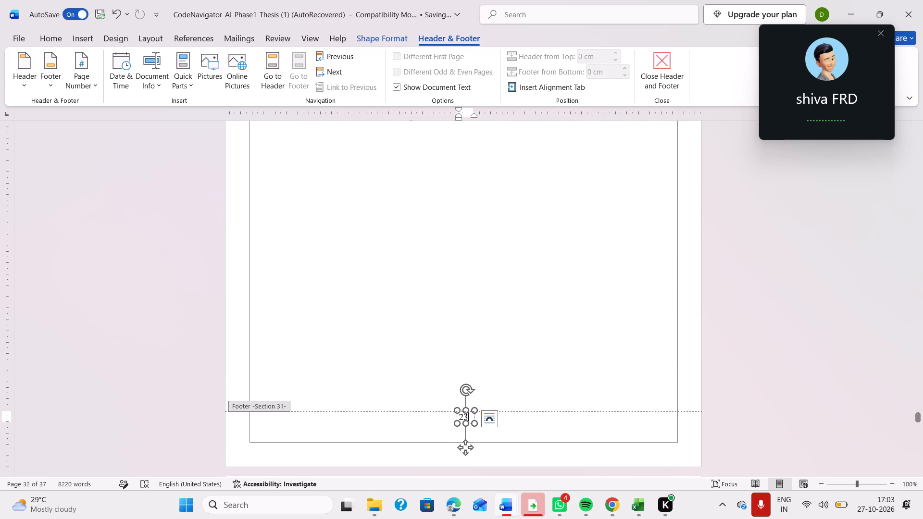
pyautogui.press('4')
# Unlink the Section 32 footer, below Fig 4.6: Use-case diagram, from the previous section and change its page number to 25.
pyautogui.scroll(-2, 494, 350)
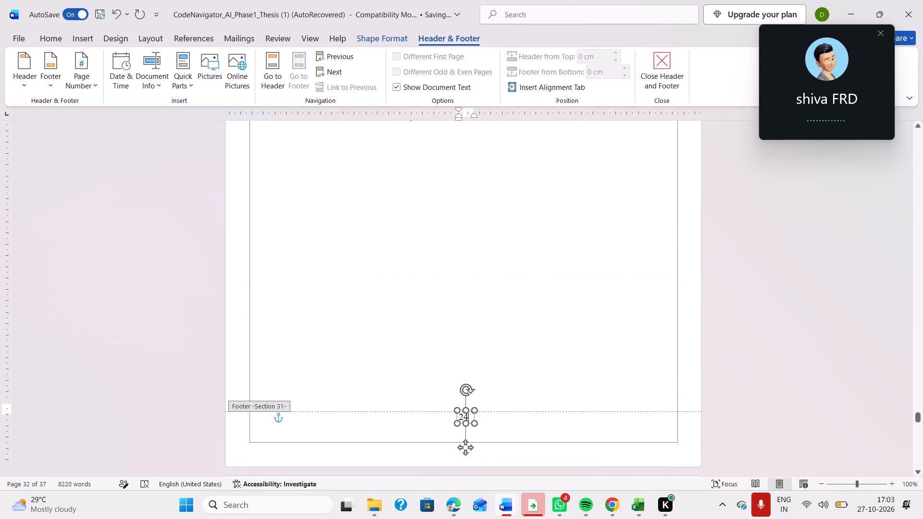
pyautogui.scroll(-4, 494, 350)
pyautogui.click(431, 239)
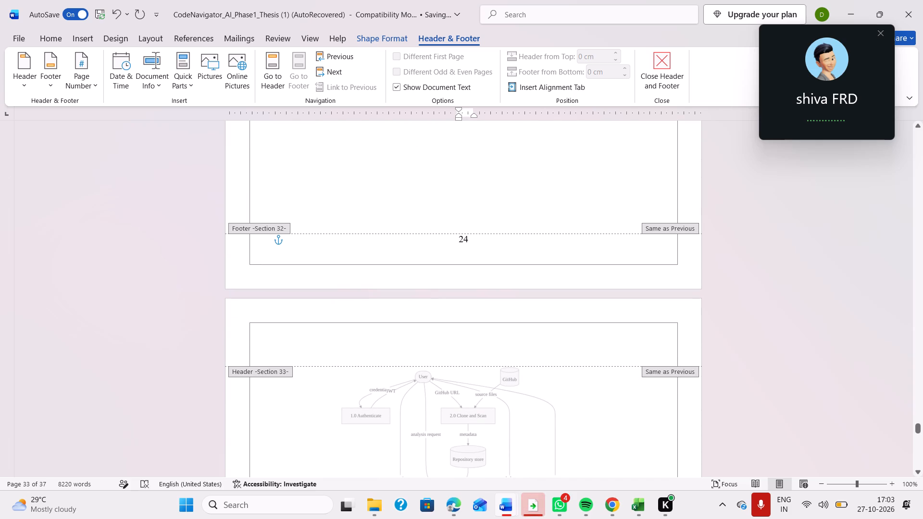
pyautogui.click(356, 83)
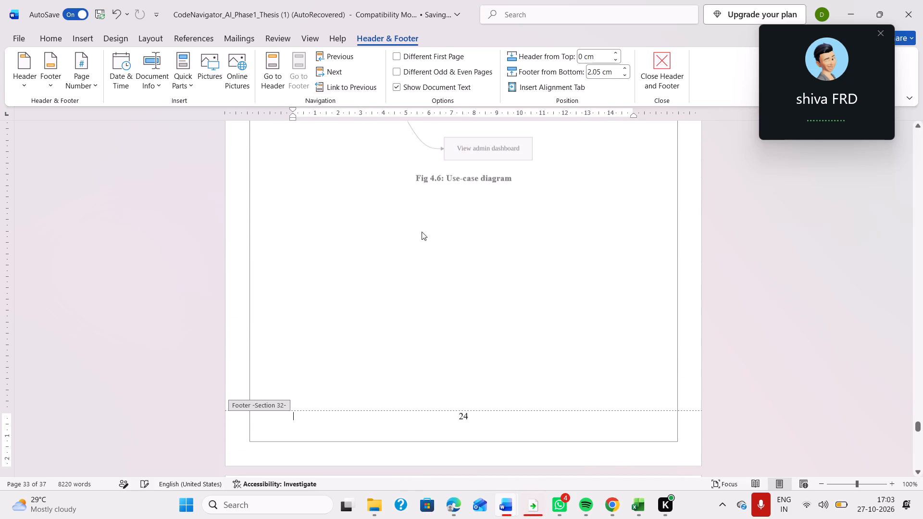
pyautogui.click(469, 416)
pyautogui.press('BackSpace')
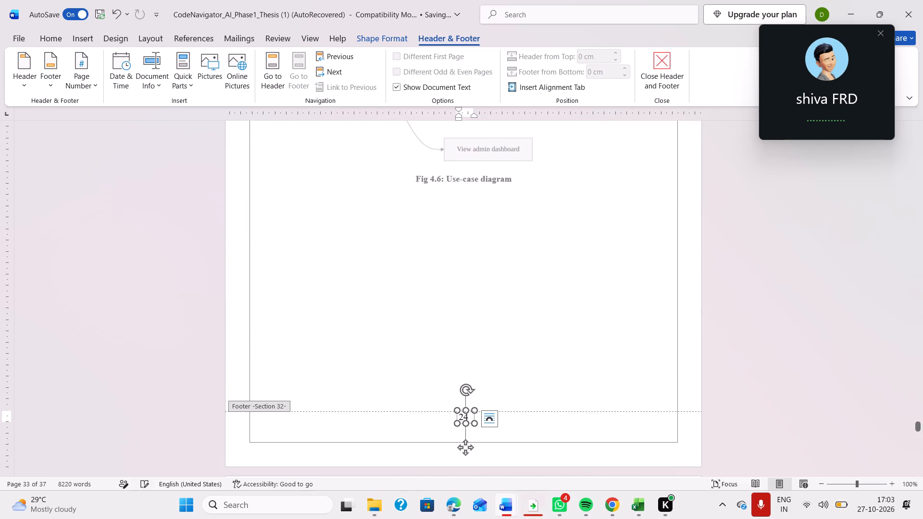
pyautogui.press('5')
# Unlink the Section 33 footer, below 4.14 Conclusion of Phase 1, from the previous section and change its page number to 26.
pyautogui.scroll(-5, 469, 416)
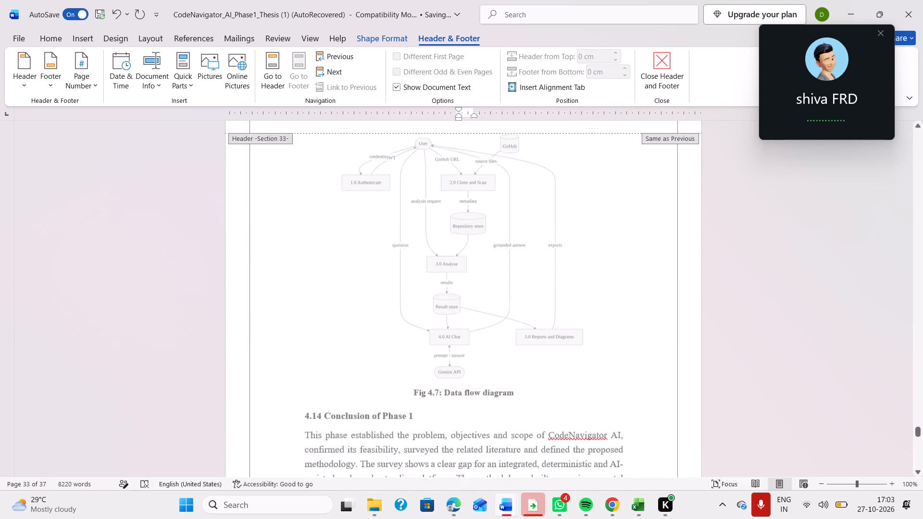
pyautogui.scroll(-1, 469, 416)
pyautogui.click(415, 445)
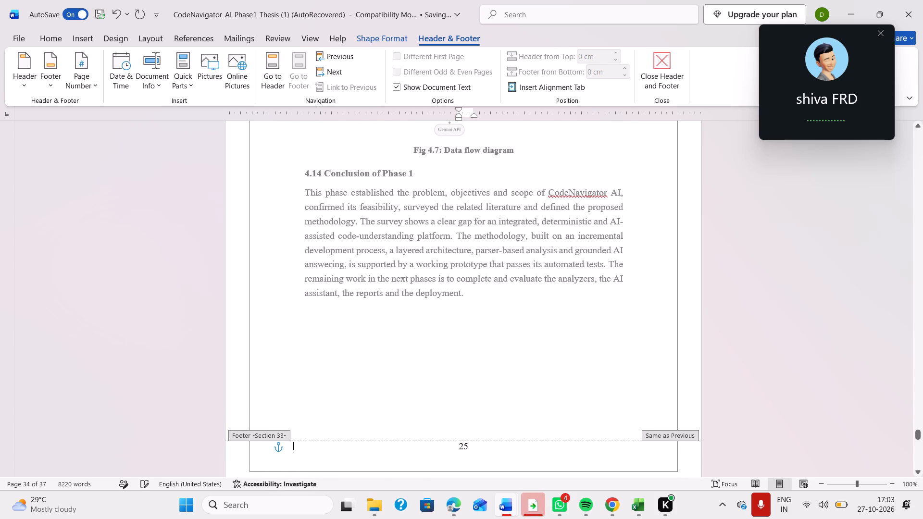
pyautogui.click(352, 84)
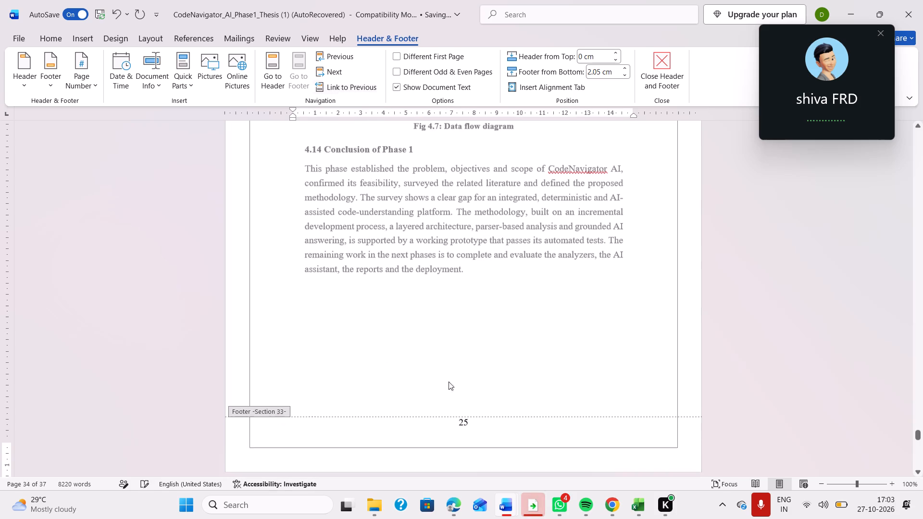
pyautogui.click(468, 414)
pyautogui.press('BackSpace')
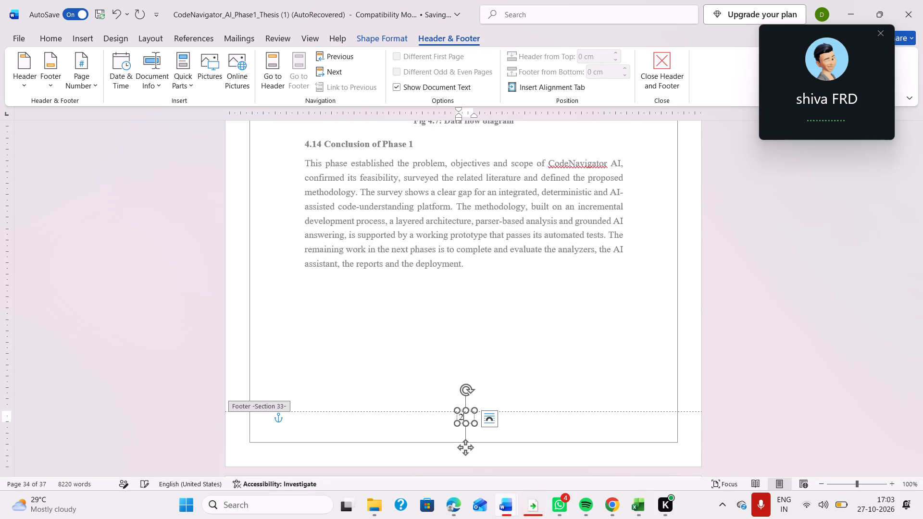
pyautogui.press('6')
# Unlink the Section 34 footer, below reference [15], from the previous section and change its page number to 27.
pyautogui.scroll(-4, 468, 414)
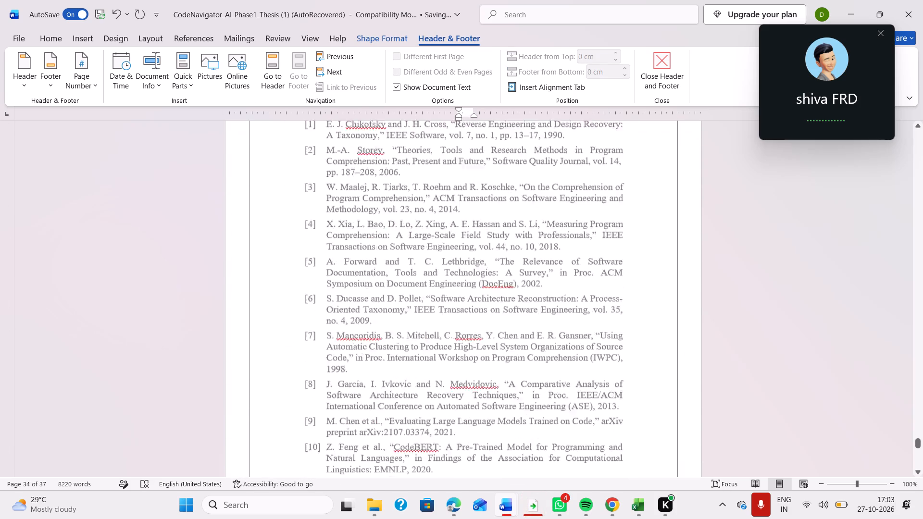
pyautogui.scroll(-1, 468, 414)
pyautogui.click(432, 425)
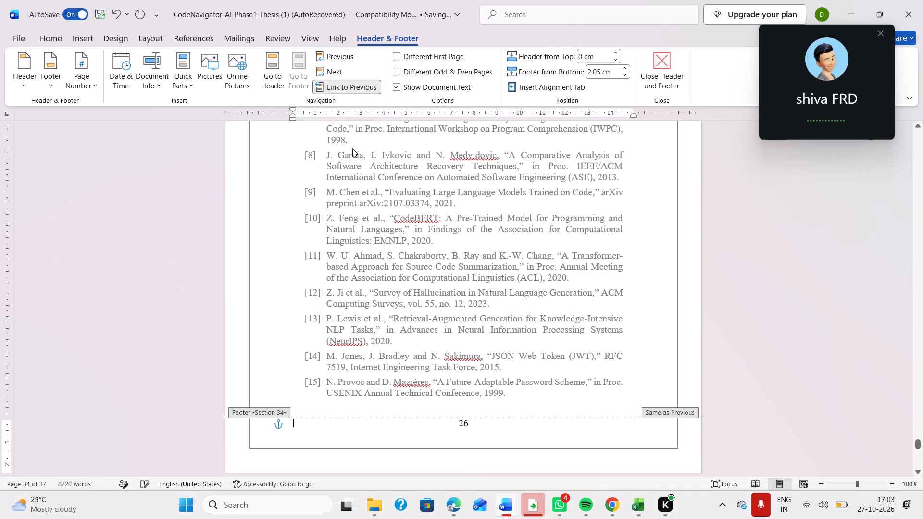
pyautogui.click(343, 89)
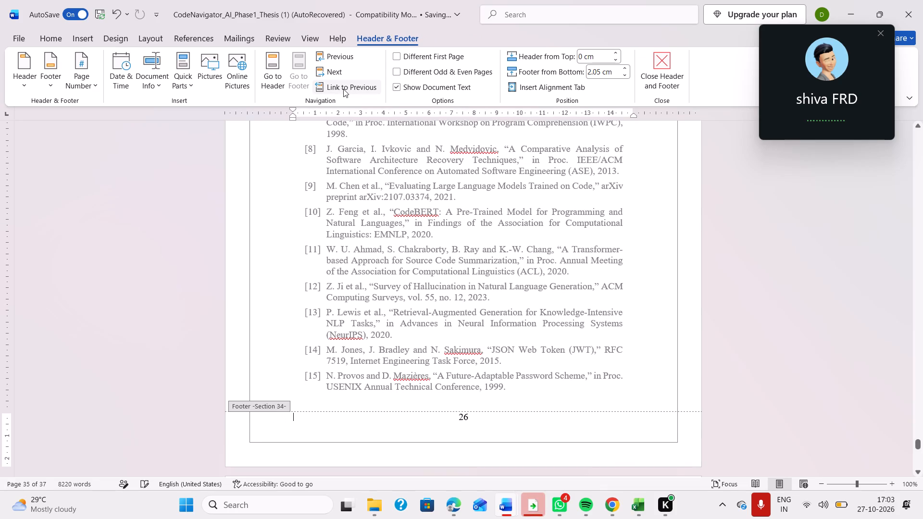
pyautogui.click(471, 418)
pyautogui.press('BackSpace')
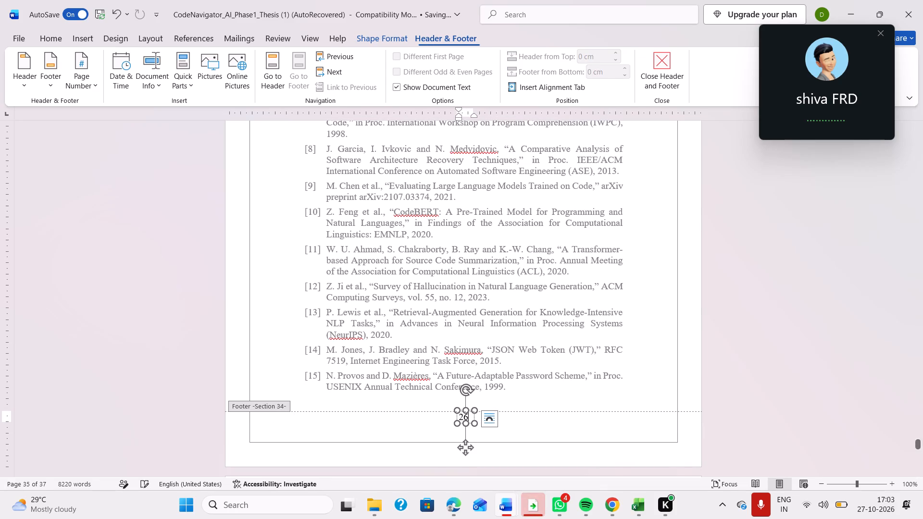
pyautogui.press('7')
# Unlink the Section 35 footer, below reference [31], from the previous section and change its page number to 28.
pyautogui.scroll(-5, 471, 418)
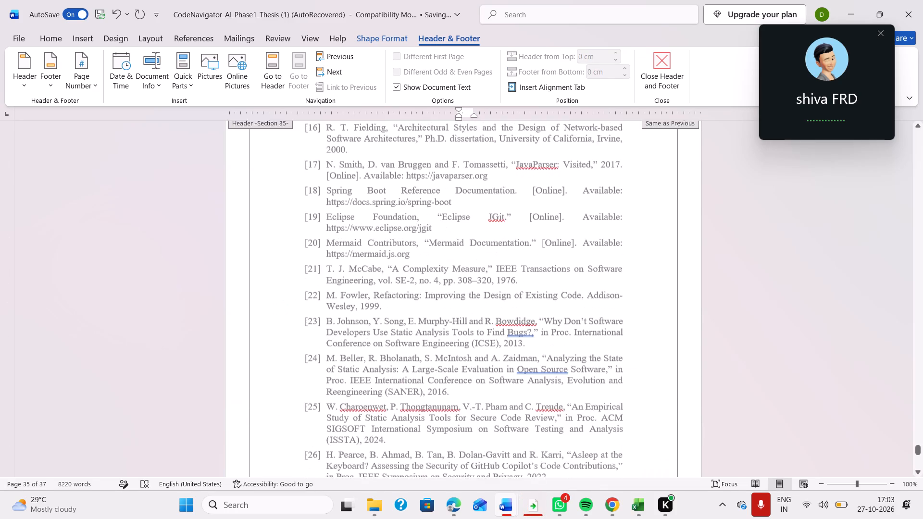
pyautogui.scroll(-3, 493, 343)
pyautogui.click(433, 276)
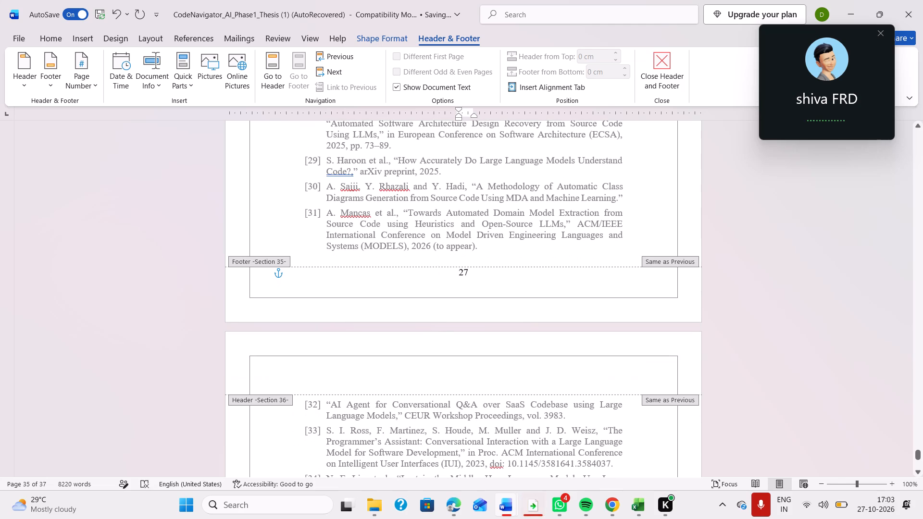
pyautogui.click(343, 86)
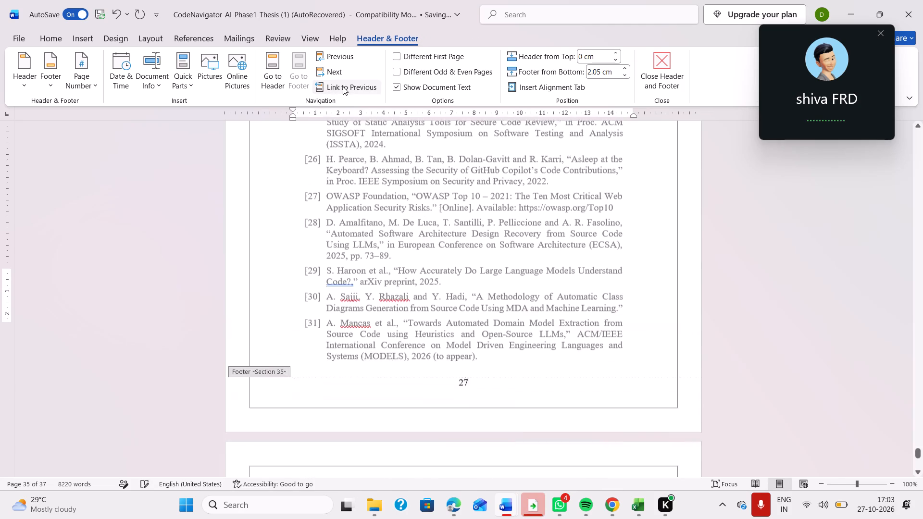
pyautogui.click(471, 415)
pyautogui.press('BackSpace')
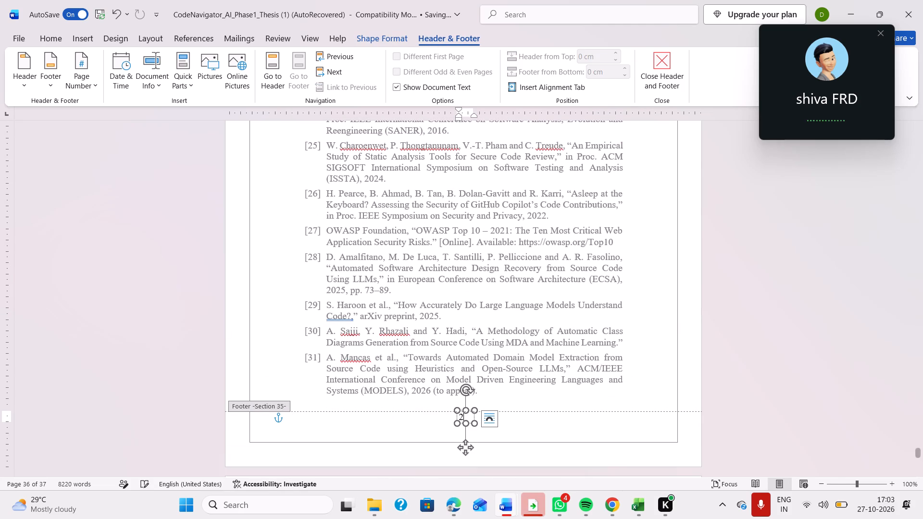
pyautogui.press('8')
# Unlink the Section 36 footer, below reference [41], from the previous section, change its page number to 29, and leave footer editing.
pyautogui.scroll(-2, 471, 415)
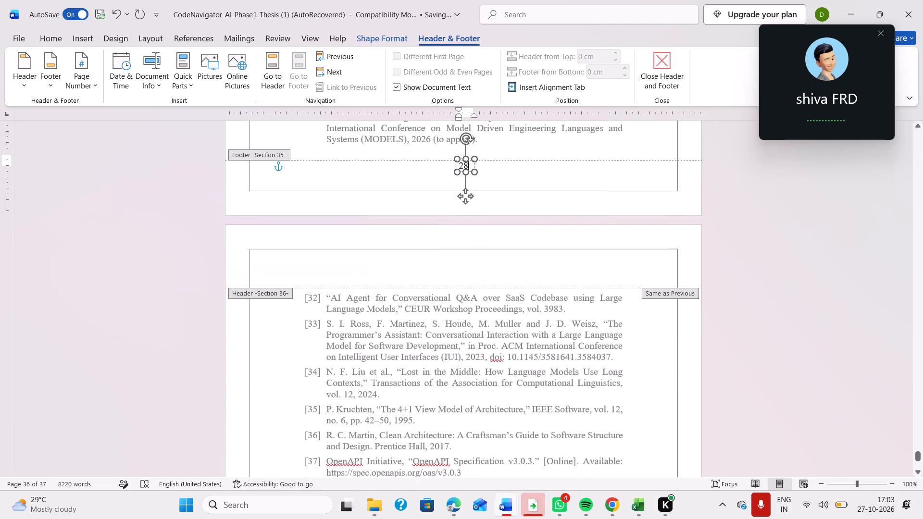
pyautogui.scroll(-4, 482, 386)
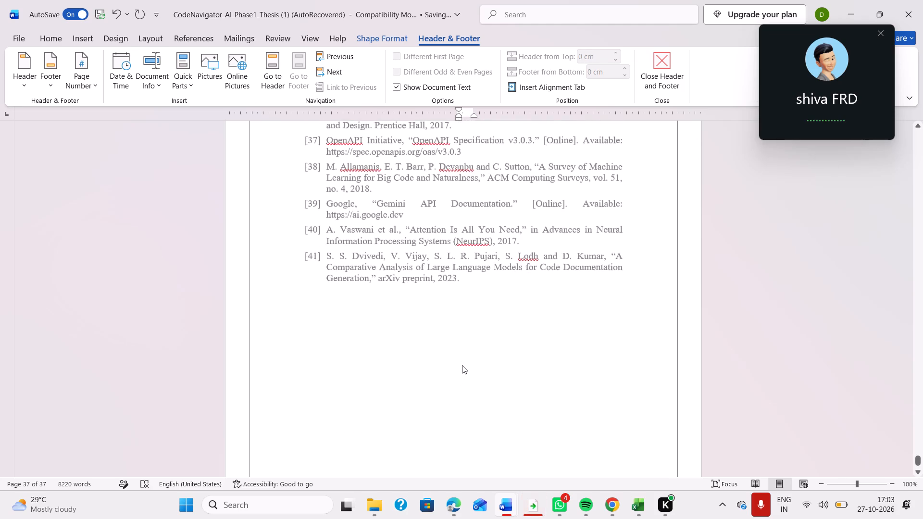
pyautogui.scroll(-1, 462, 365)
pyautogui.click(445, 414)
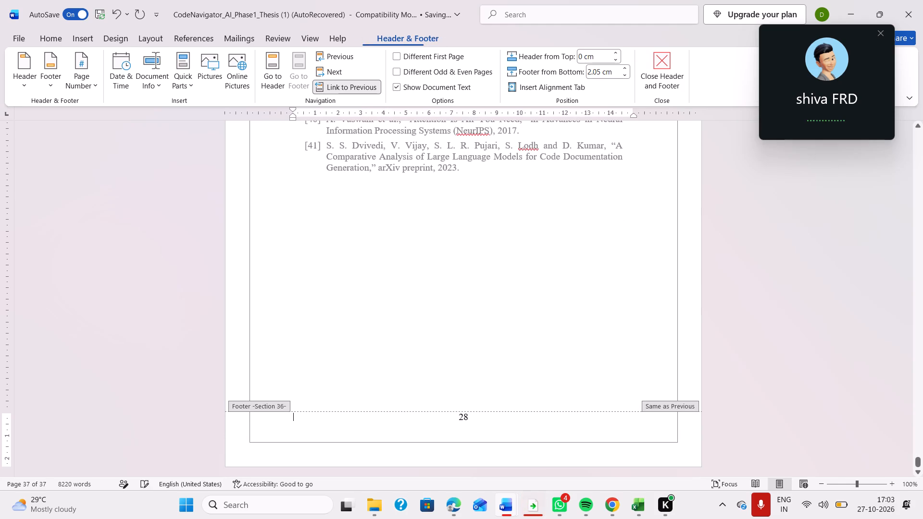
pyautogui.click(357, 89)
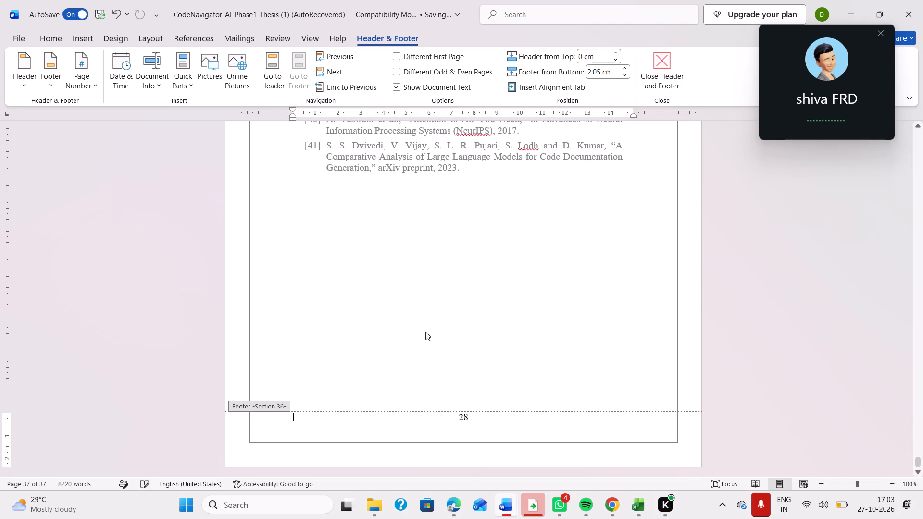
pyautogui.click(470, 419)
pyautogui.press('BackSpace')
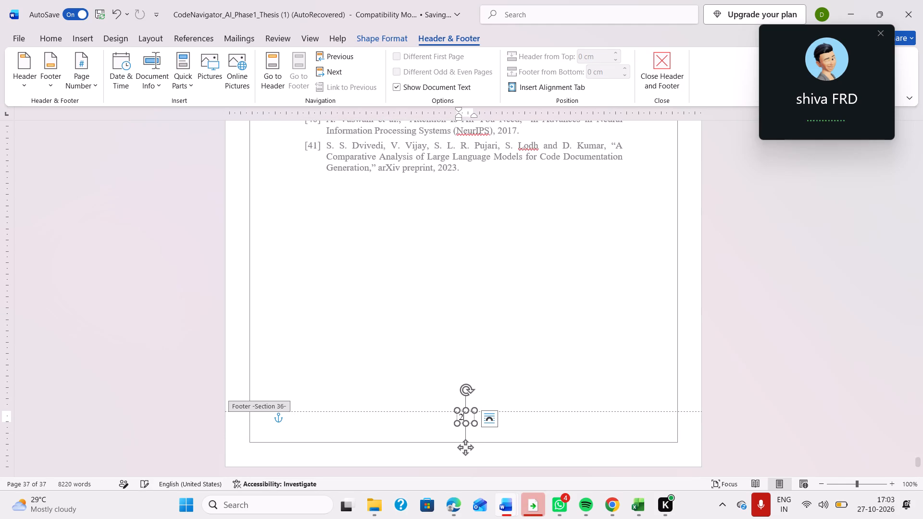
pyautogui.press('9')
pyautogui.scroll(2, 495, 303)
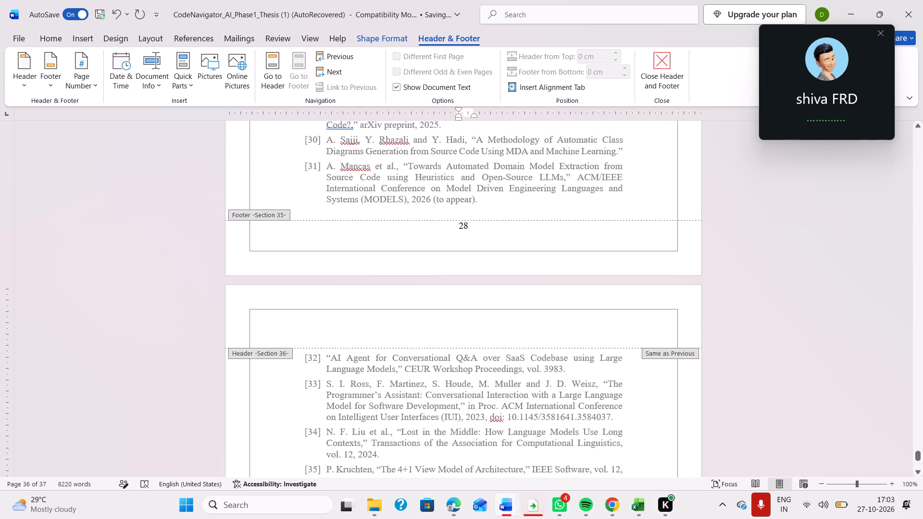
pyautogui.doubleClick(467, 392)
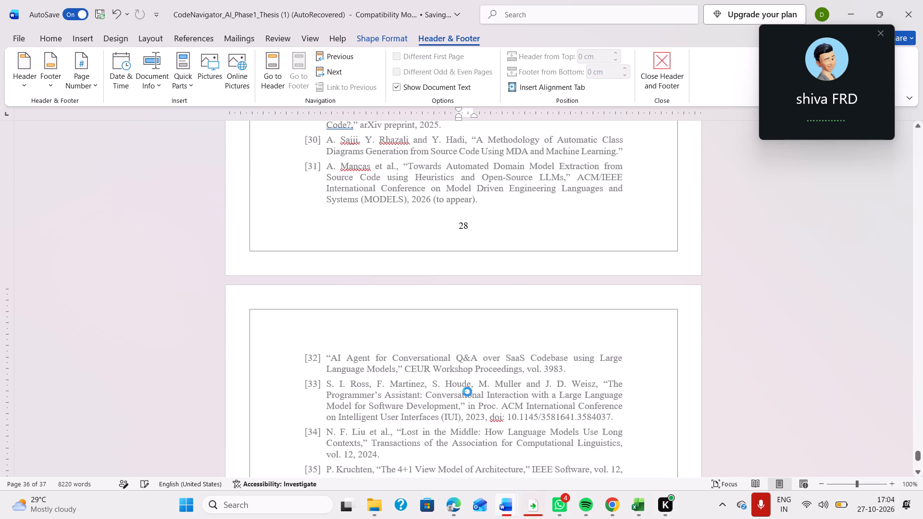
# Review the page numbering of the thesis front matter, from the certificate and declaration through the contents and List of Figures.
pyautogui.scroll(4, 517, 331)
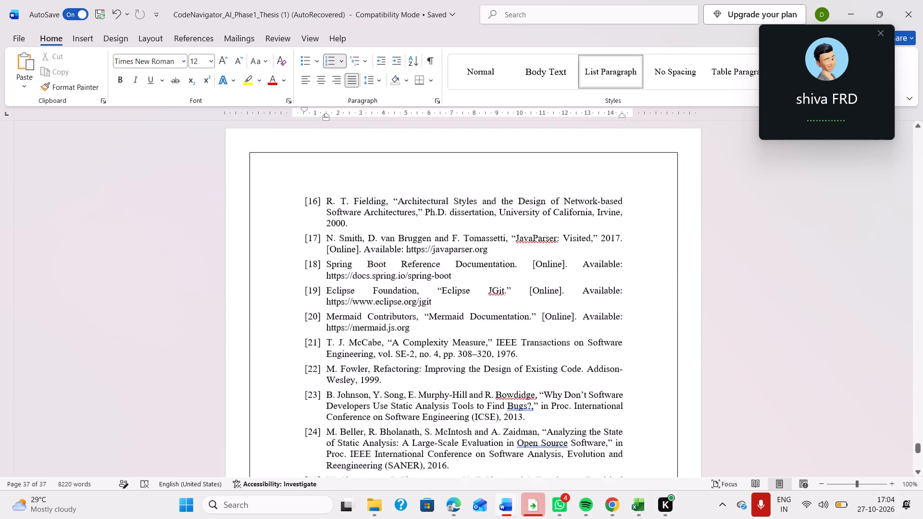
pyautogui.scroll(10, 517, 331)
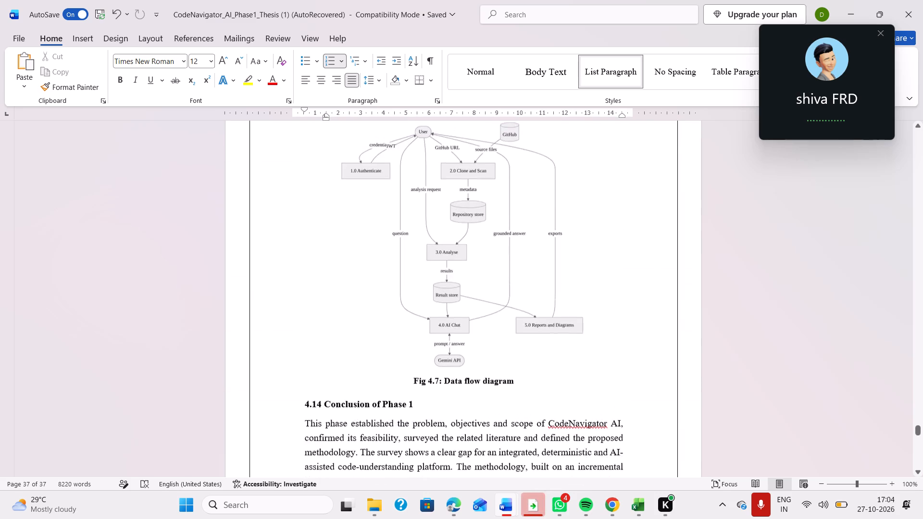
pyautogui.scroll(20, 517, 331)
pyautogui.scroll(20, 517, 331)
pyautogui.scroll(20, 517, 331)
pyautogui.scroll(-5, 517, 331)
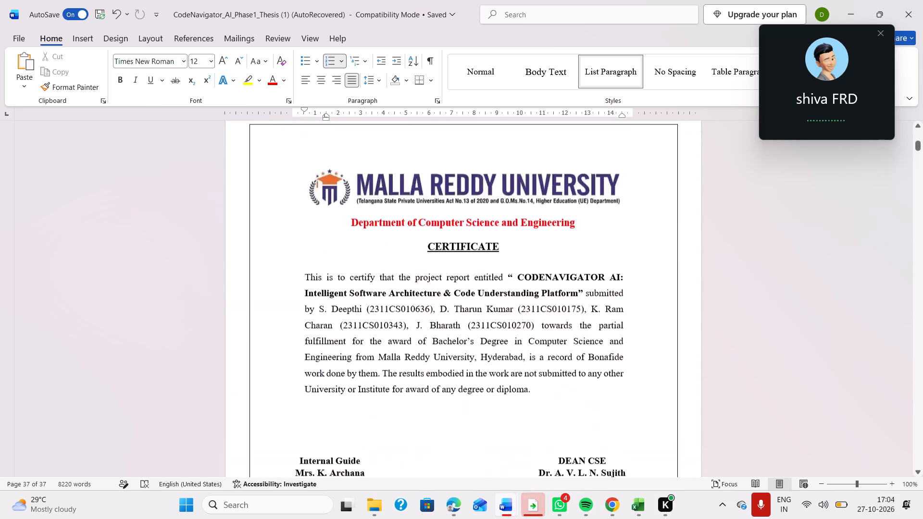
pyautogui.scroll(-2, 517, 331)
pyautogui.click(517, 331)
pyautogui.scroll(-1, 517, 331)
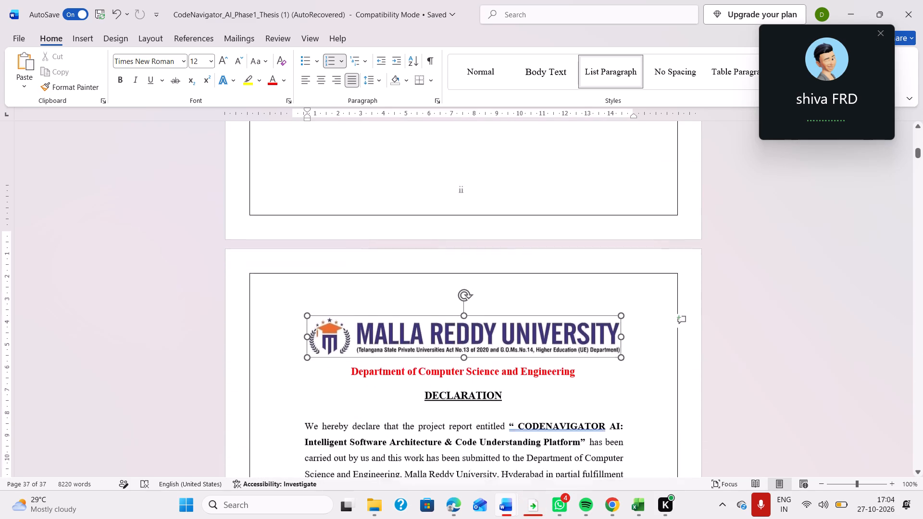
pyautogui.scroll(-1, 517, 331)
pyautogui.click(671, 293)
pyautogui.scroll(-12, 671, 293)
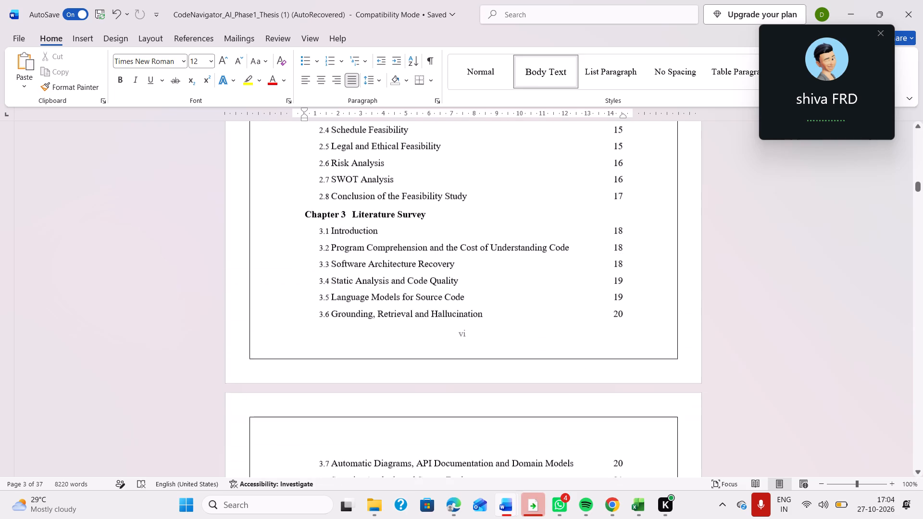
pyautogui.scroll(-2, 671, 293)
pyautogui.scroll(1, 671, 293)
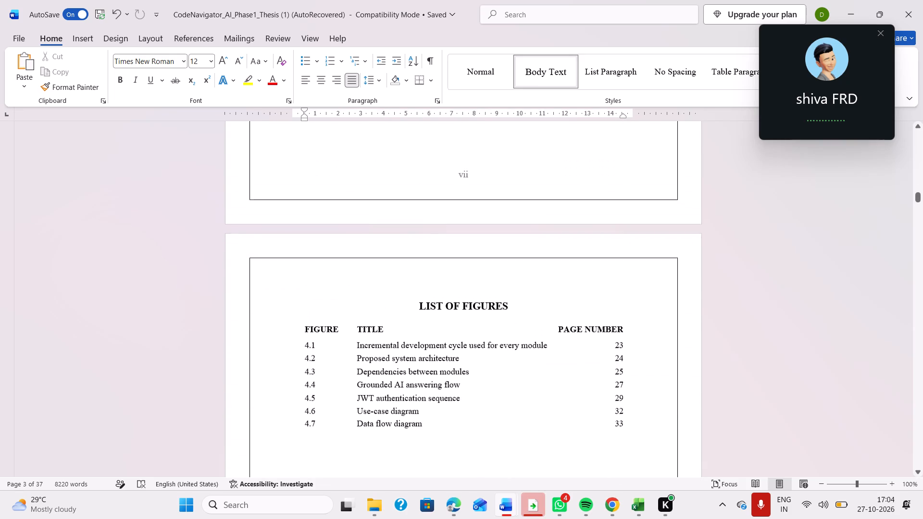
pyautogui.scroll(-5, 671, 293)
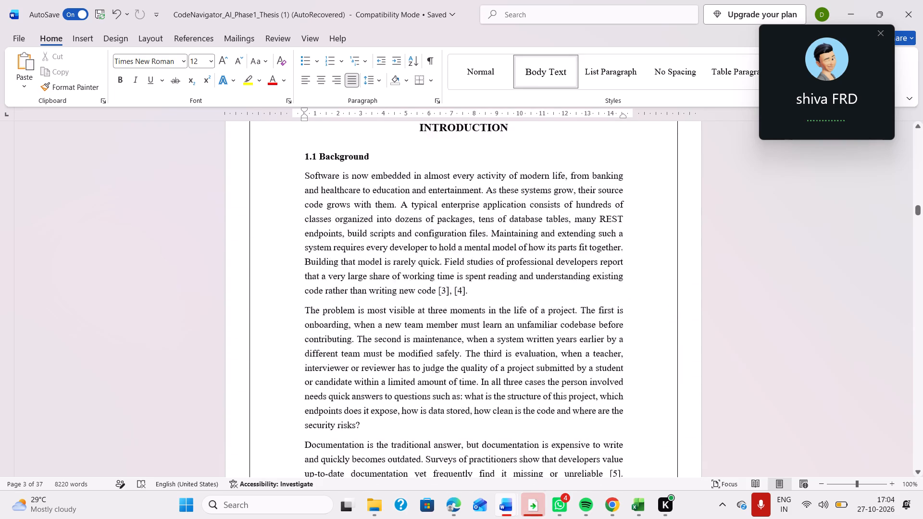
# Review the footer page numbers and page layout of Chapter 1 Introduction and Chapter 2 Feasibility Study.
pyautogui.scroll(-1, 671, 293)
pyautogui.scroll(1, 607, 244)
pyautogui.scroll(-2, 607, 244)
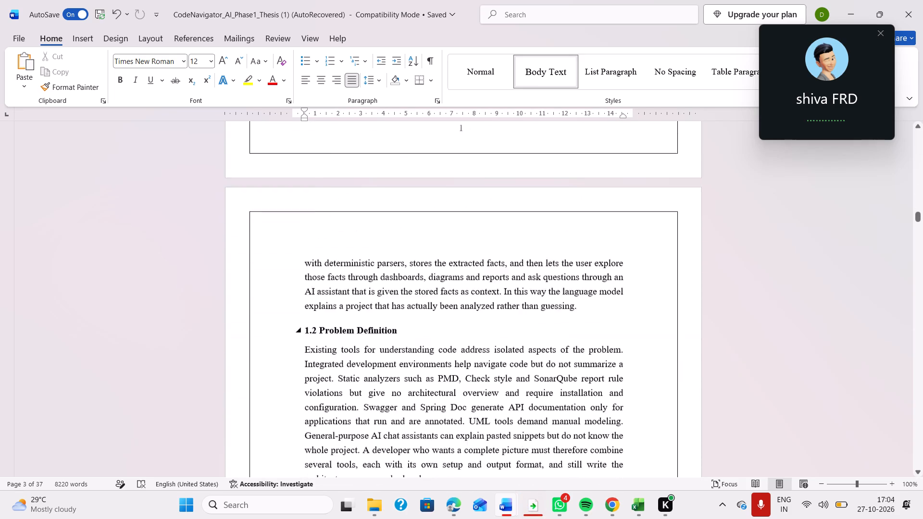
pyautogui.scroll(-8, 607, 244)
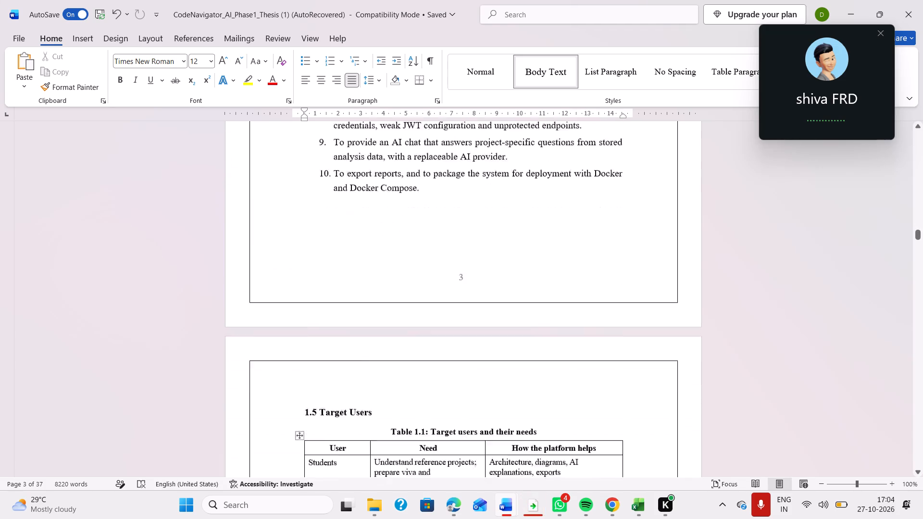
pyautogui.scroll(-2, 607, 244)
pyautogui.scroll(2, 607, 244)
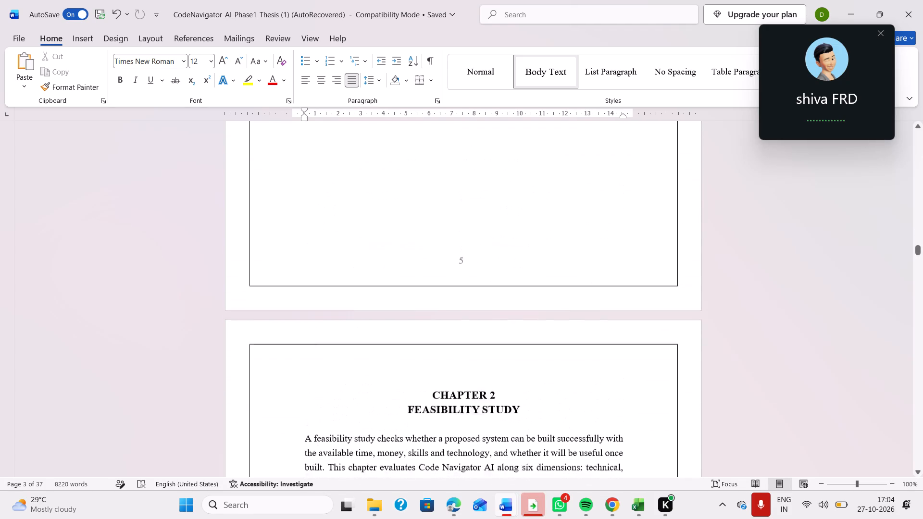
pyautogui.scroll(9, 607, 244)
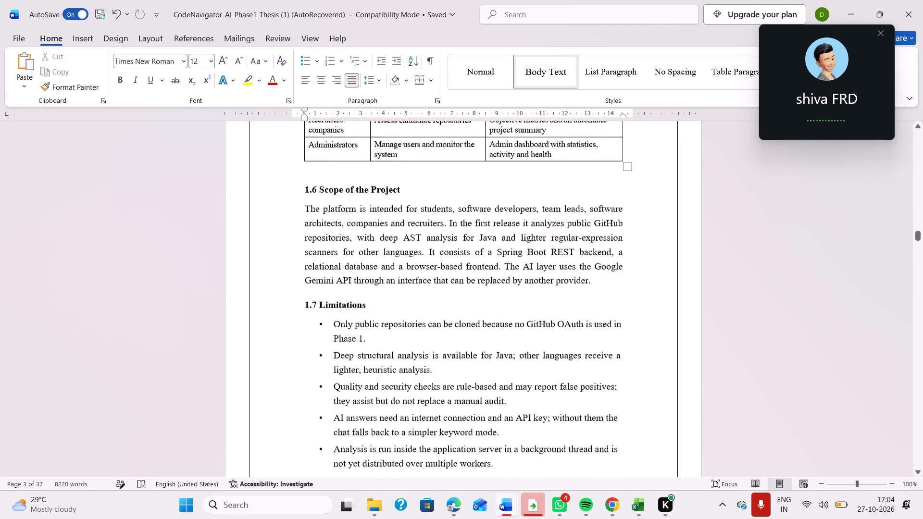
pyautogui.scroll(2, 607, 244)
pyautogui.scroll(-9, 607, 244)
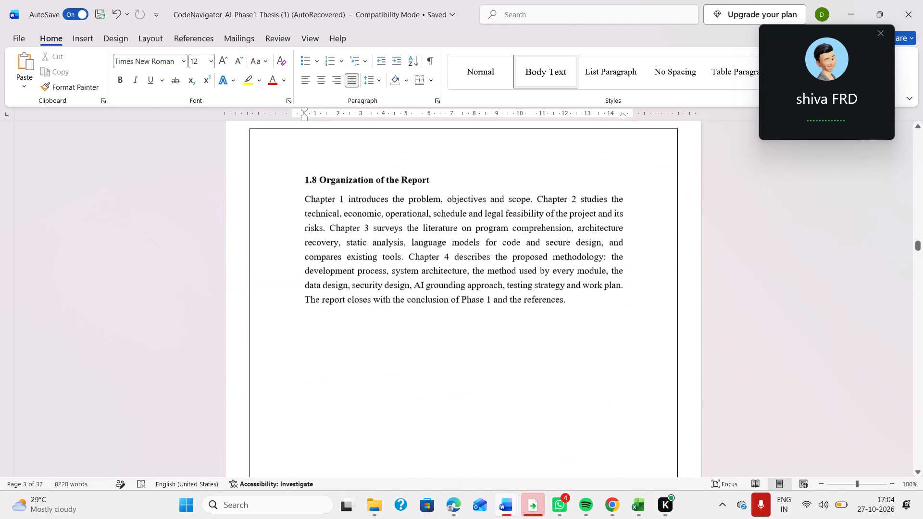
pyautogui.scroll(-1, 607, 244)
pyautogui.scroll(1, 607, 244)
pyautogui.scroll(-4, 607, 244)
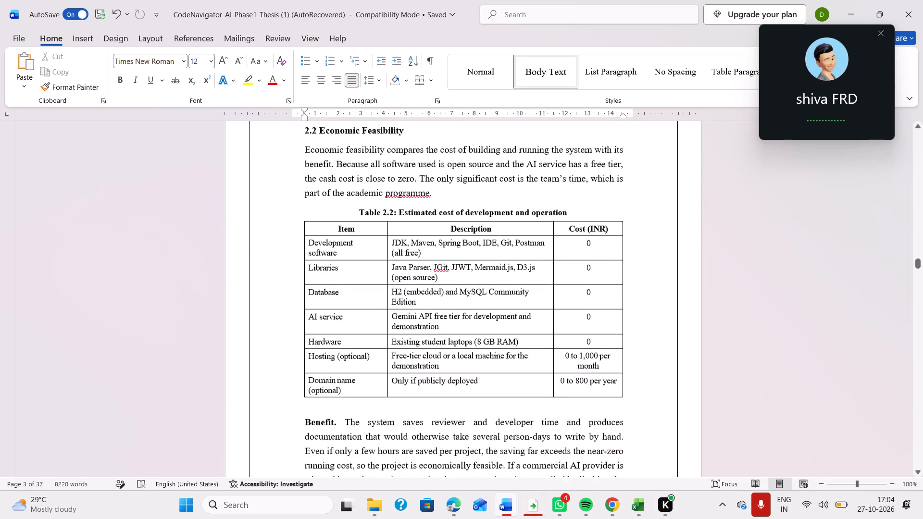
pyautogui.scroll(-4, 607, 244)
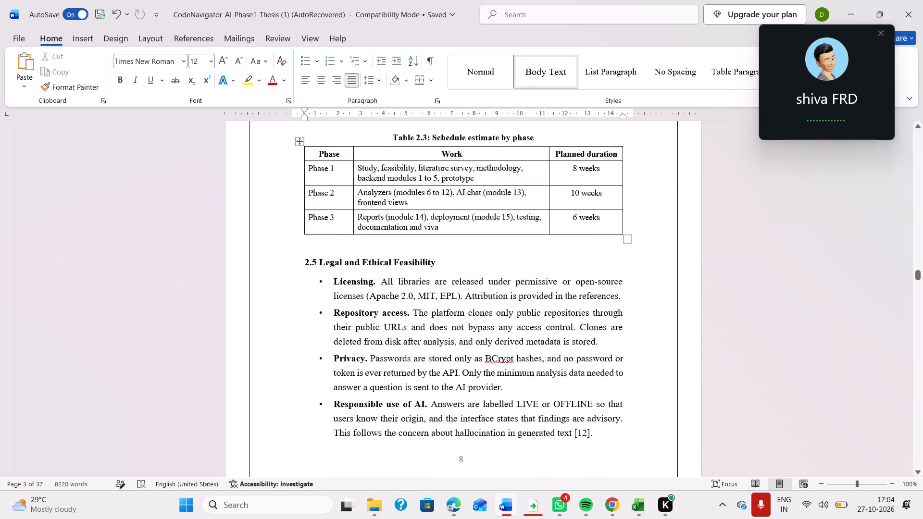
pyautogui.scroll(-3, 607, 244)
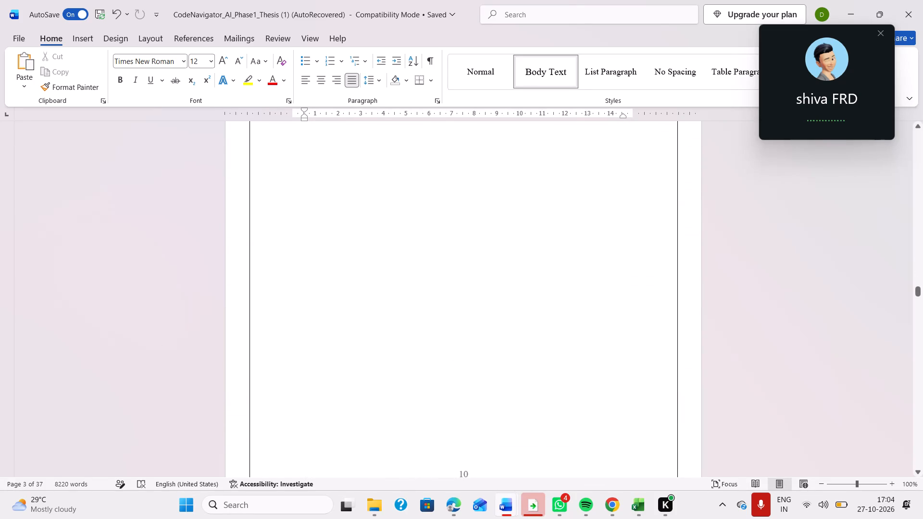
# Check the print preview and print all pages with Microsoft Print to PDF as major(project).pdf on the Desktop, replacing the existing file.
pyautogui.hotkey('ctrl', 'p')
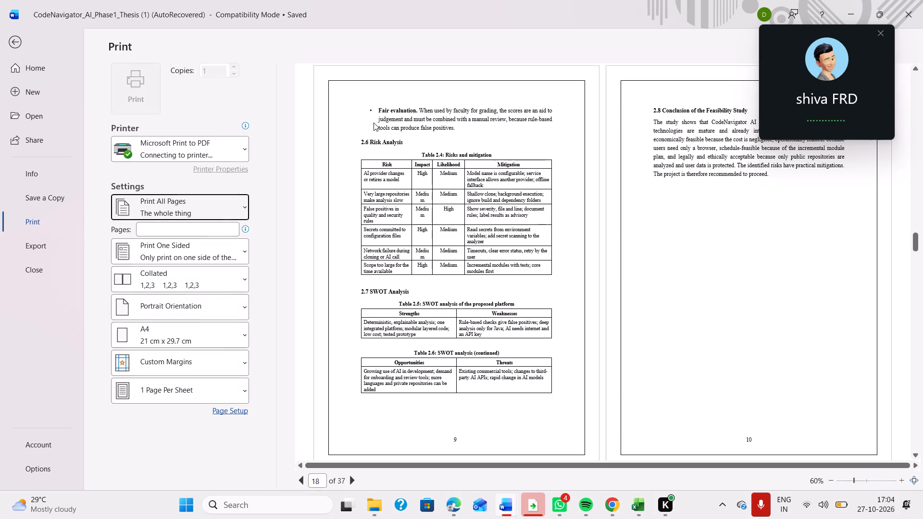
pyautogui.scroll(20, 410, 256)
pyautogui.scroll(-1, 410, 256)
pyautogui.scroll(20, 410, 256)
pyautogui.scroll(20, 410, 256)
pyautogui.scroll(14, 410, 256)
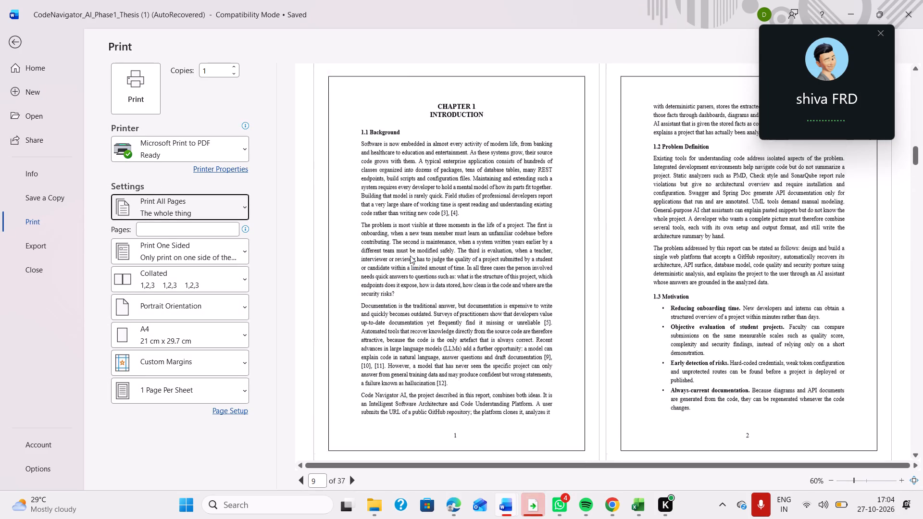
pyautogui.scroll(20, 410, 256)
pyautogui.scroll(19, 410, 256)
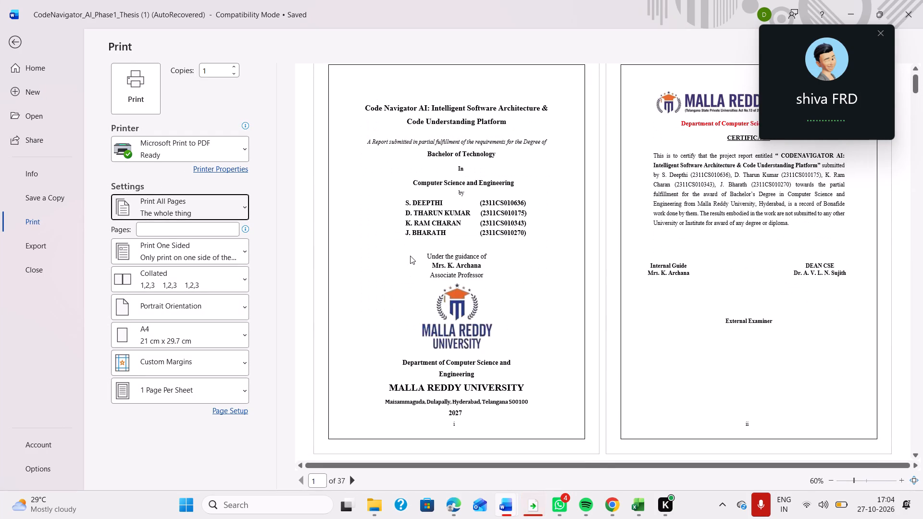
pyautogui.click(140, 87)
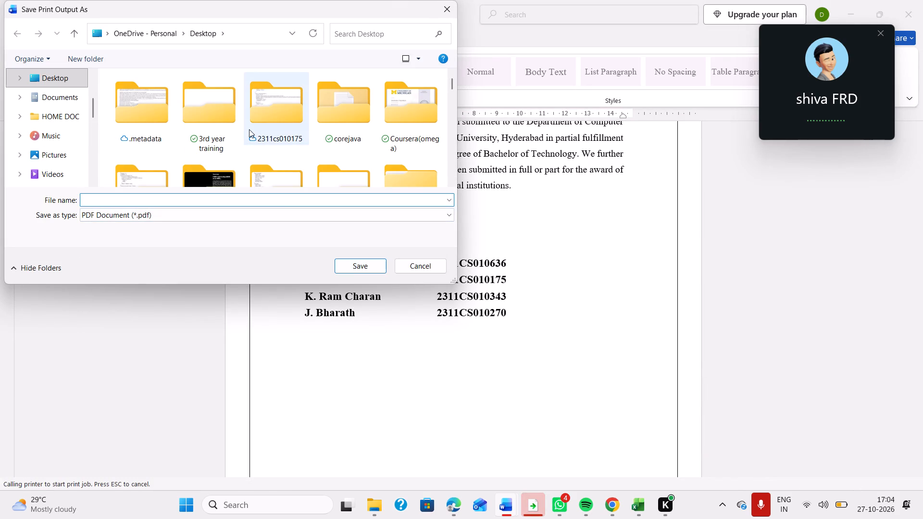
pyautogui.write('majo')
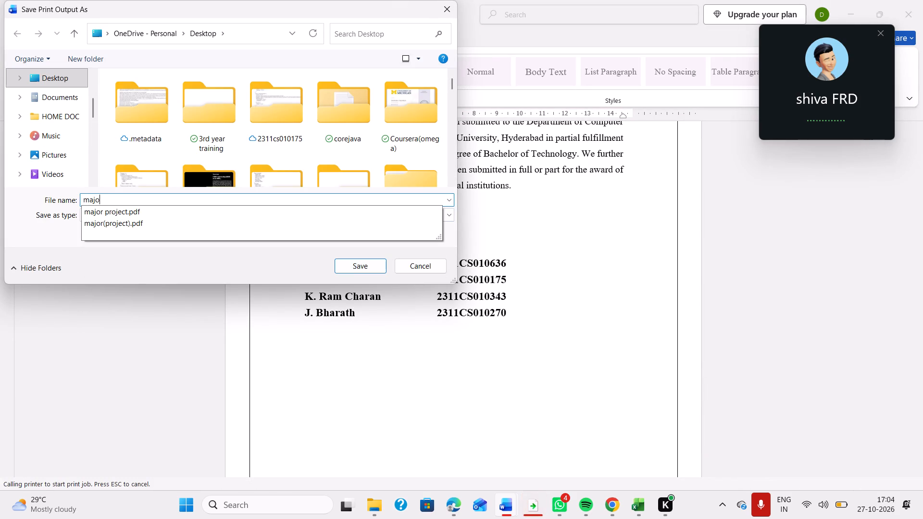
pyautogui.click(144, 221)
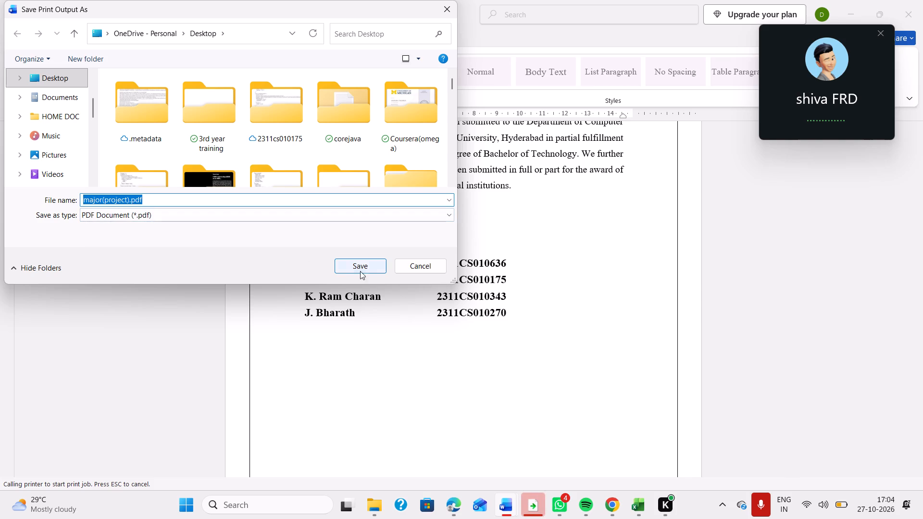
pyautogui.click(361, 265)
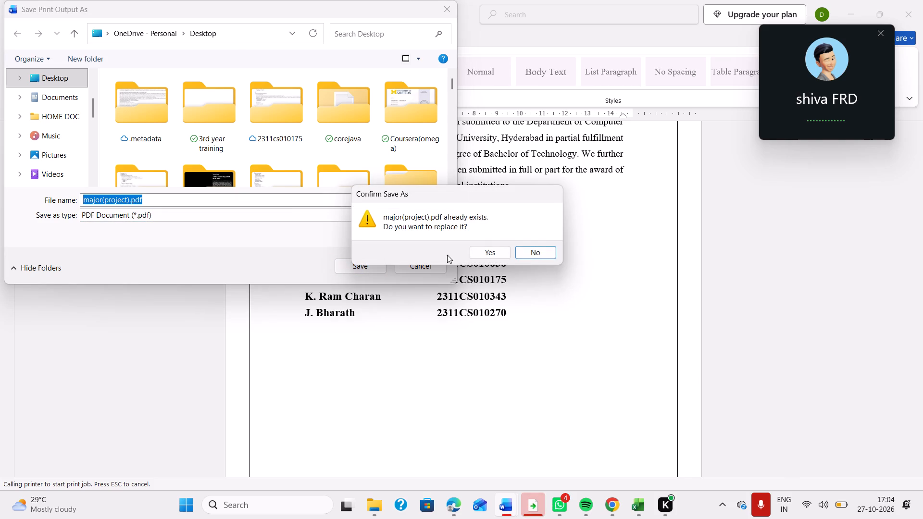
pyautogui.click(482, 252)
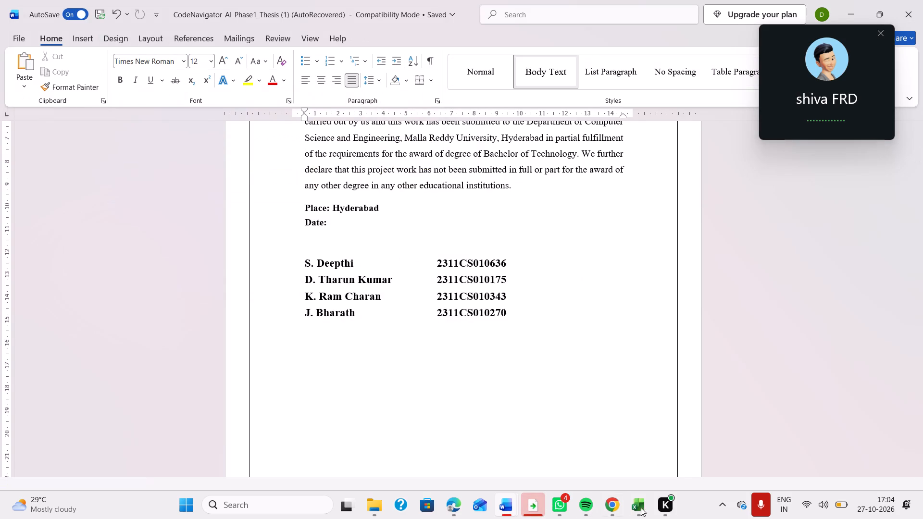
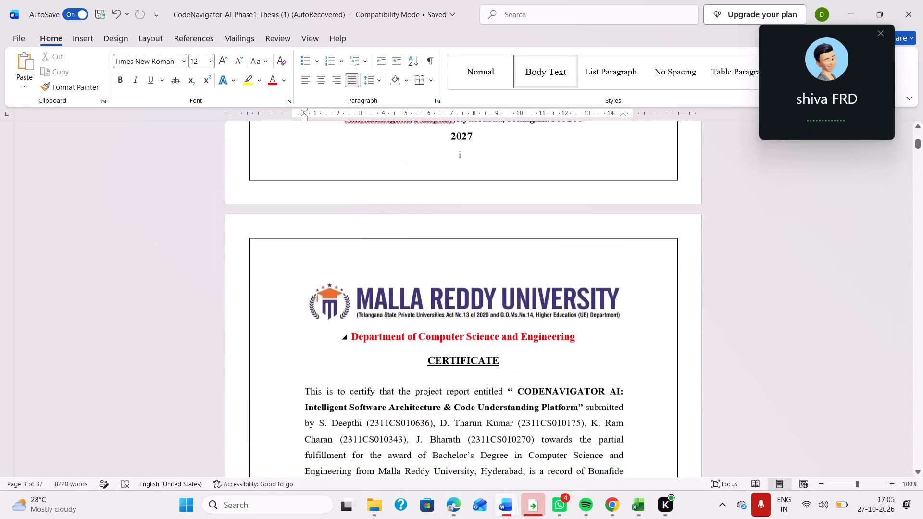
# Review the thesis front matter from the certificate through the List of Figures to the start of Chapter 1.
pyautogui.moveTo(483, 325); pyautogui.dragTo(343, 250)
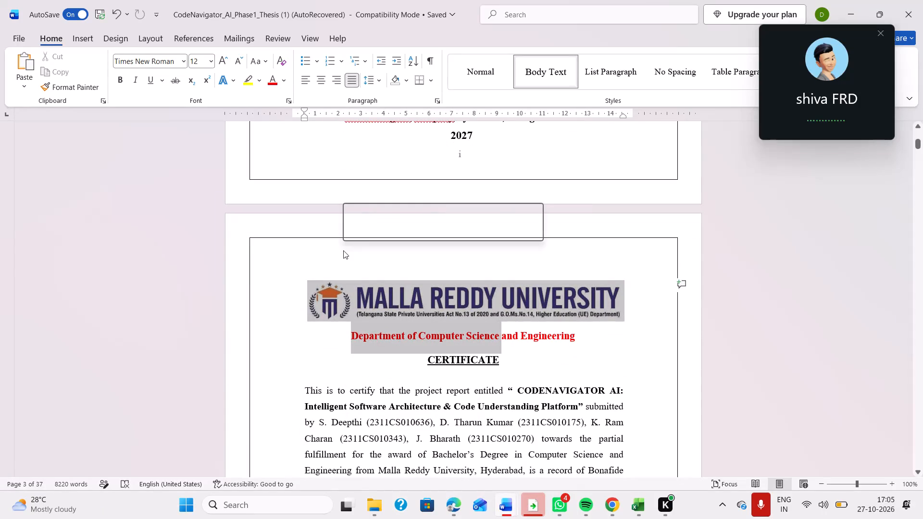
pyautogui.moveTo(343, 250); pyautogui.dragTo(368, 121)
pyautogui.scroll(-3, 311, 309)
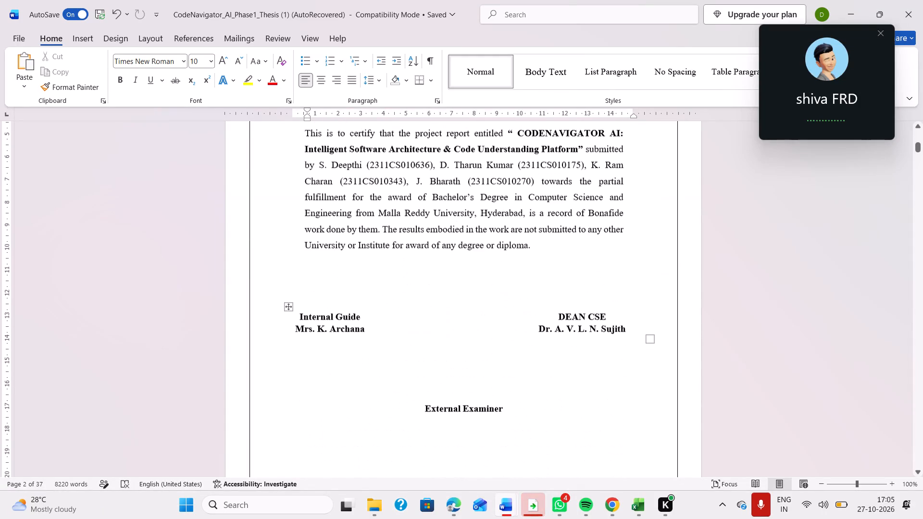
pyautogui.scroll(-17, 400, 312)
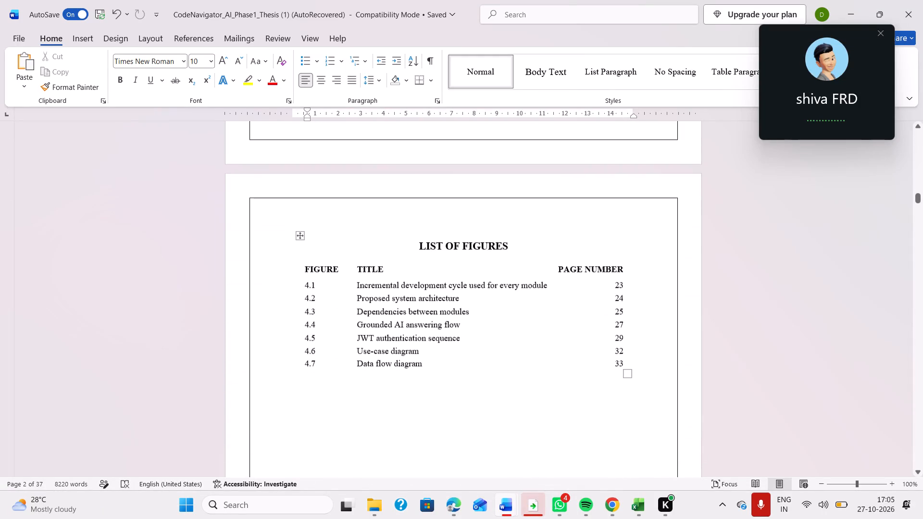
pyautogui.scroll(-4, 400, 312)
pyautogui.scroll(7, 400, 312)
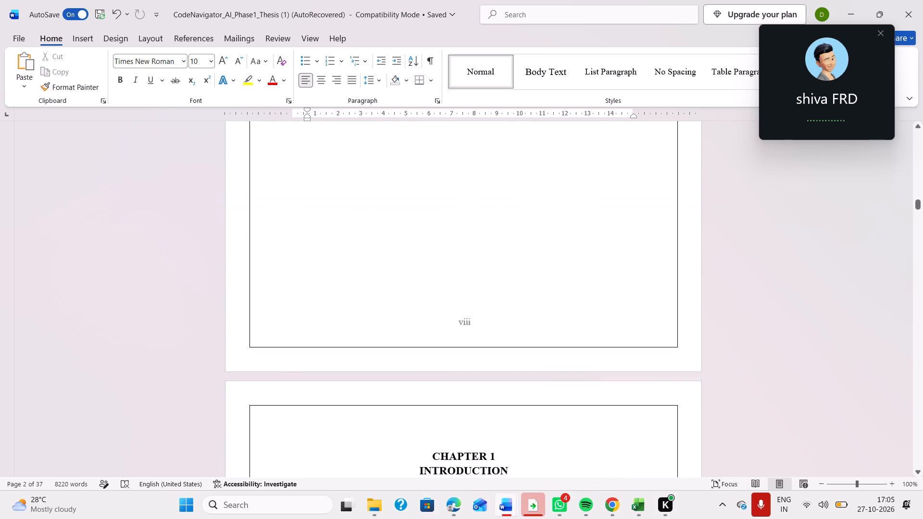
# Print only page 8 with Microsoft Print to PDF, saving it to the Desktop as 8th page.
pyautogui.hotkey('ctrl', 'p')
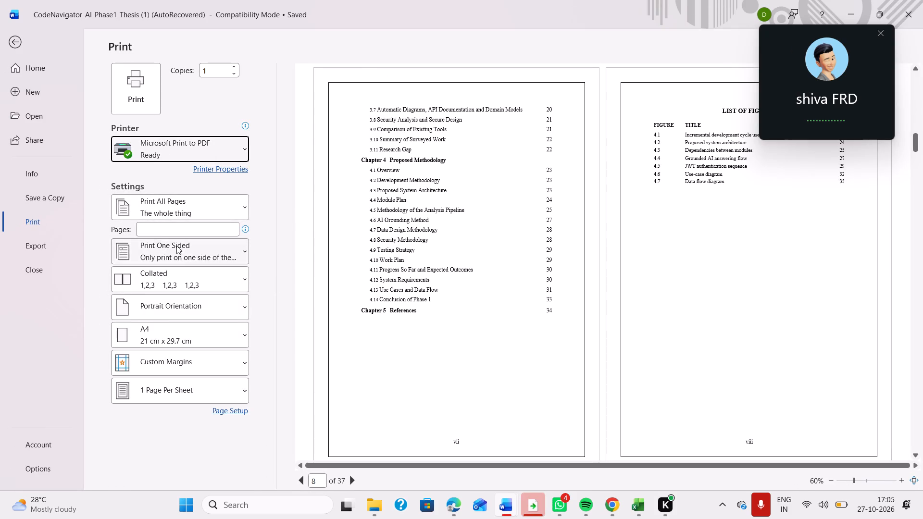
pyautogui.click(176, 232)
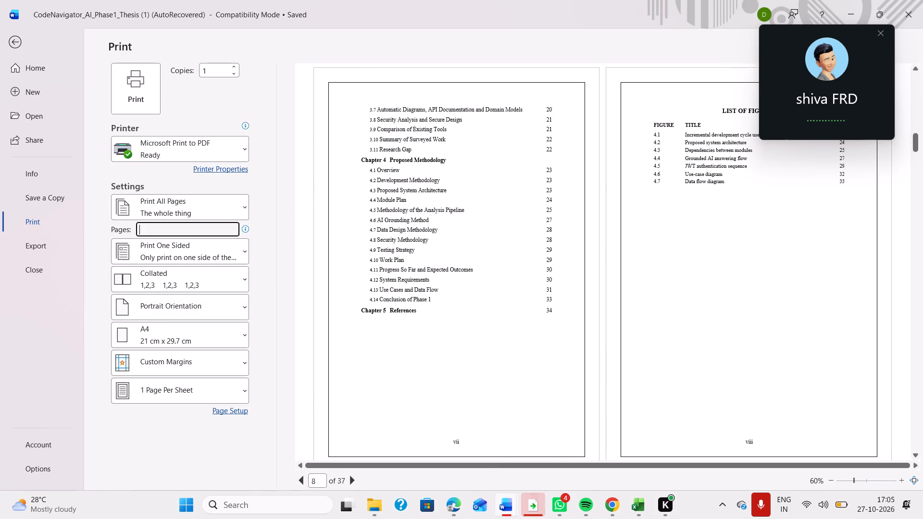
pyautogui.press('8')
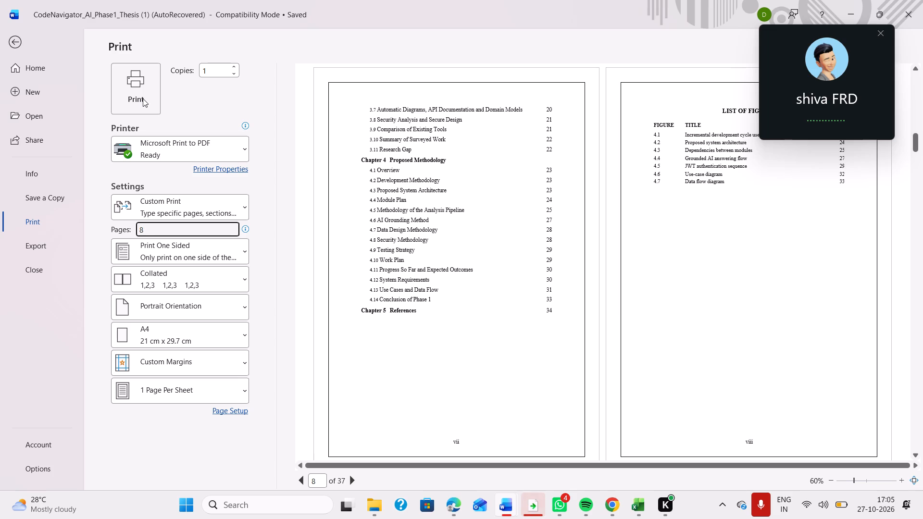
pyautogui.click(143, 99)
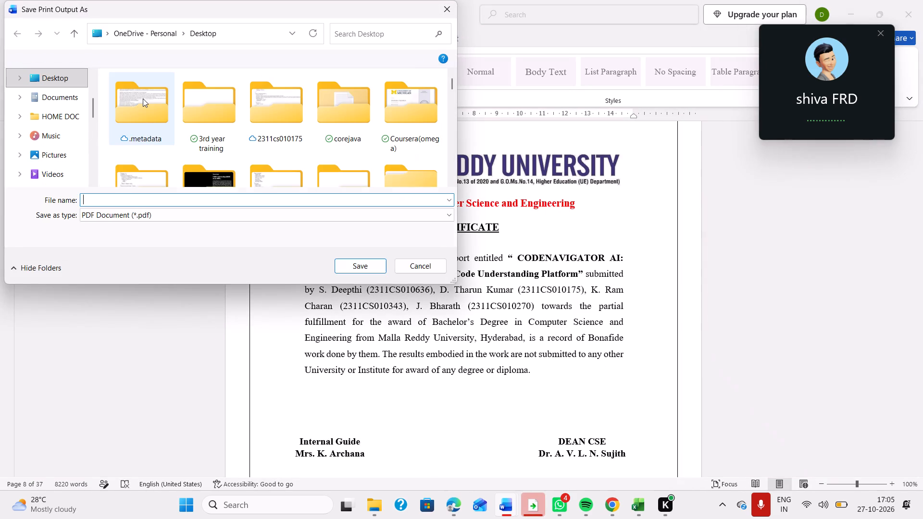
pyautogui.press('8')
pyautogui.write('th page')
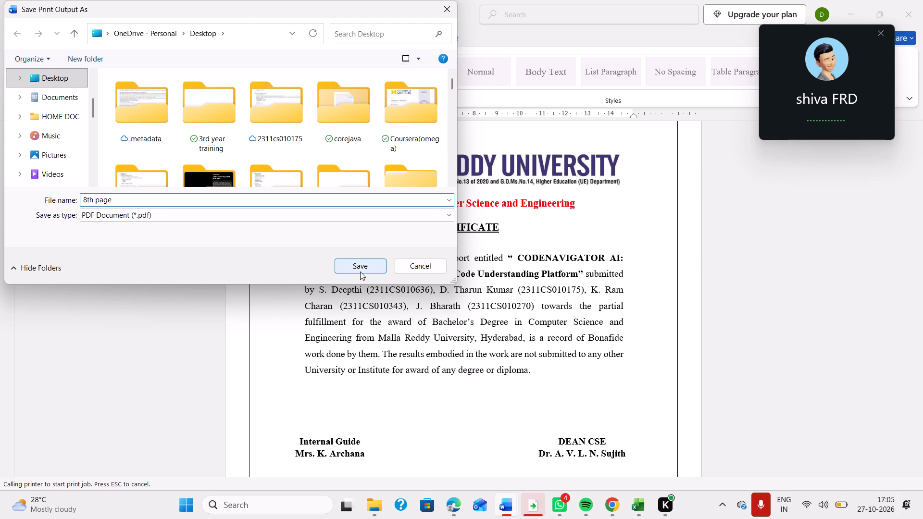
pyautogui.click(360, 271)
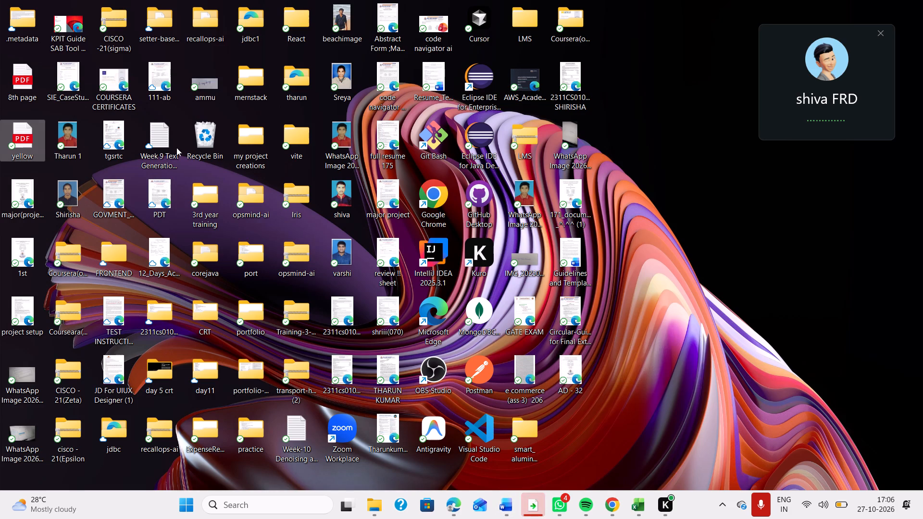
# Open the 8th page PDF from the Desktop, check its pages and footer numbering, and close it.
pyautogui.doubleClick(16, 73)
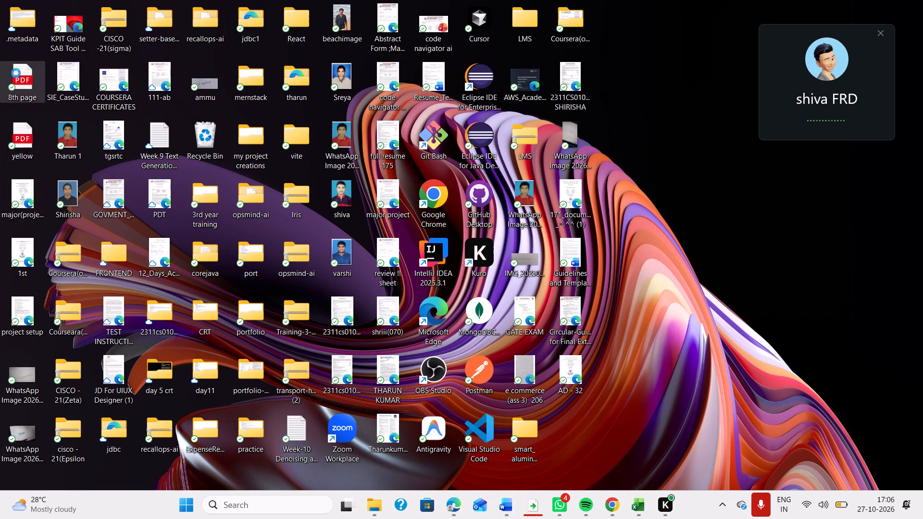
pyautogui.scroll(6, 512, 274)
pyautogui.scroll(-2, 512, 274)
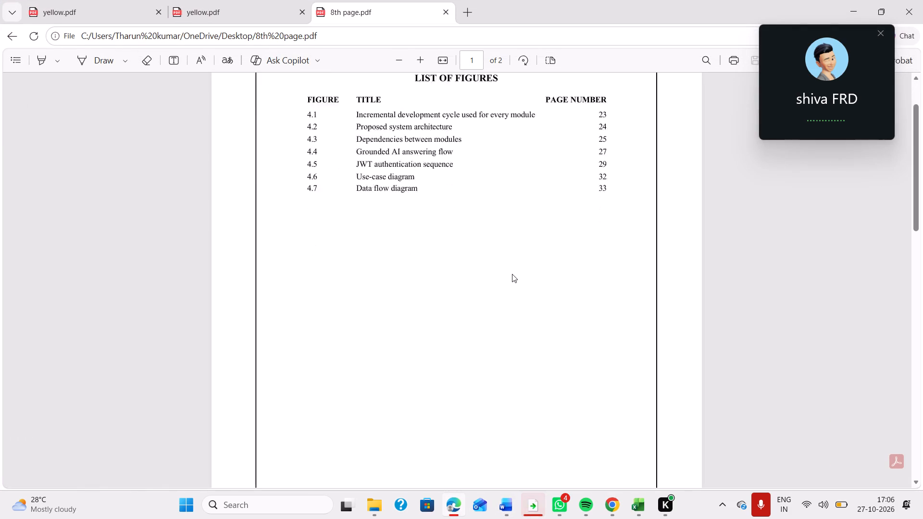
pyautogui.scroll(-5, 512, 274)
pyautogui.scroll(4, 512, 274)
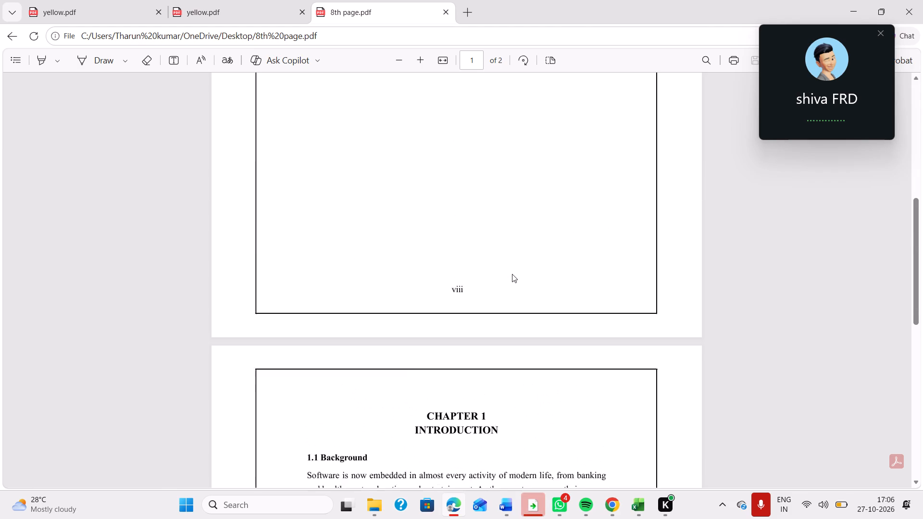
pyautogui.click(446, 9)
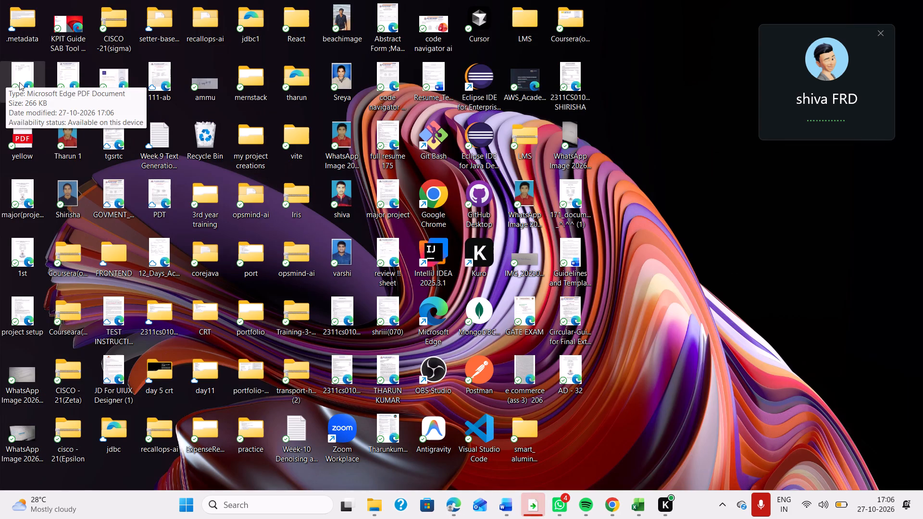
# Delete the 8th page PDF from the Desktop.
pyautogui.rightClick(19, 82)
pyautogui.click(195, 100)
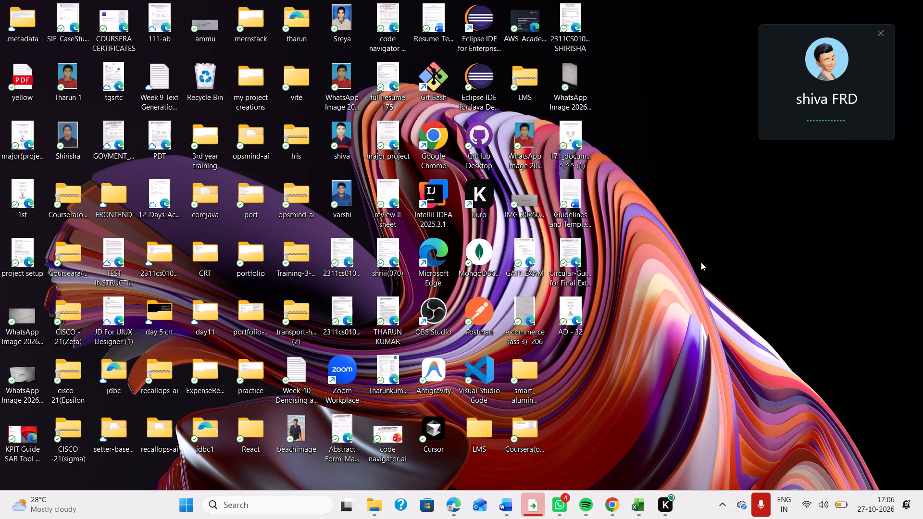
# Return to the thesis in Word and print only page 9 with Microsoft Print to PDF as 9th page on the Desktop.
pyautogui.hotkey('alt', 'Tab')
pyautogui.hotkey('alt', 'Tab')
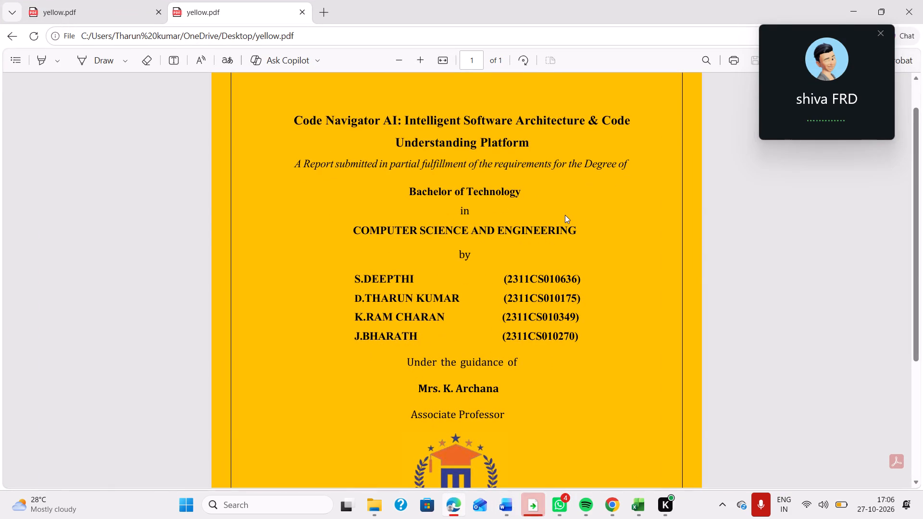
pyautogui.scroll(20, 431, 173)
pyautogui.scroll(20, 431, 173)
pyautogui.scroll(16, 431, 173)
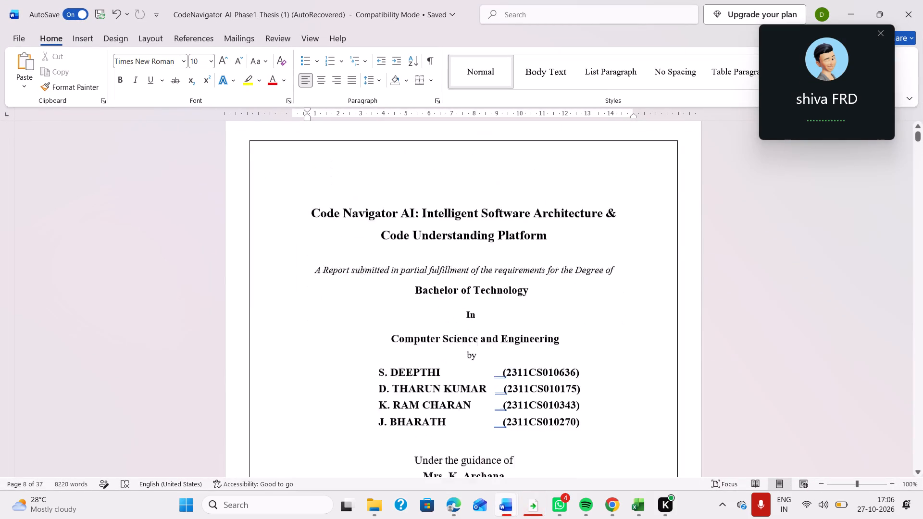
pyautogui.scroll(20, 431, 173)
pyautogui.scroll(5, 431, 173)
pyautogui.scroll(-5, 453, 298)
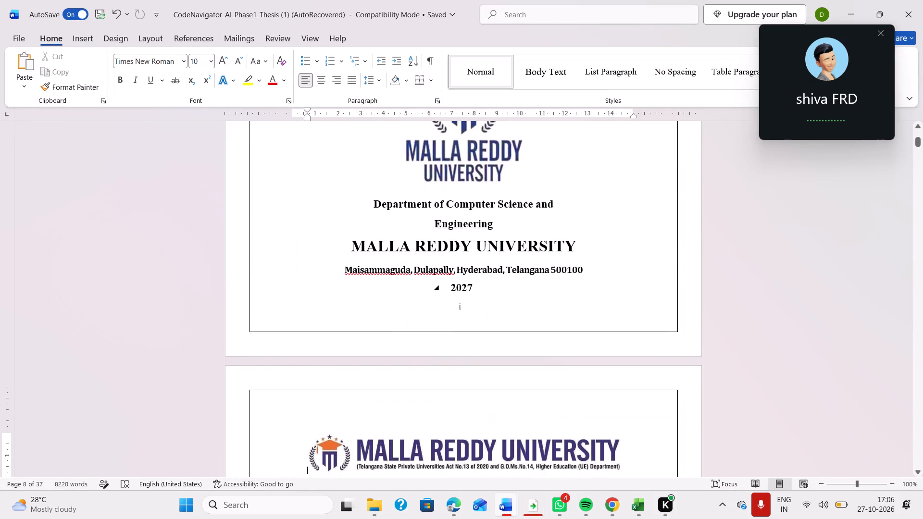
pyautogui.scroll(3, 453, 298)
pyautogui.hotkey('ctrl', 'p')
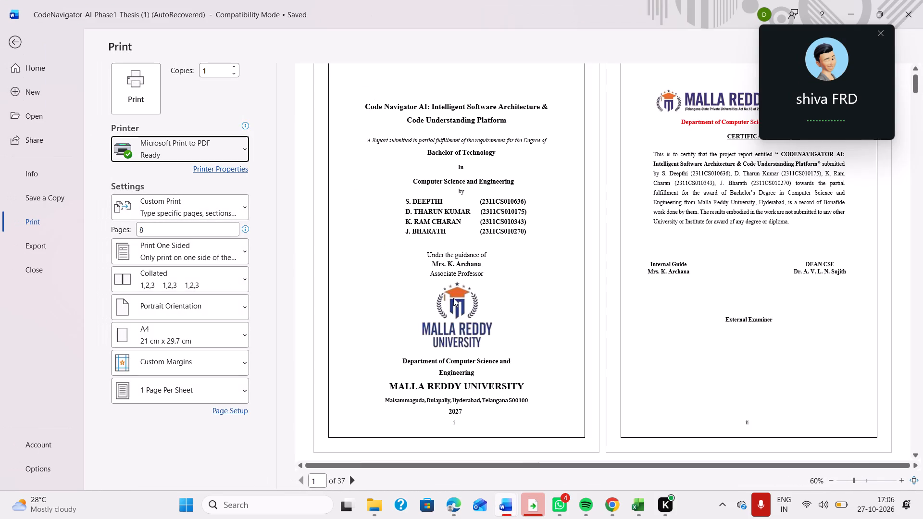
pyautogui.click(181, 226)
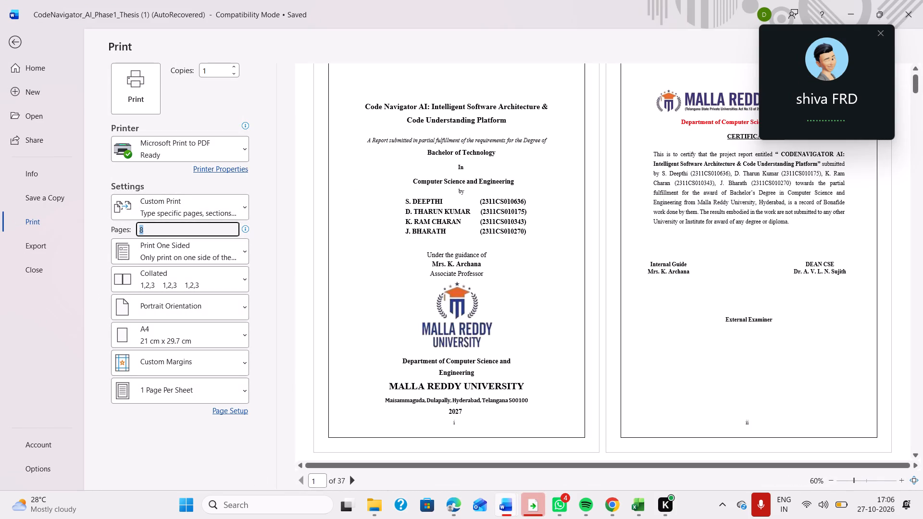
pyautogui.press('9')
pyautogui.click(118, 96)
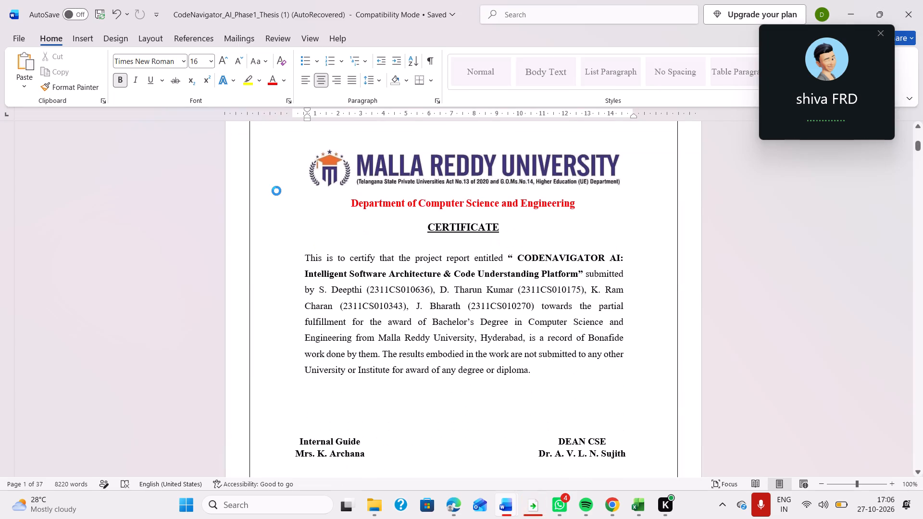
pyautogui.write('9th')
pyautogui.press('space')
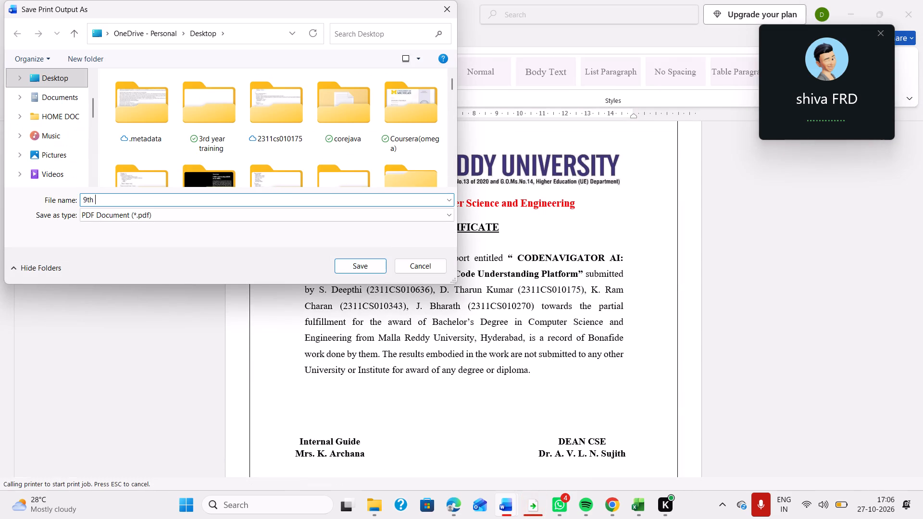
pyautogui.write('page')
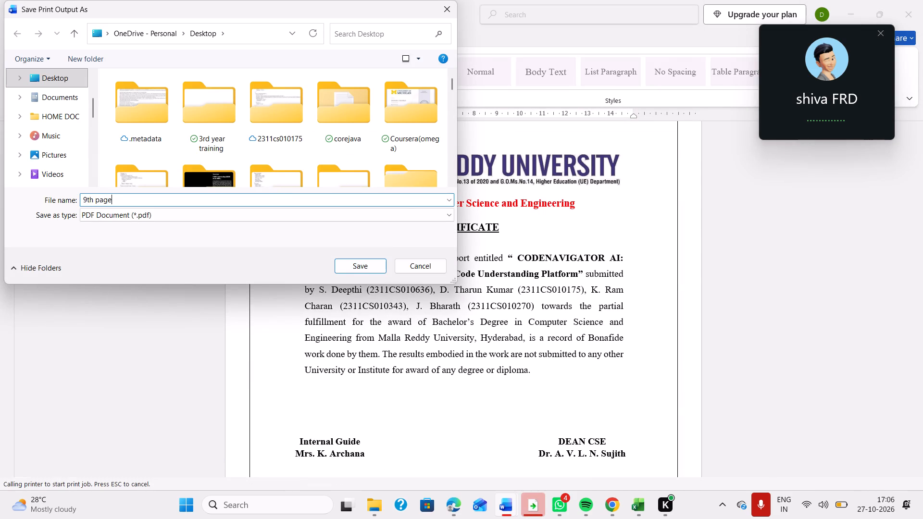
pyautogui.click(369, 264)
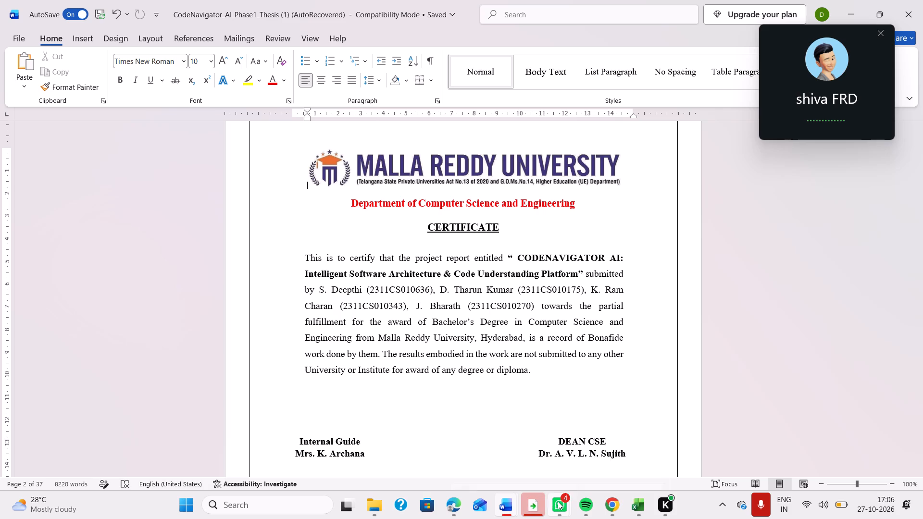
# Switch to WhatsApp.
pyautogui.click(611, 510)
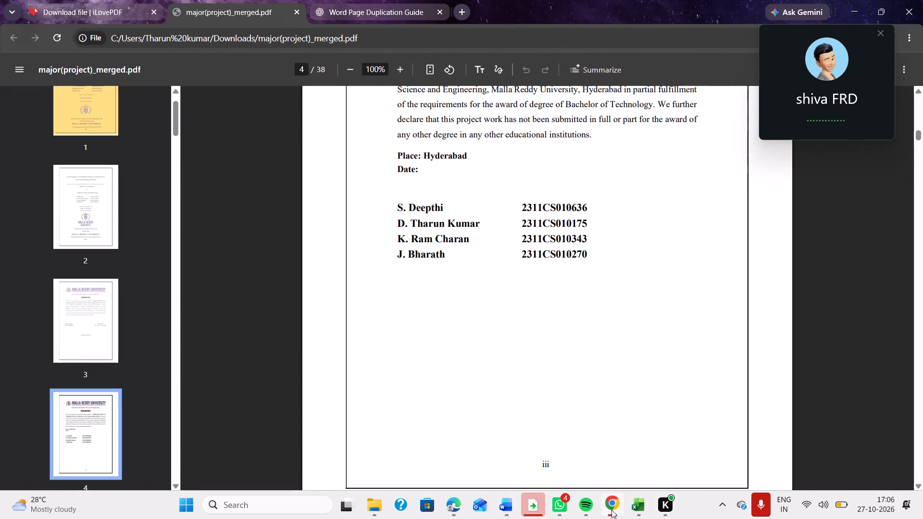
pyautogui.click(554, 504)
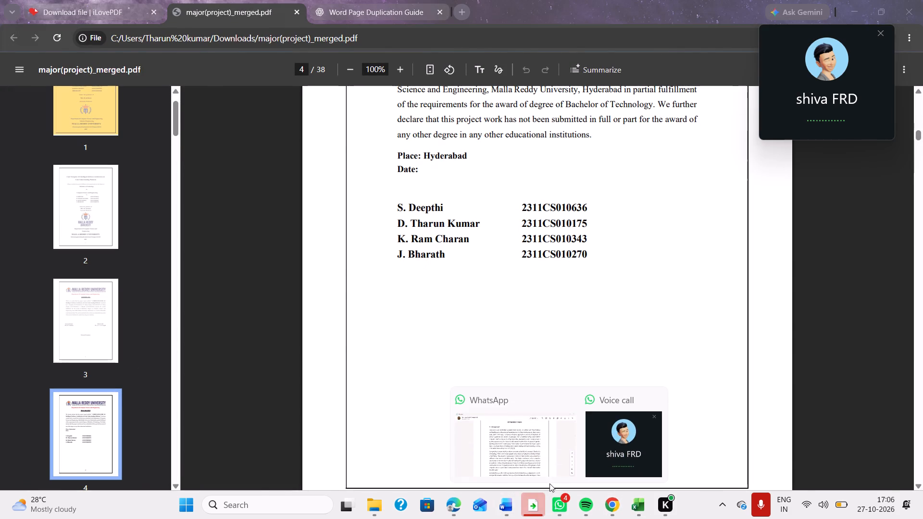
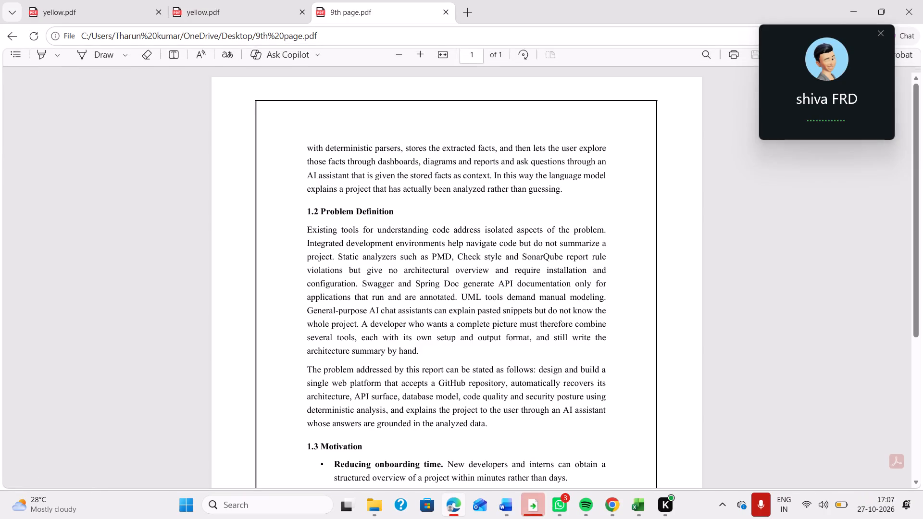
# Check the 9th page PDF from top to bottom, including its border and footer page number, and close it.
pyautogui.scroll(3, 382, 276)
pyautogui.scroll(-8, 382, 276)
pyautogui.scroll(5, 382, 276)
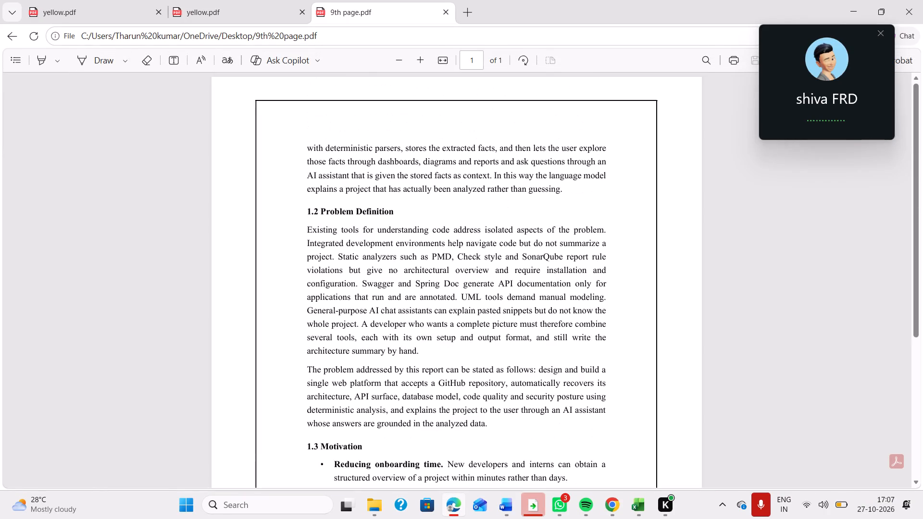
pyautogui.scroll(-14, 382, 276)
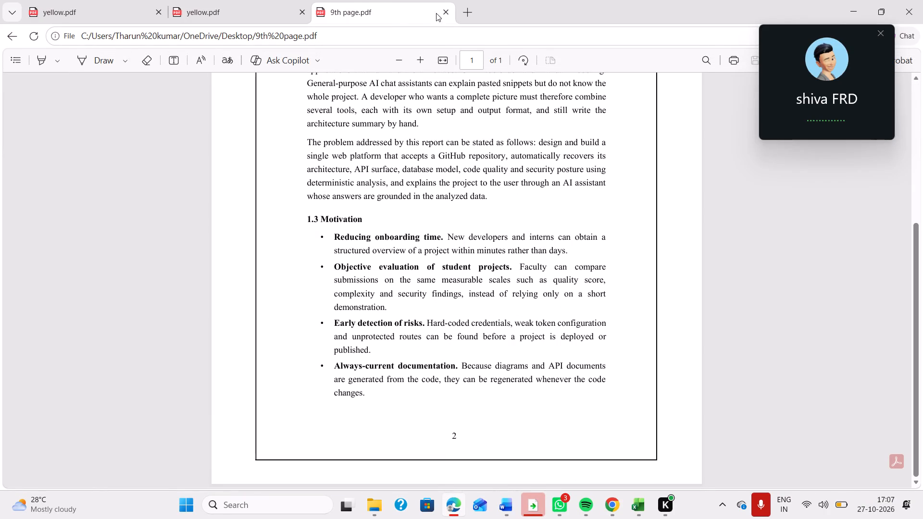
pyautogui.click(444, 10)
# Switch to WhatsApp.
pyautogui.hotkey('alt', 'Tab')
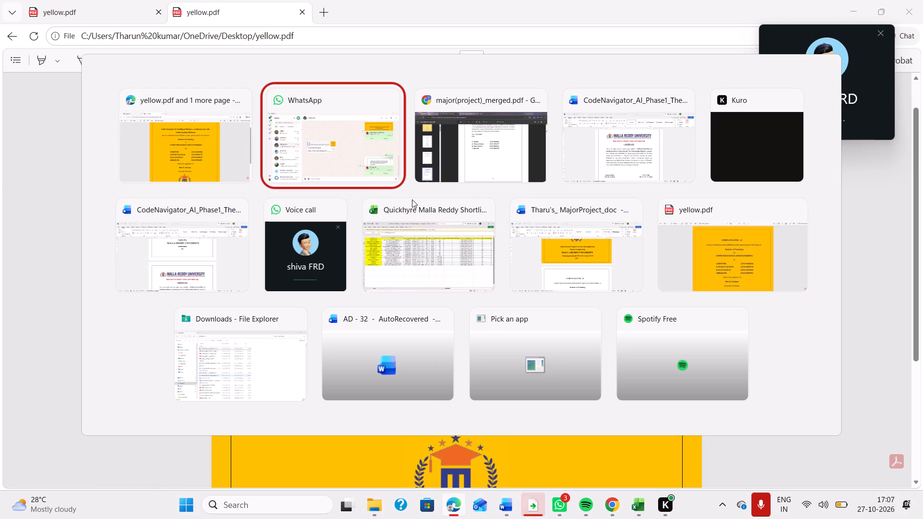
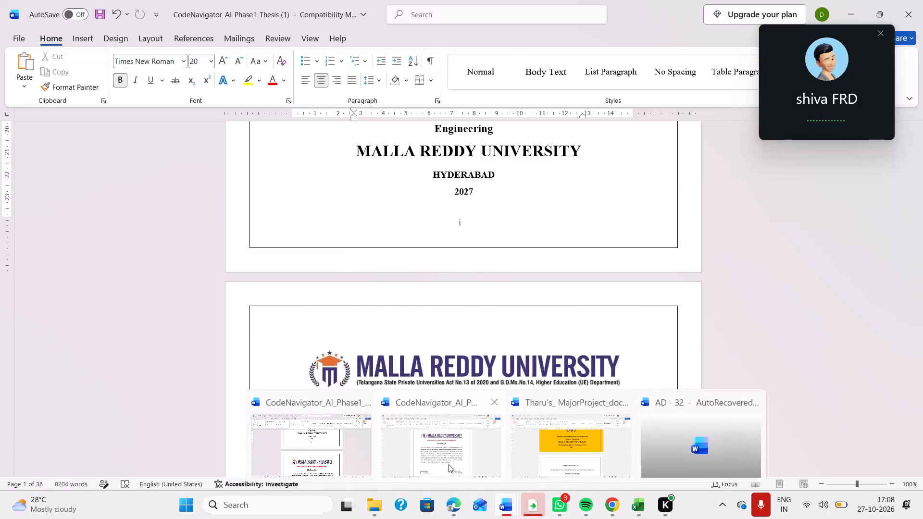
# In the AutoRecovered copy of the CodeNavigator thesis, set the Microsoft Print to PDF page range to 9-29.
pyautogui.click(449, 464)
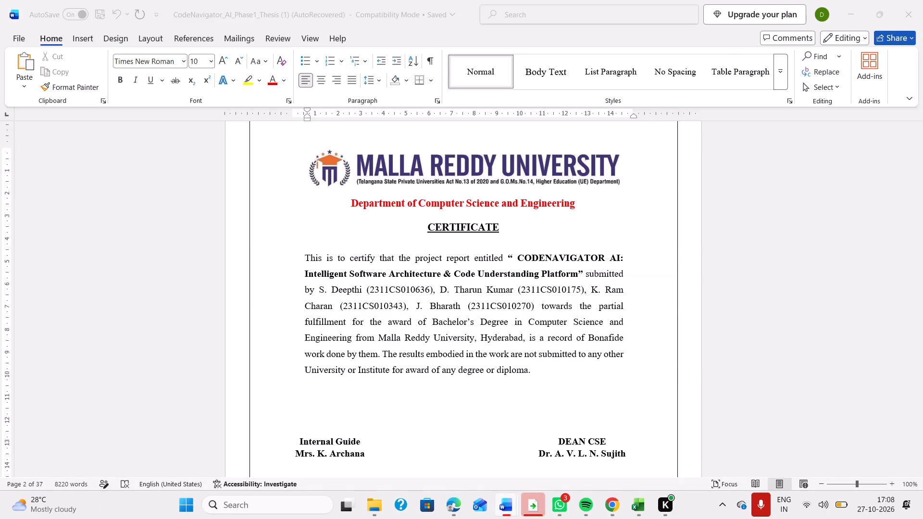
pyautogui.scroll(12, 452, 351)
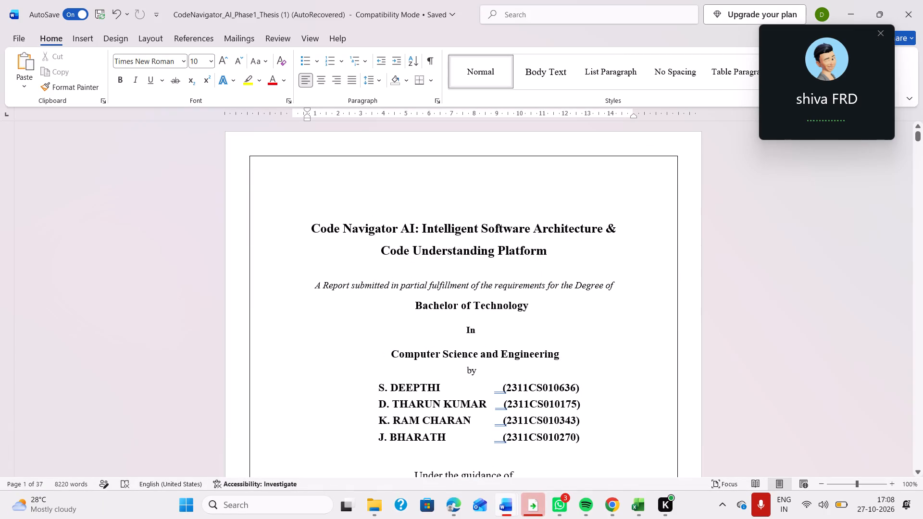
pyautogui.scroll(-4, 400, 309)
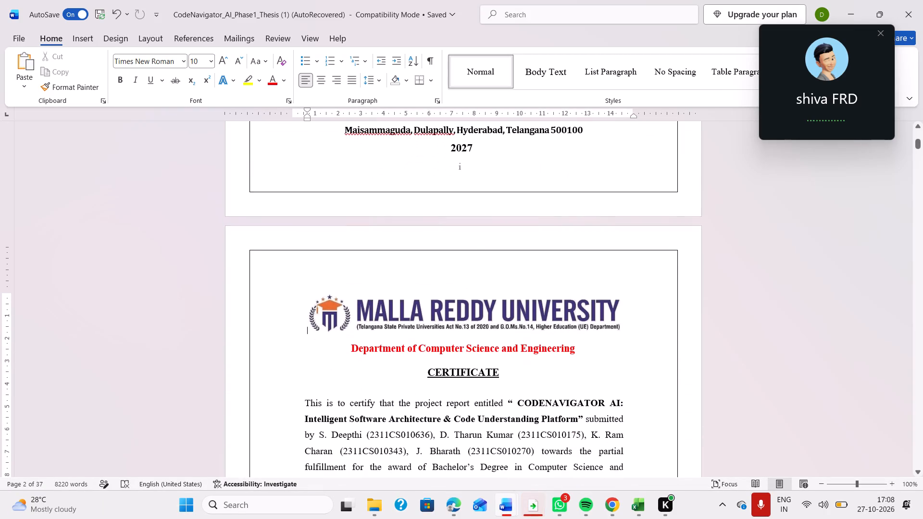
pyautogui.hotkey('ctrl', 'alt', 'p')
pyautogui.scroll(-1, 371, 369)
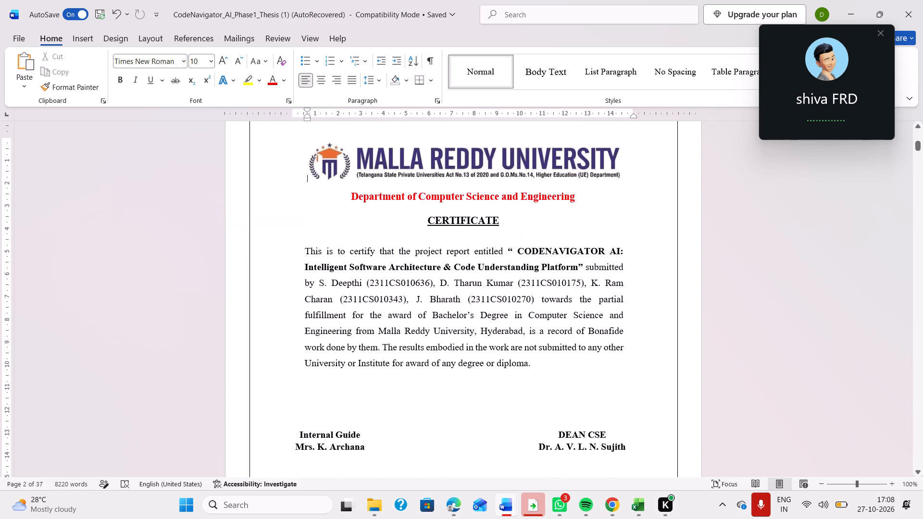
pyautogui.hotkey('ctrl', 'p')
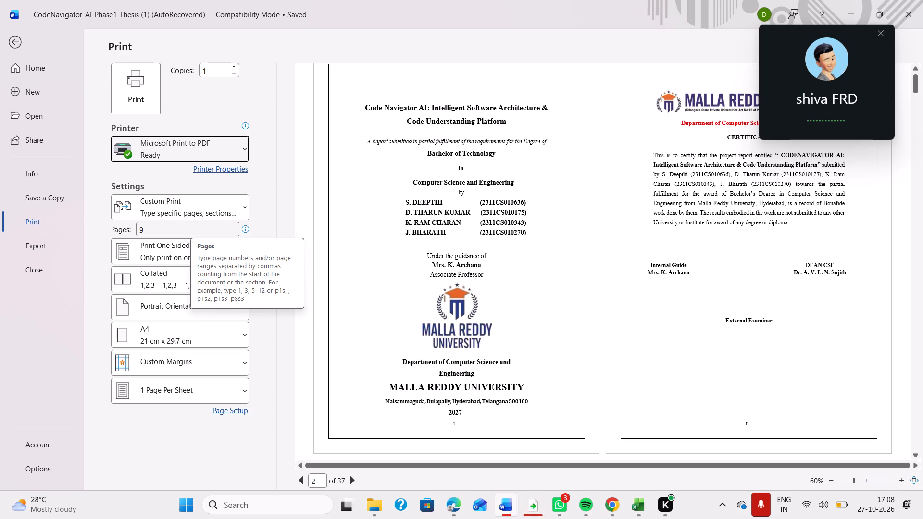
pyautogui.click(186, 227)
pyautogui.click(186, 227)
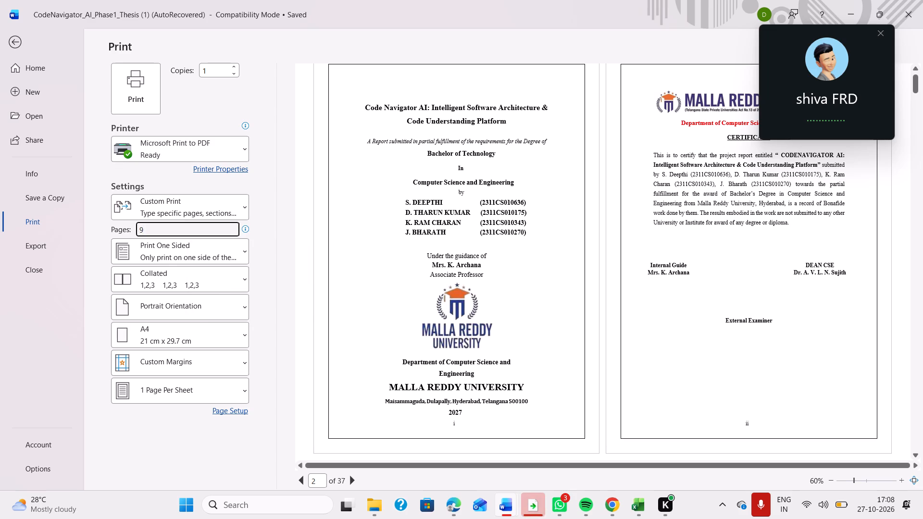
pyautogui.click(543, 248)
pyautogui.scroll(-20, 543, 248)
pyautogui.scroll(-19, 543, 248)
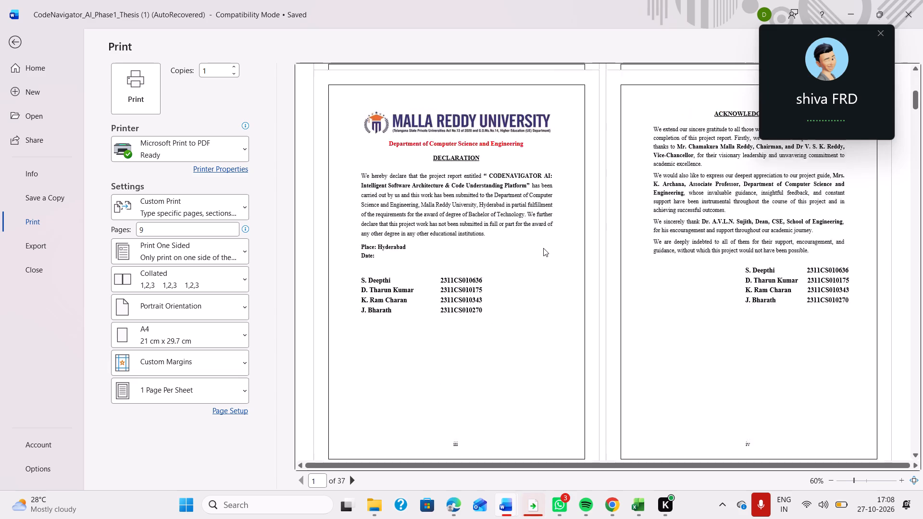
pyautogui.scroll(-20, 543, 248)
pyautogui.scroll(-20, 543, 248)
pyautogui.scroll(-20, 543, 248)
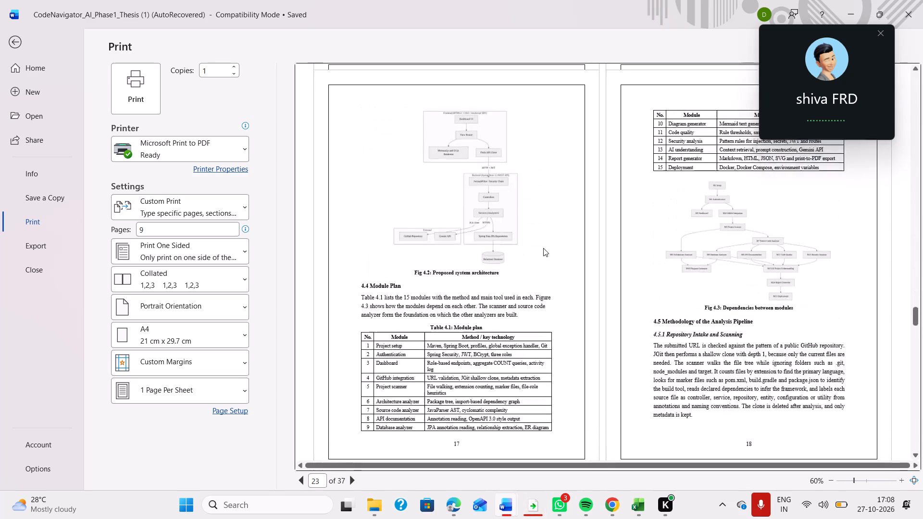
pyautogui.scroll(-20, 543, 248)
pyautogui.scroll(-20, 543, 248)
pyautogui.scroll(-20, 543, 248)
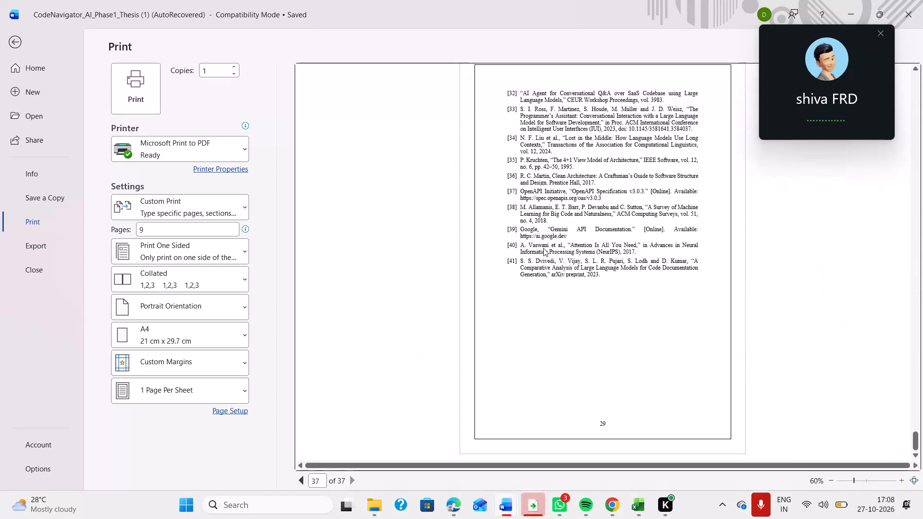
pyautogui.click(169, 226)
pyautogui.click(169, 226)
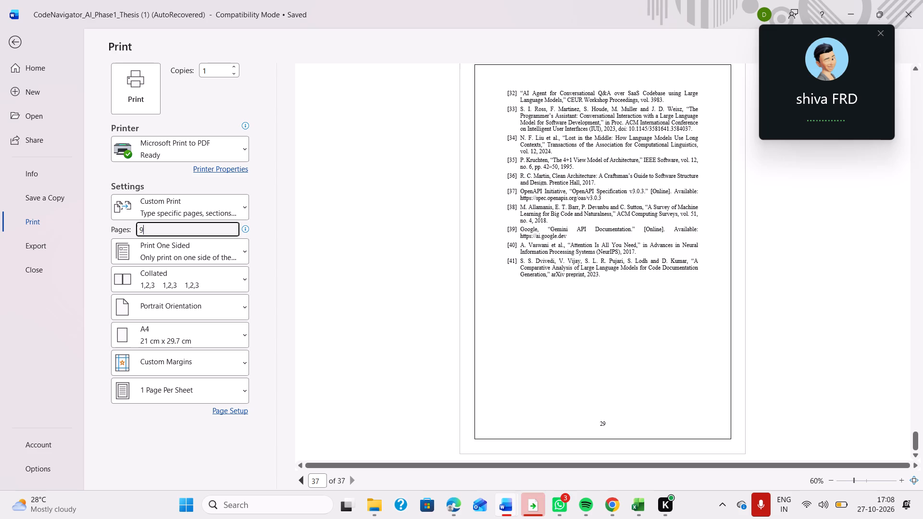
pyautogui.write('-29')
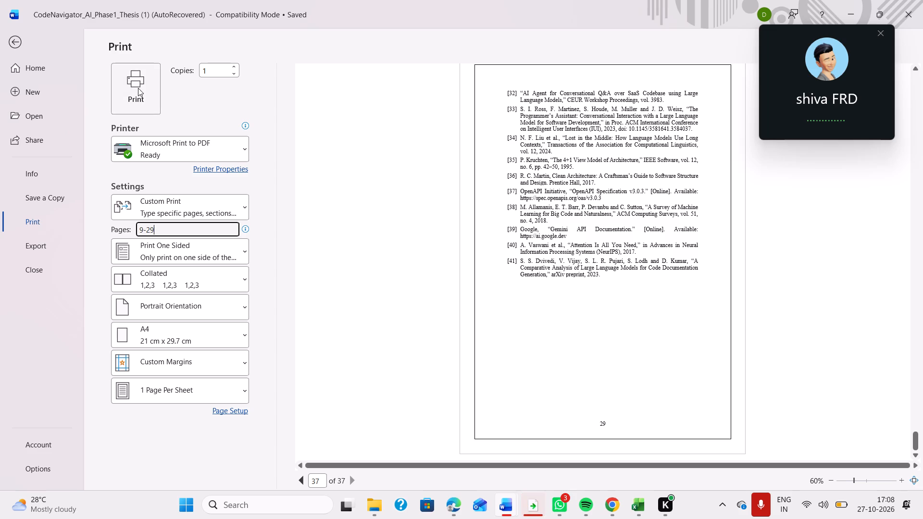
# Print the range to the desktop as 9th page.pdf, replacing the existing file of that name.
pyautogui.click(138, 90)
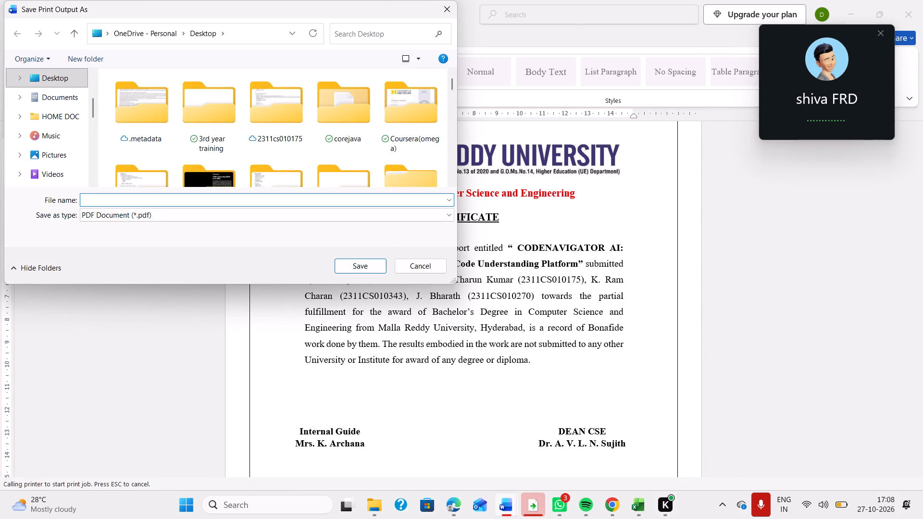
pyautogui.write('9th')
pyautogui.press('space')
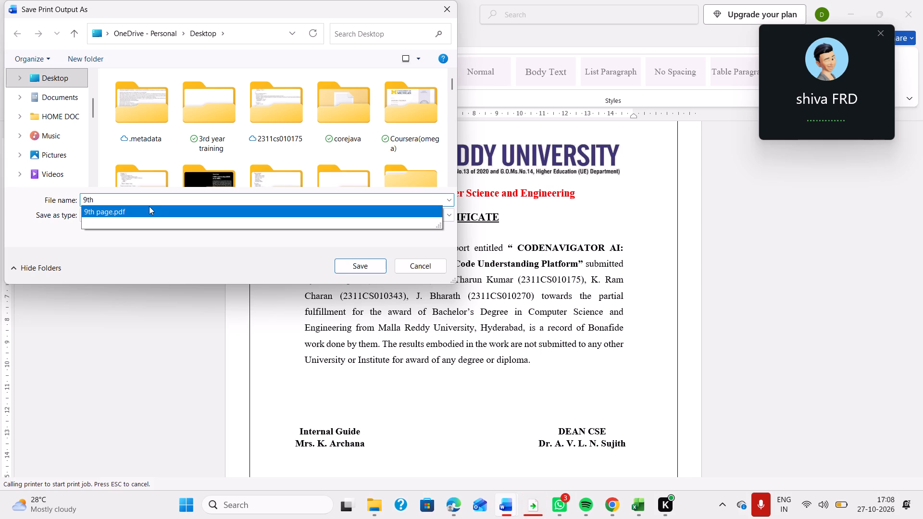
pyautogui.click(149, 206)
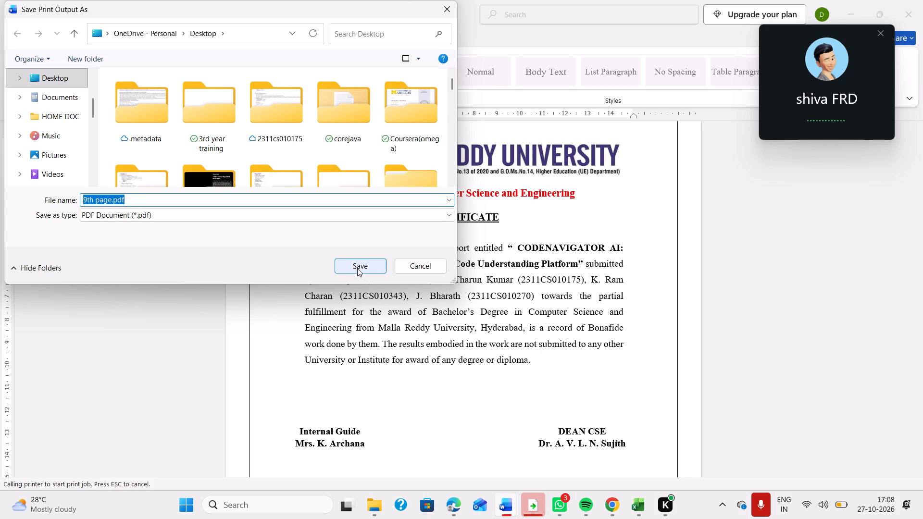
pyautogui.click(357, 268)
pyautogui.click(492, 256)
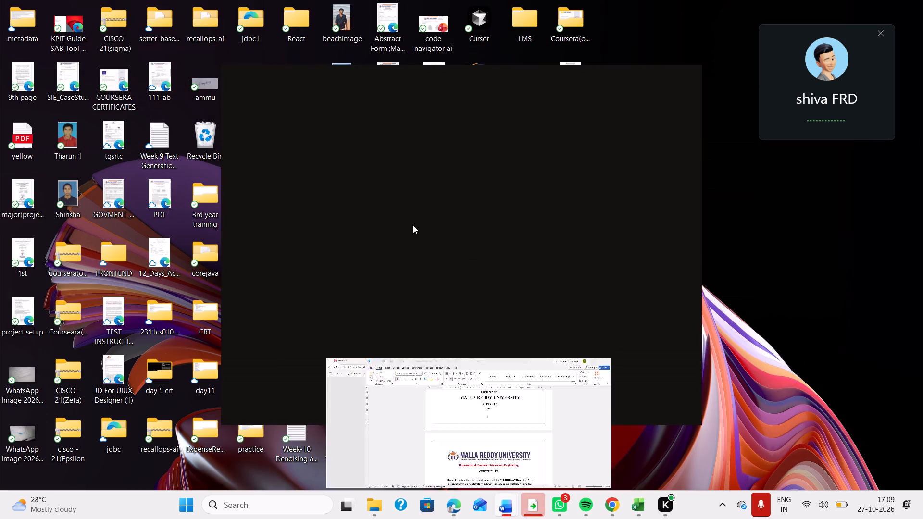
# Open the 9th page PDF from the desktop, check which thesis pages and page numbers it contains, and close it.
pyautogui.doubleClick(22, 83)
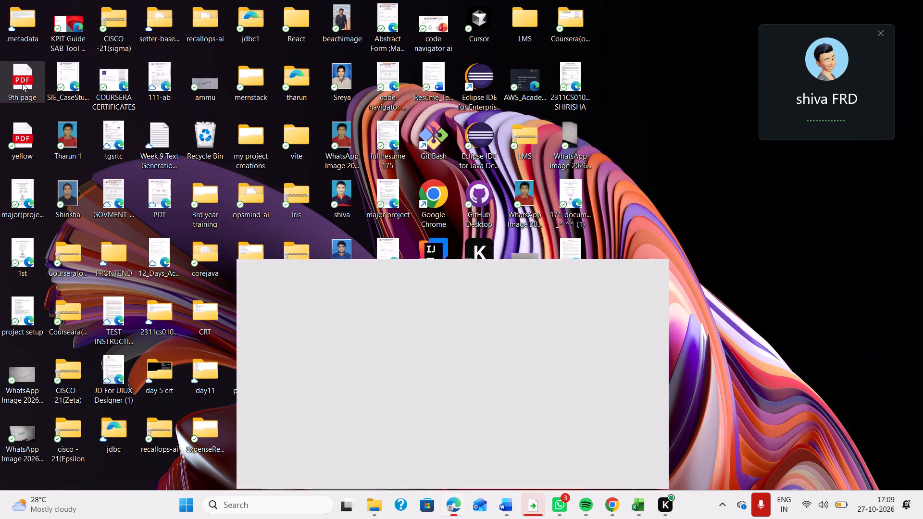
pyautogui.click(482, 285)
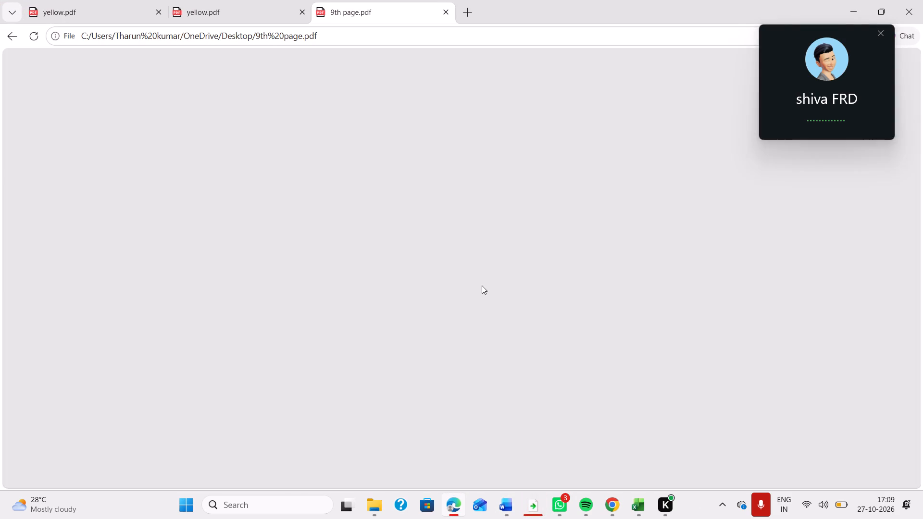
pyautogui.click(509, 296)
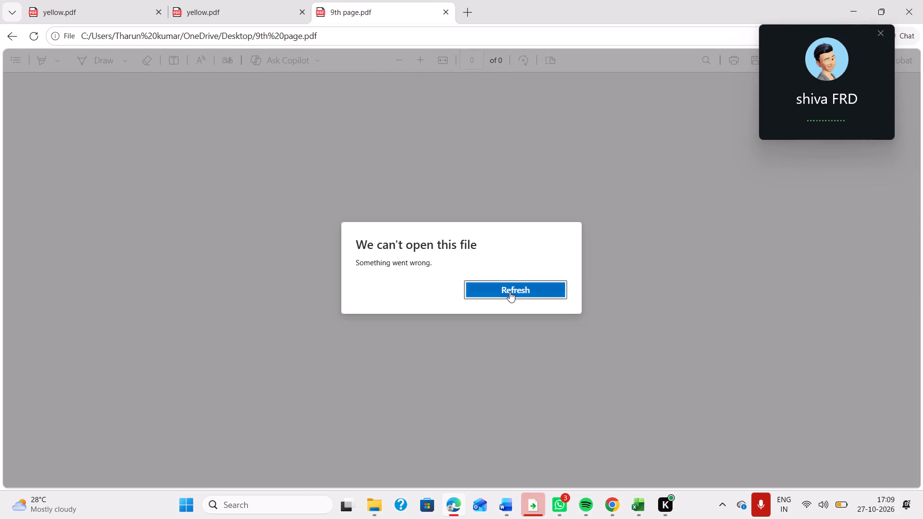
pyautogui.click(510, 292)
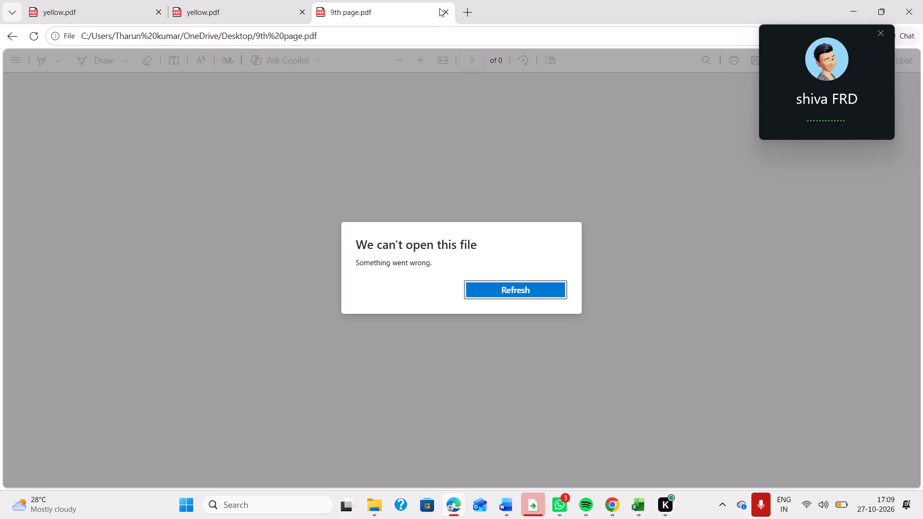
pyautogui.click(447, 12)
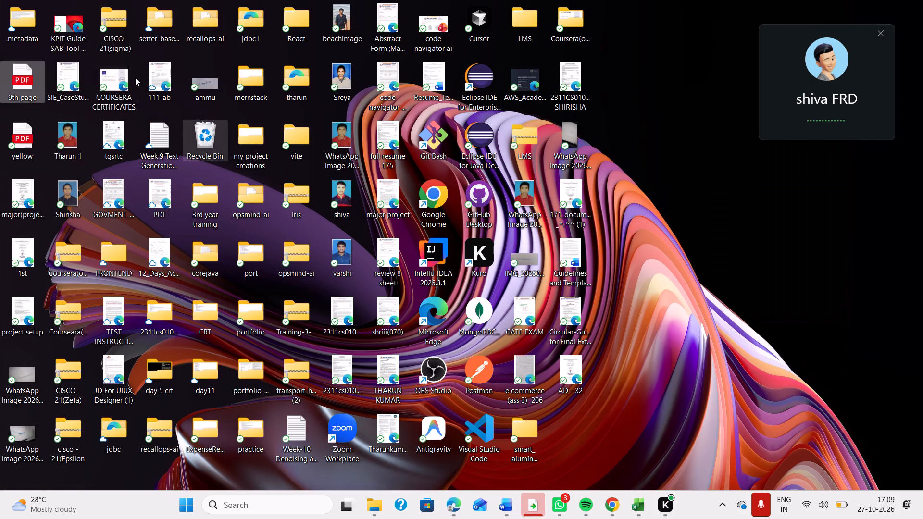
pyautogui.doubleClick(19, 79)
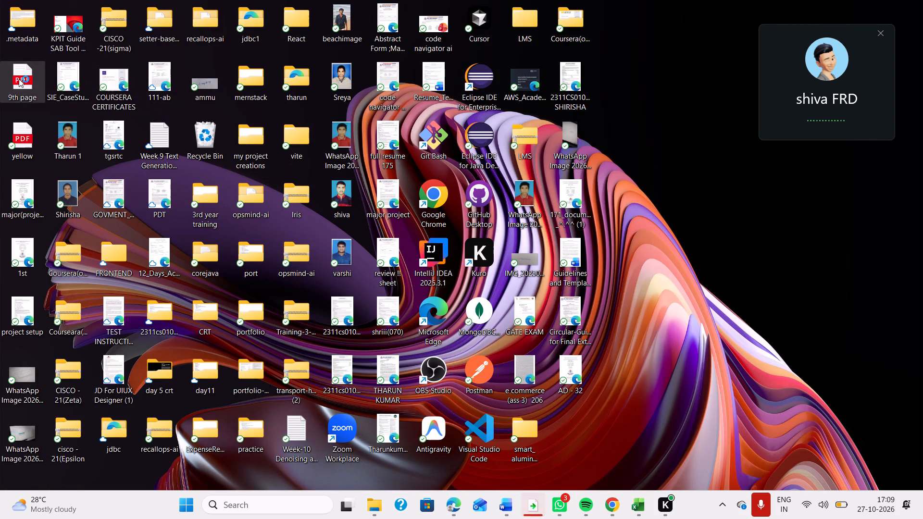
pyautogui.scroll(5, 402, 229)
pyautogui.scroll(-7, 402, 229)
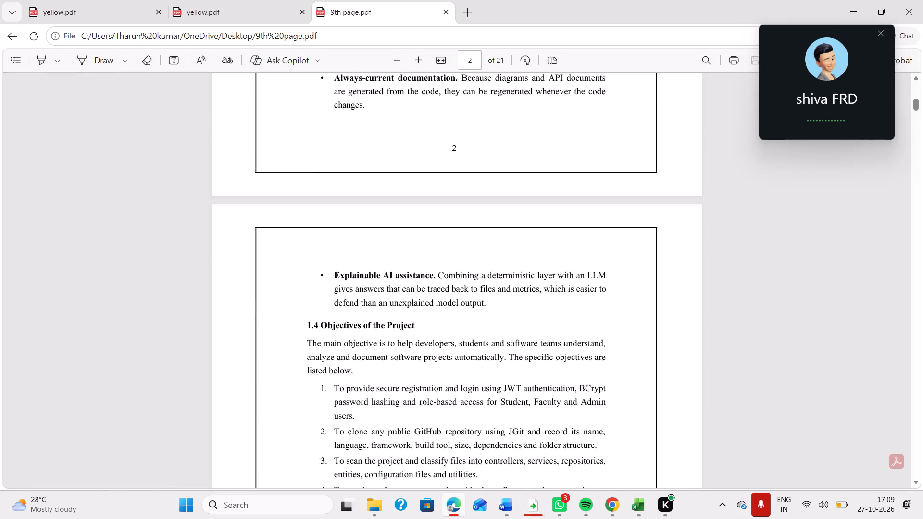
pyautogui.scroll(-12, 402, 229)
pyautogui.scroll(20, 402, 229)
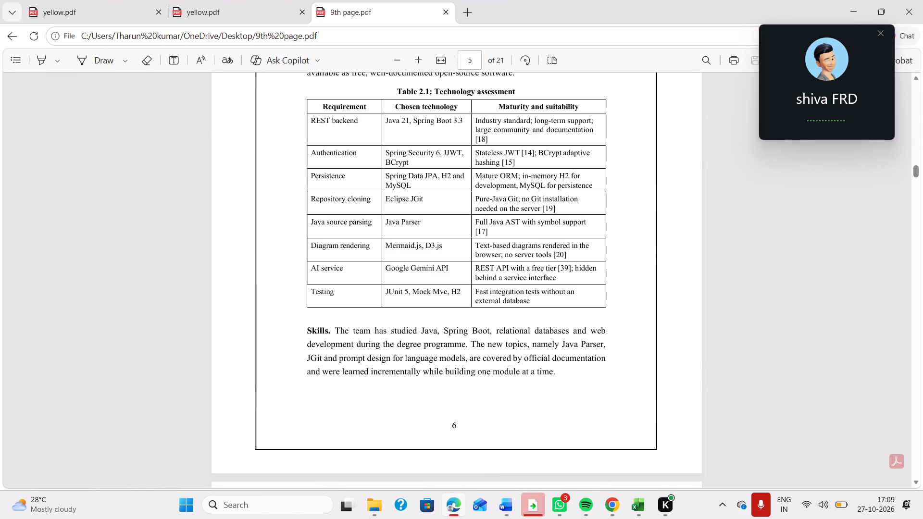
pyautogui.click(448, 11)
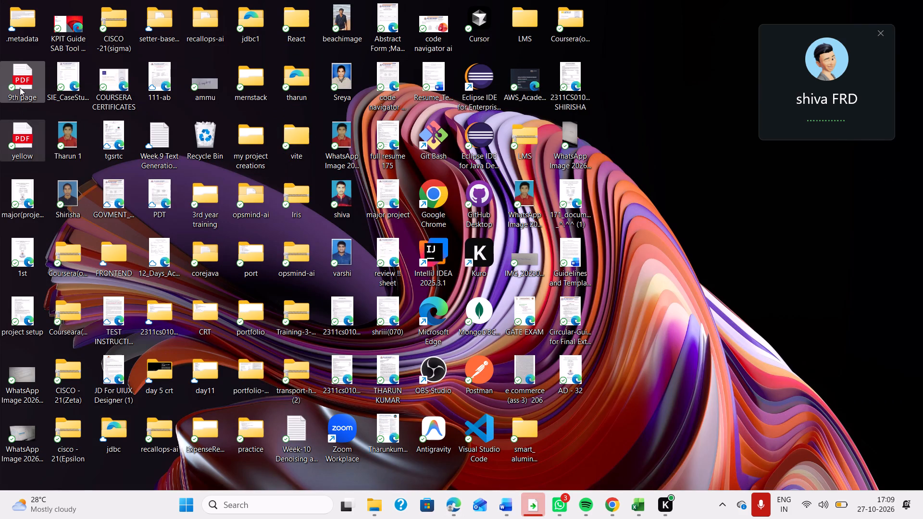
# Delete the 9th page PDF from the desktop.
pyautogui.rightClick(20, 87)
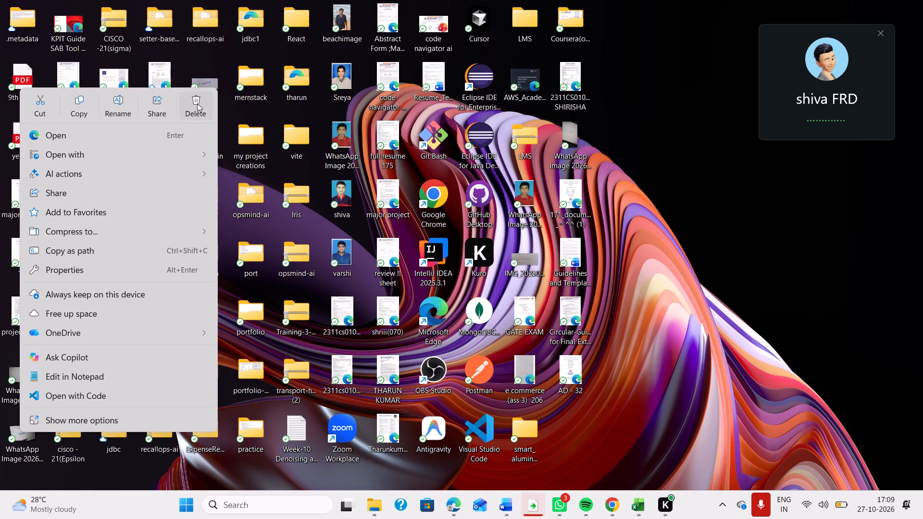
pyautogui.click(197, 103)
pyautogui.moveTo(197, 103); pyautogui.dragTo(575, 323)
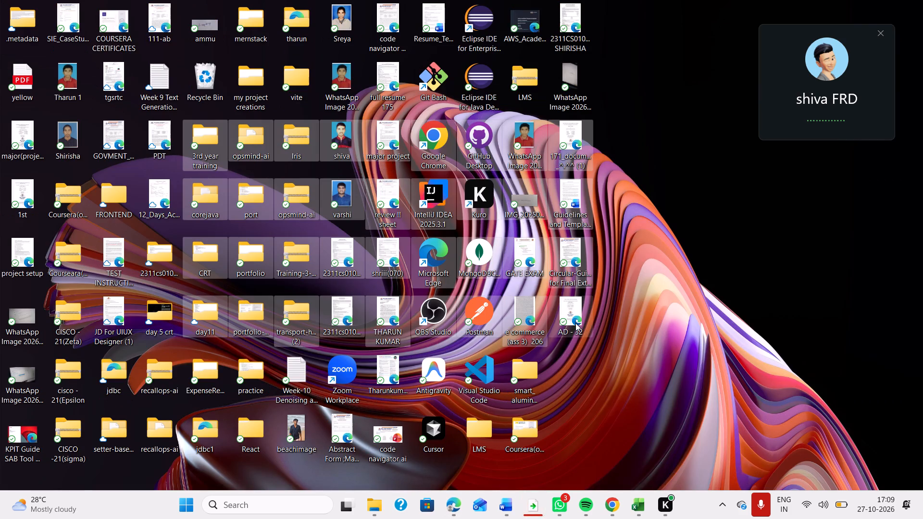
# Return to the AutoRecovered CodeNavigator thesis and set its print page range to 8-29.
pyautogui.hotkey('alt', 'Tab')
pyautogui.hotkey('alt', 'Tab')
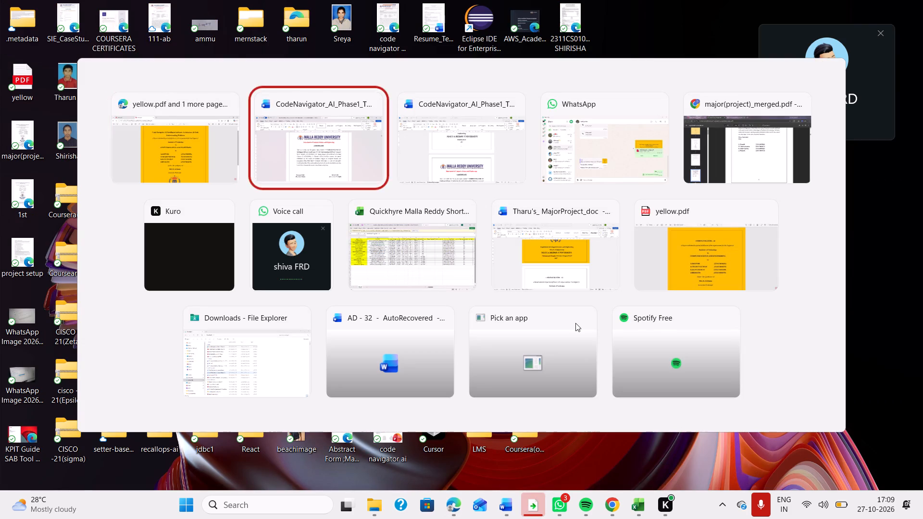
pyautogui.scroll(20, 482, 345)
pyautogui.scroll(16, 482, 345)
pyautogui.moveTo(420, 383); pyautogui.dragTo(434, 299)
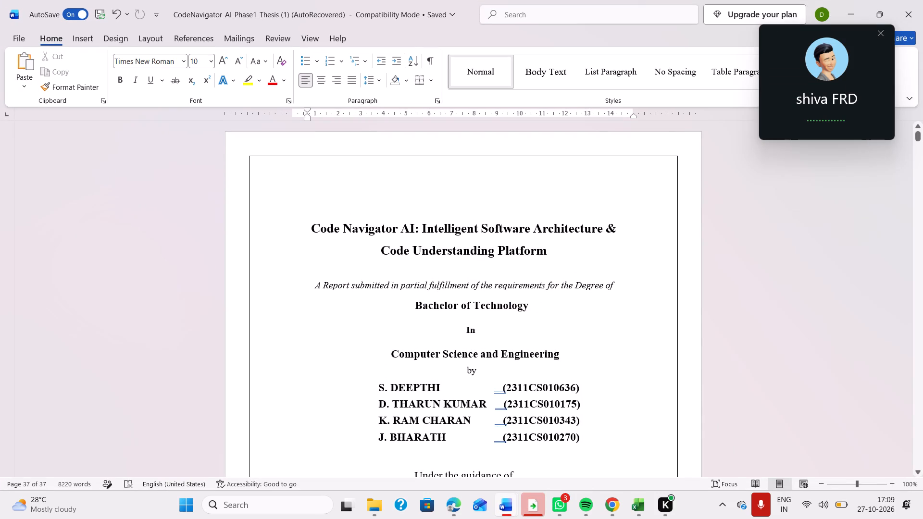
pyautogui.moveTo(434, 299); pyautogui.dragTo(450, 204)
pyautogui.click(603, 324)
pyautogui.scroll(-2, 655, 368)
pyautogui.moveTo(655, 368); pyautogui.dragTo(619, 352)
pyautogui.scroll(-1, 619, 352)
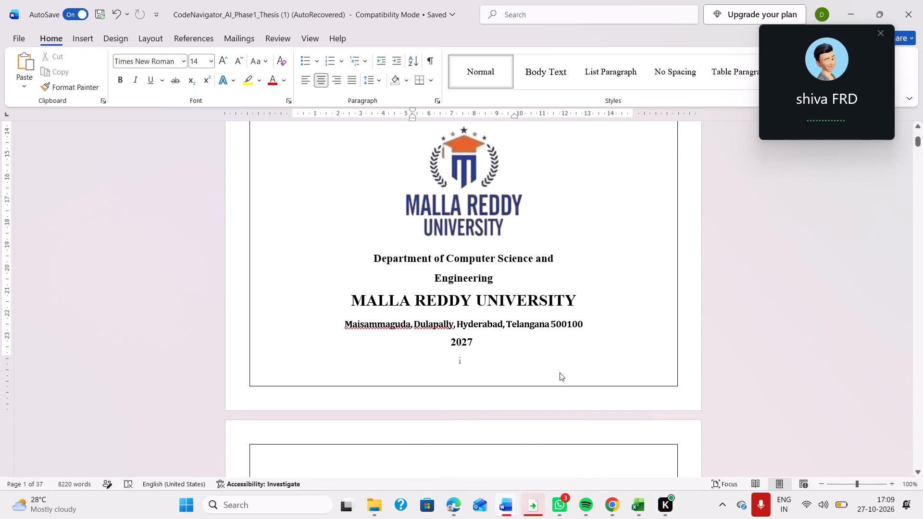
pyautogui.scroll(-2, 551, 374)
pyautogui.hotkey('ctrl', 'p')
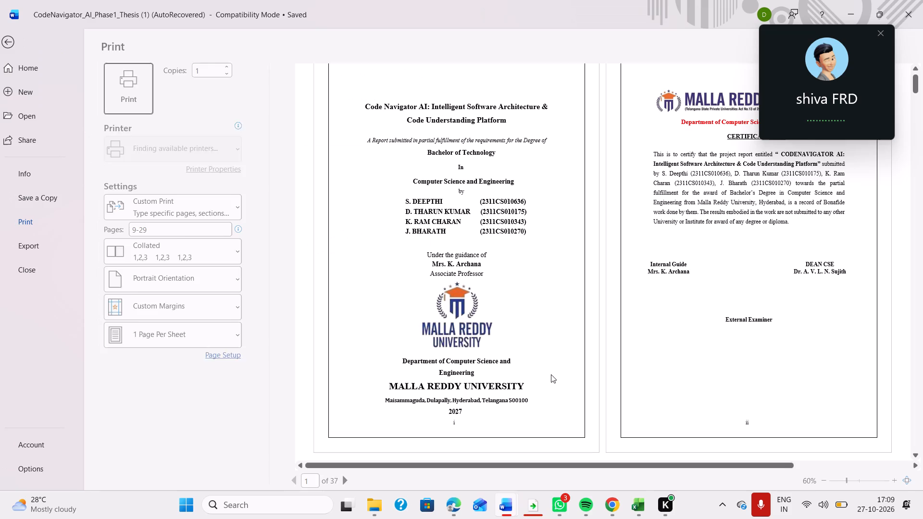
pyautogui.click(143, 231)
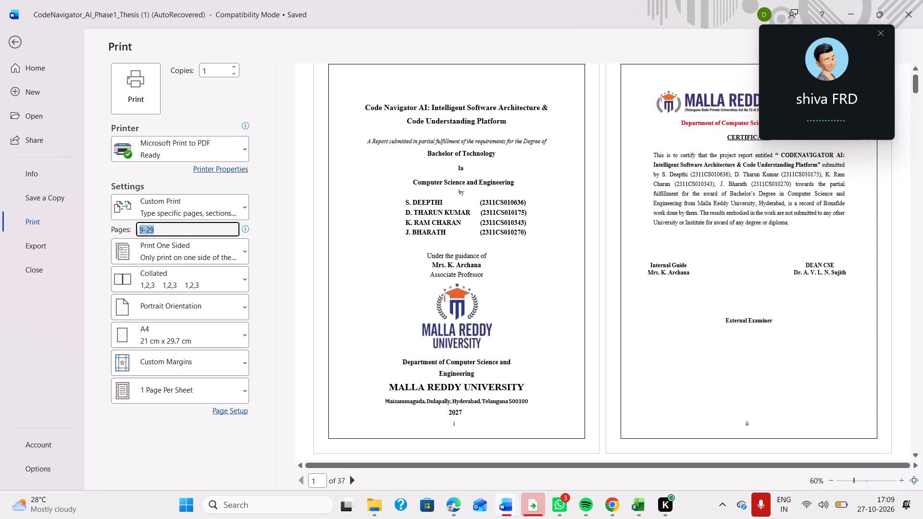
pyautogui.click(143, 231)
pyautogui.press('BackSpace')
pyautogui.press('8')
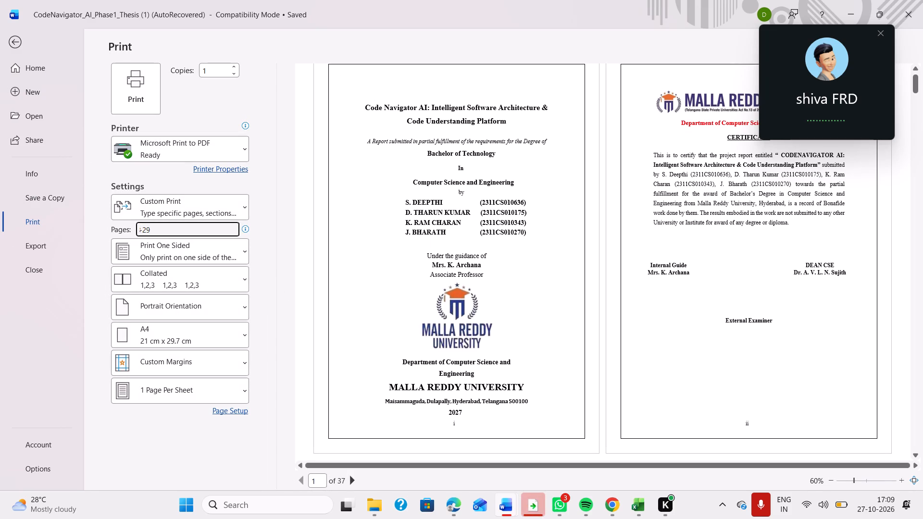
# Print the range to PDF and save the output under the name 8th page.
pyautogui.click(148, 102)
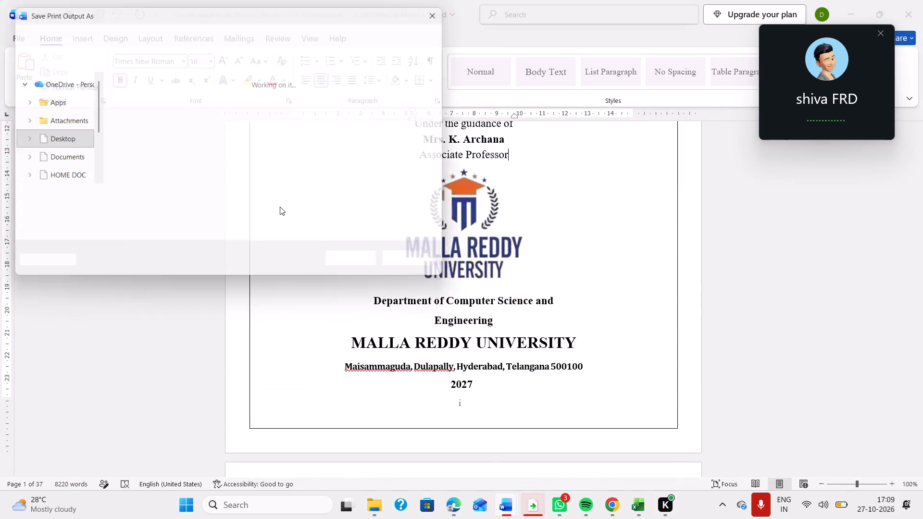
pyautogui.press('8')
pyautogui.write('th page')
pyautogui.press('Return')
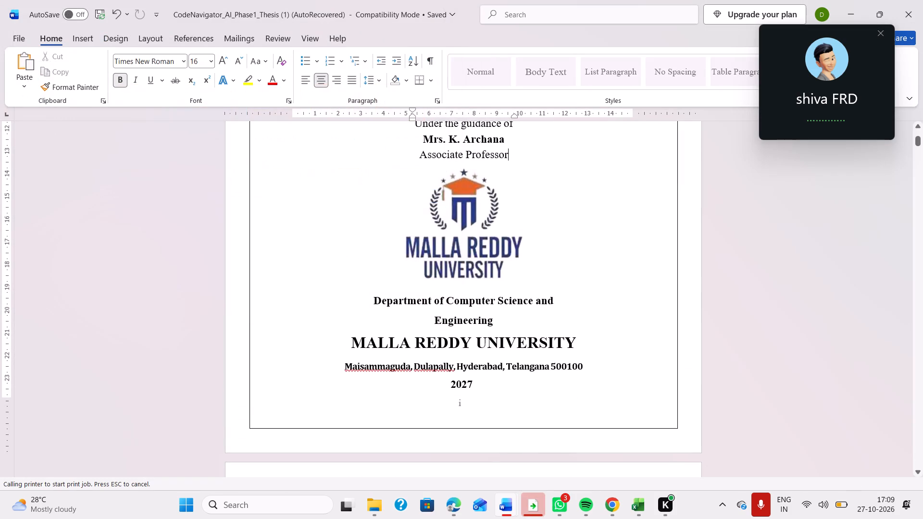
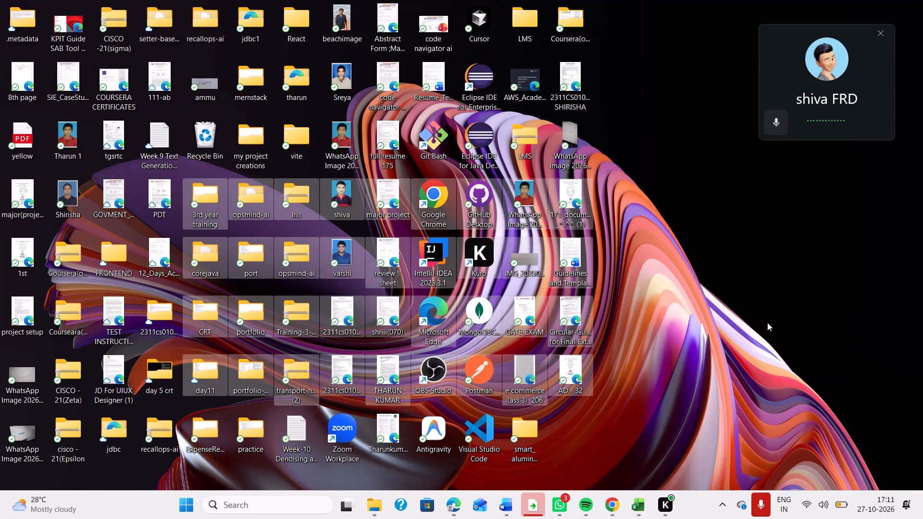
# Clear the desktop icon selection and bring up the options for the running Pick an app window.
pyautogui.click(767, 322)
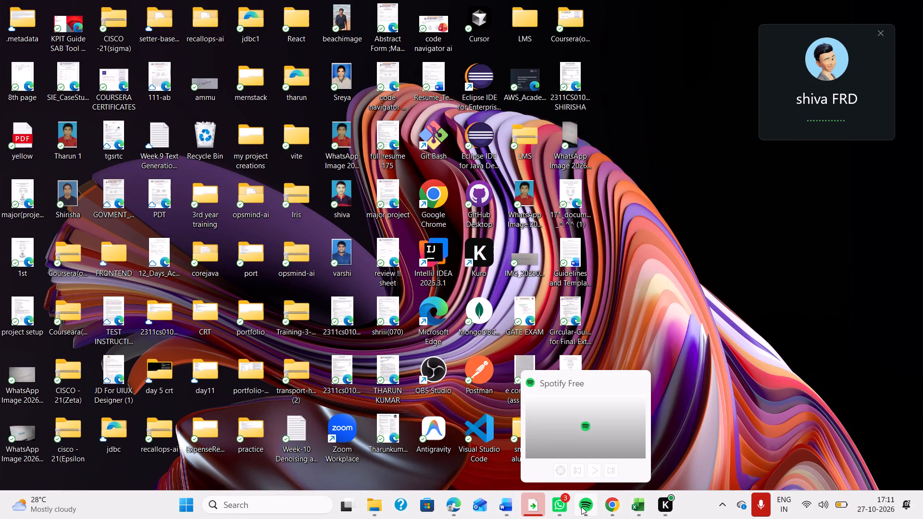
pyautogui.rightClick(534, 504)
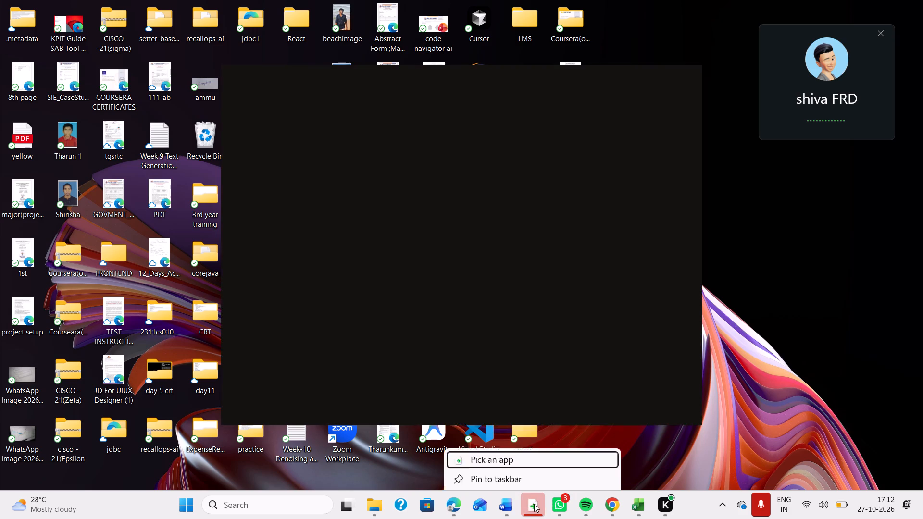
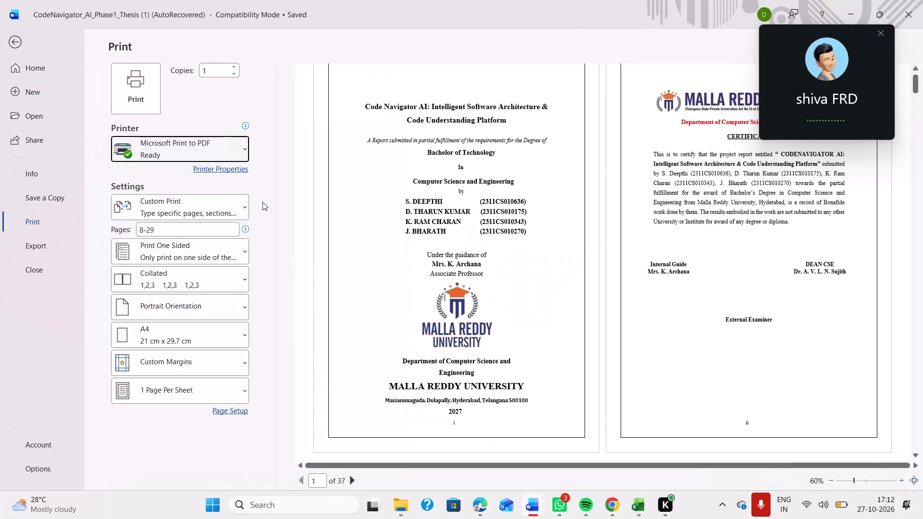
# Examine the thesis print preview through to its final reference page to check where the document ends.
pyautogui.scroll(-3, 621, 330)
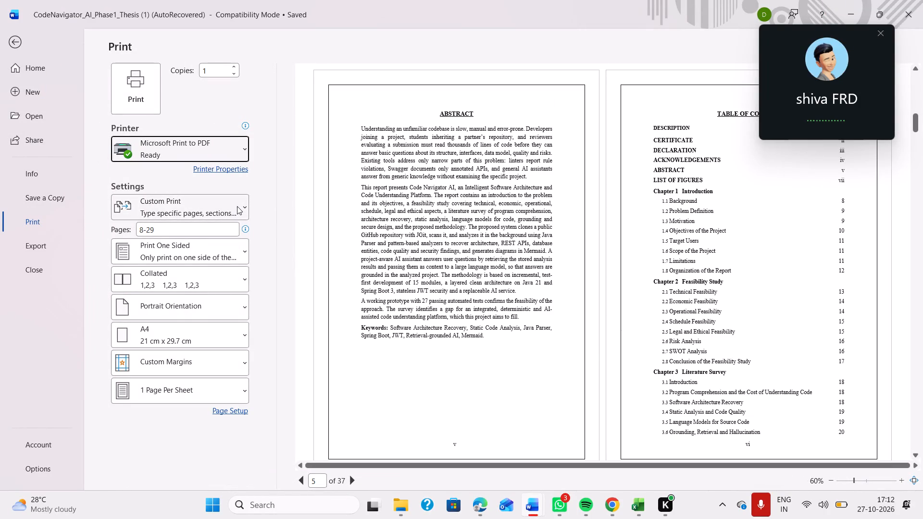
pyautogui.scroll(-20, 590, 346)
pyautogui.scroll(-20, 590, 346)
pyautogui.scroll(-20, 590, 346)
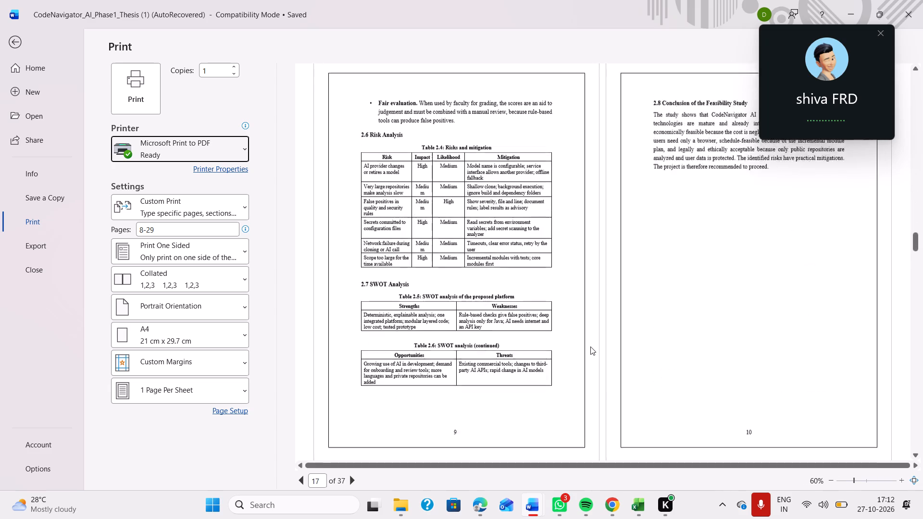
pyautogui.scroll(-20, 590, 346)
pyautogui.scroll(-20, 590, 346)
pyautogui.scroll(-20, 590, 346)
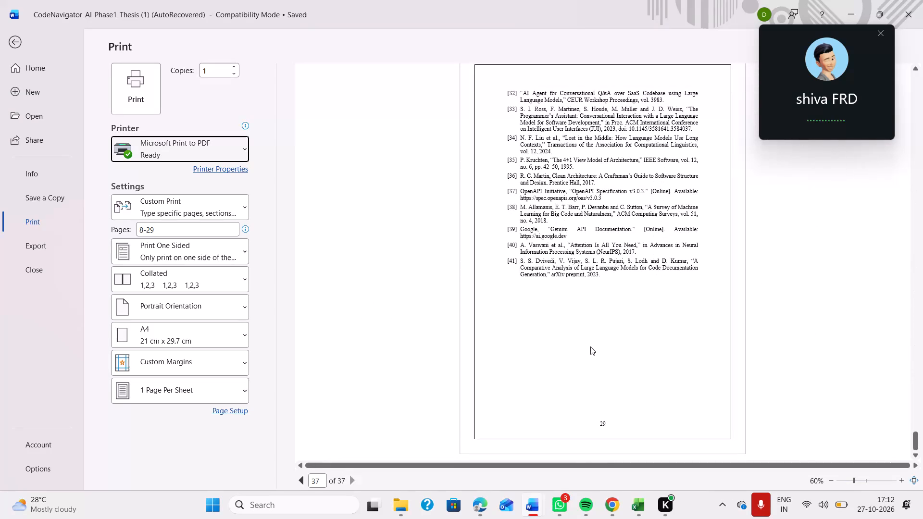
pyautogui.scroll(2, 590, 346)
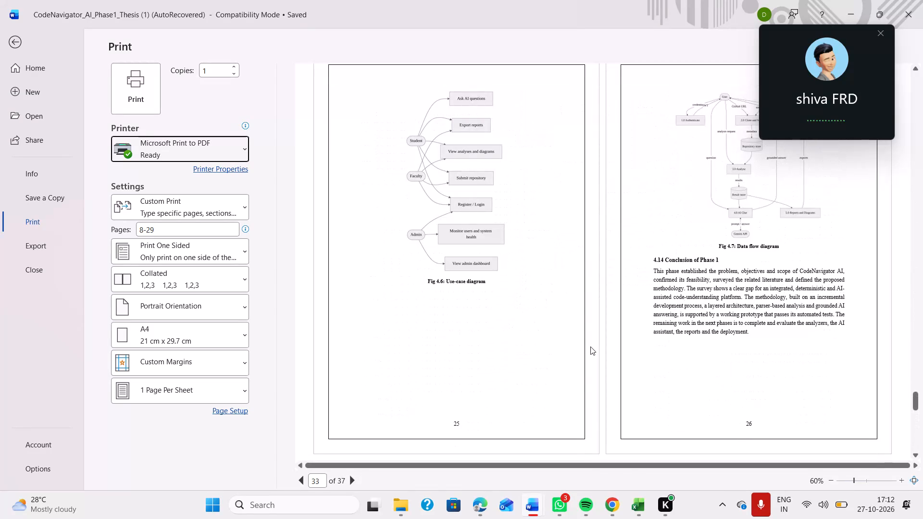
pyautogui.scroll(-10, 567, 363)
pyautogui.scroll(1, 567, 363)
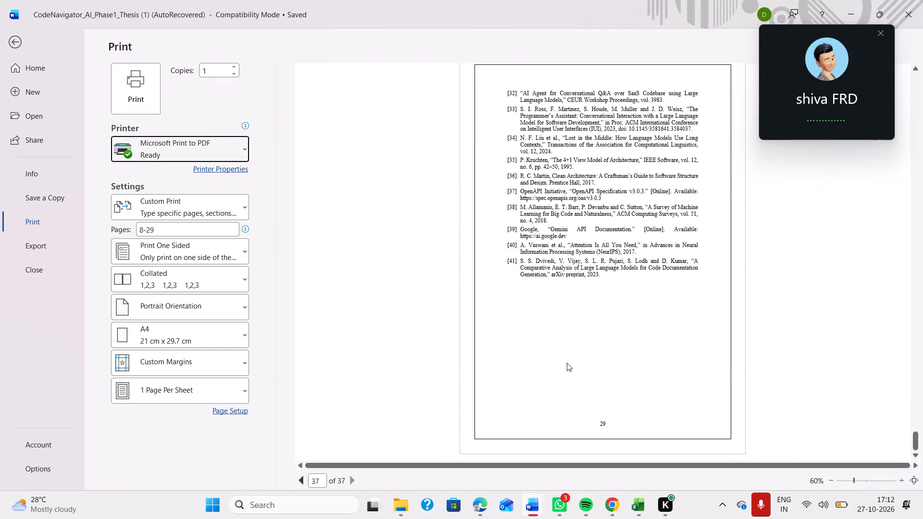
pyautogui.scroll(2, 567, 363)
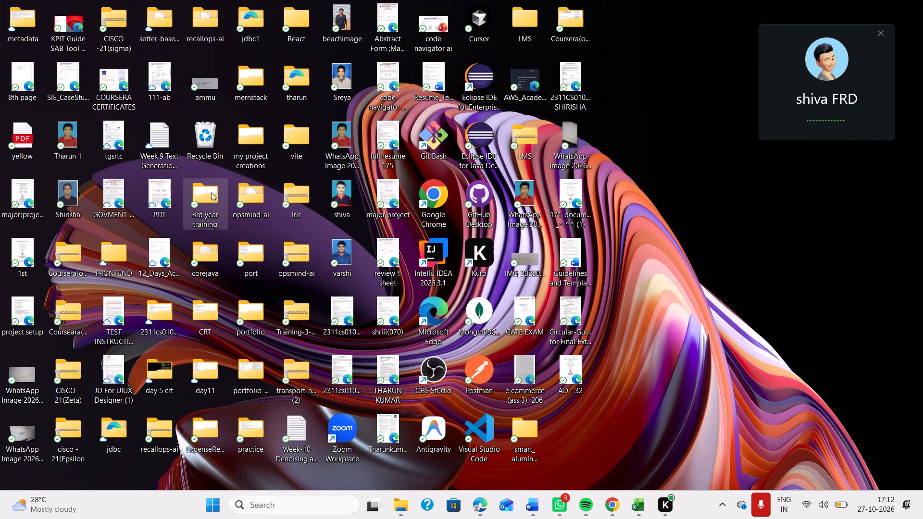
# Open the 8th page PDF from the desktop and check which thesis page it ends on.
pyautogui.doubleClick(27, 86)
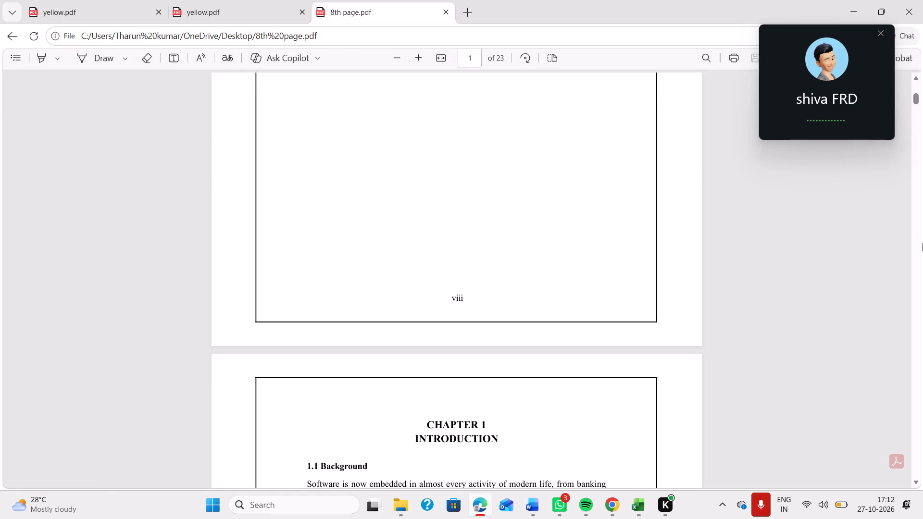
pyautogui.moveTo(919, 100); pyautogui.dragTo(922, 441)
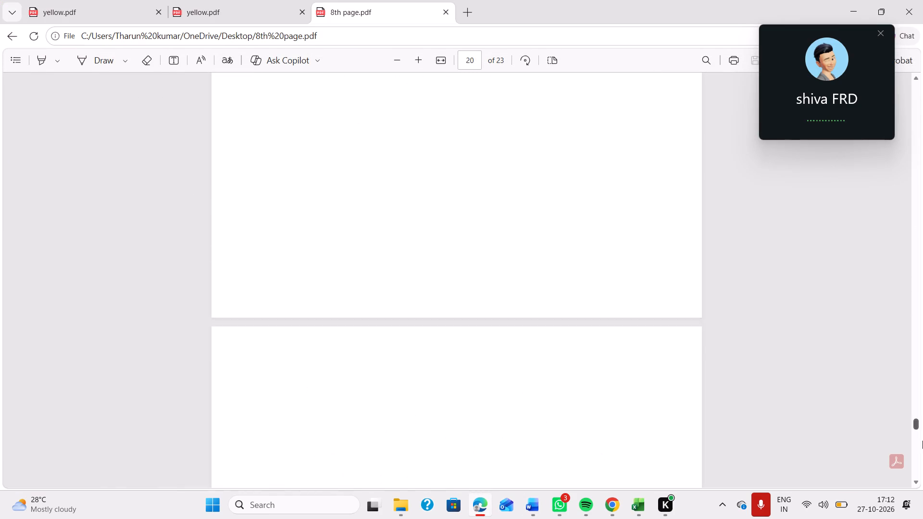
pyautogui.moveTo(922, 441); pyautogui.dragTo(918, 502)
pyautogui.scroll(-4, 634, 369)
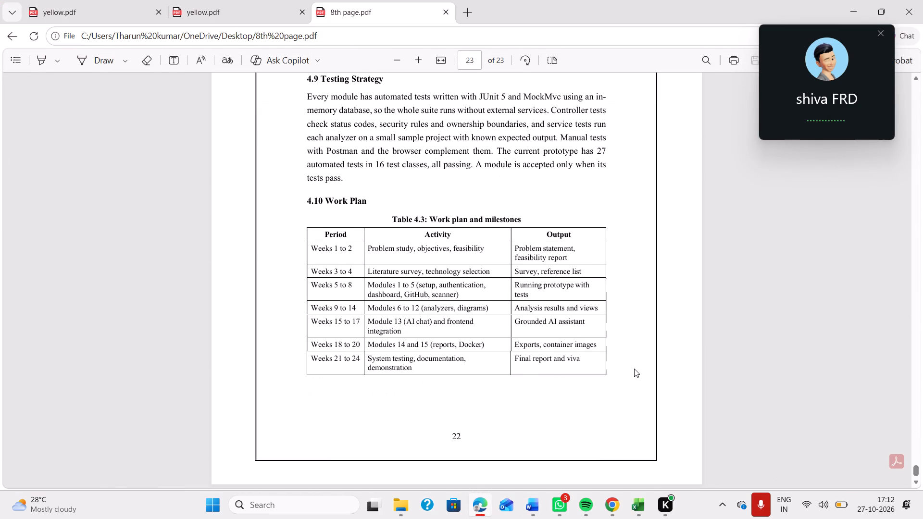
# Return to the thesis print settings in Word, set the page range to 8-37 and print it with Microsoft Print to PDF.
pyautogui.hotkey('alt', 'Tab')
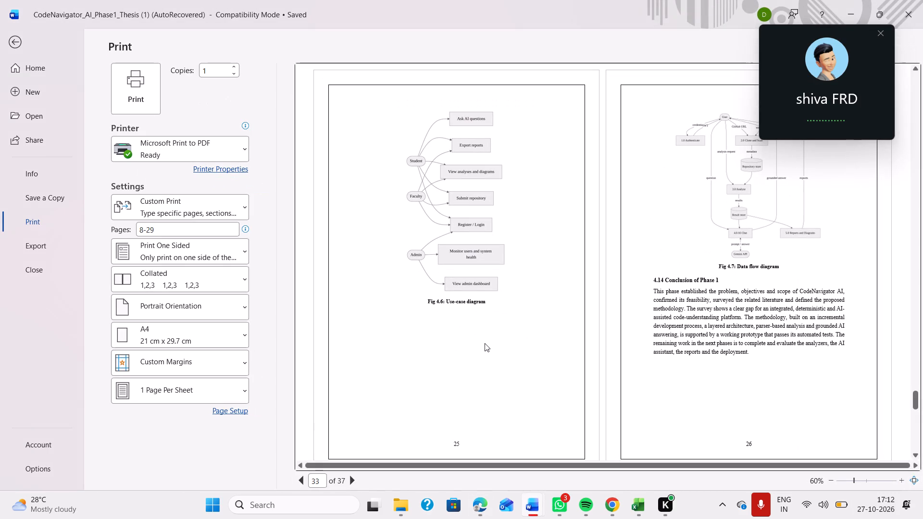
pyautogui.click(184, 228)
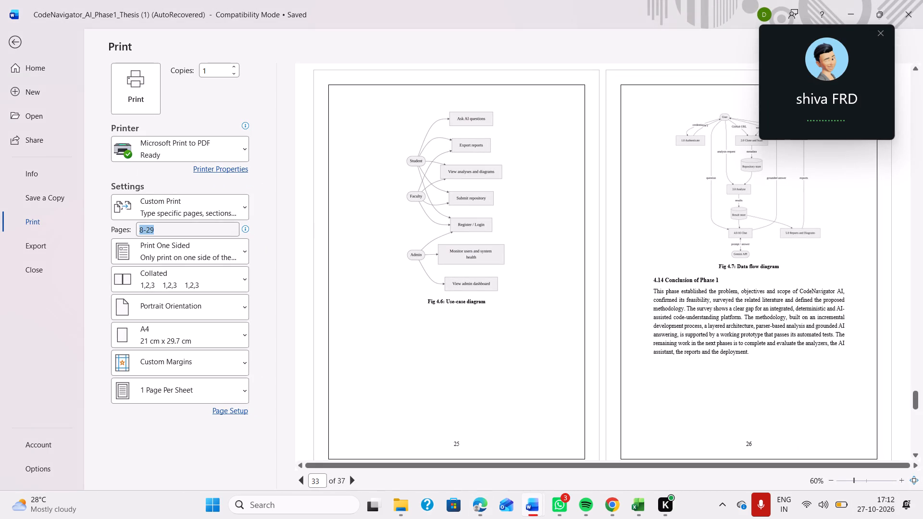
pyautogui.click(184, 228)
pyautogui.press('BackSpace')
pyautogui.press('BackSpace')
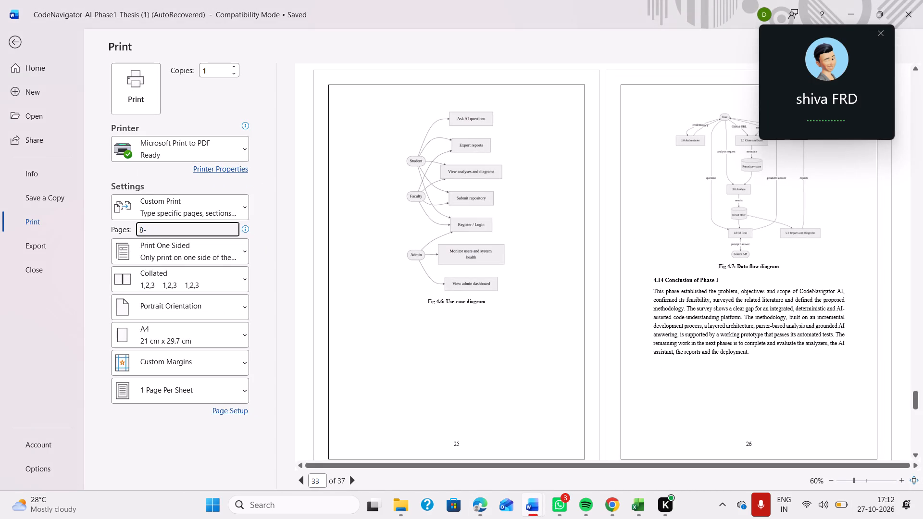
pyautogui.press('9')
pyautogui.press('BackSpace')
pyautogui.write('37')
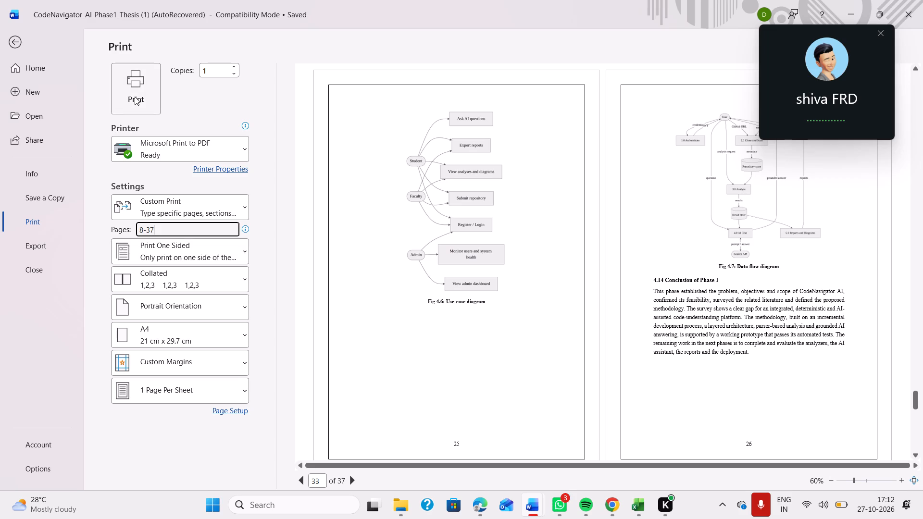
pyautogui.click(135, 97)
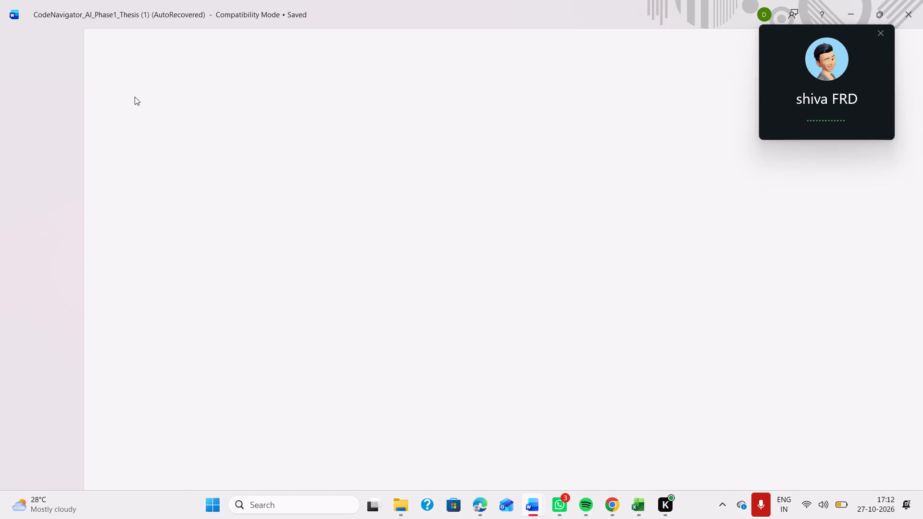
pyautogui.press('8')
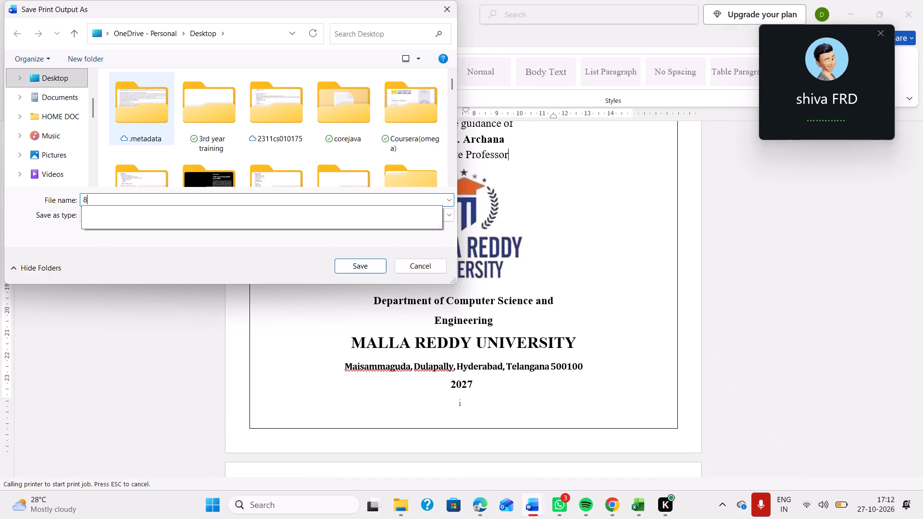
pyautogui.click(138, 211)
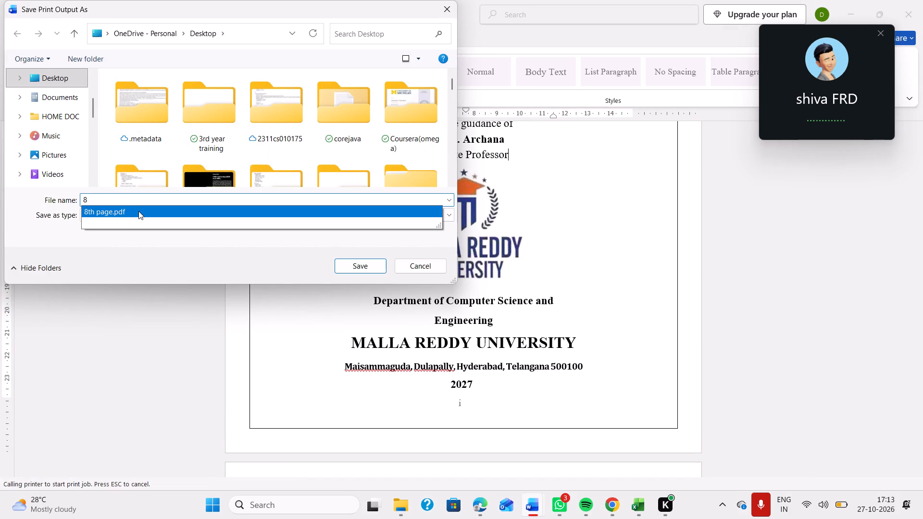